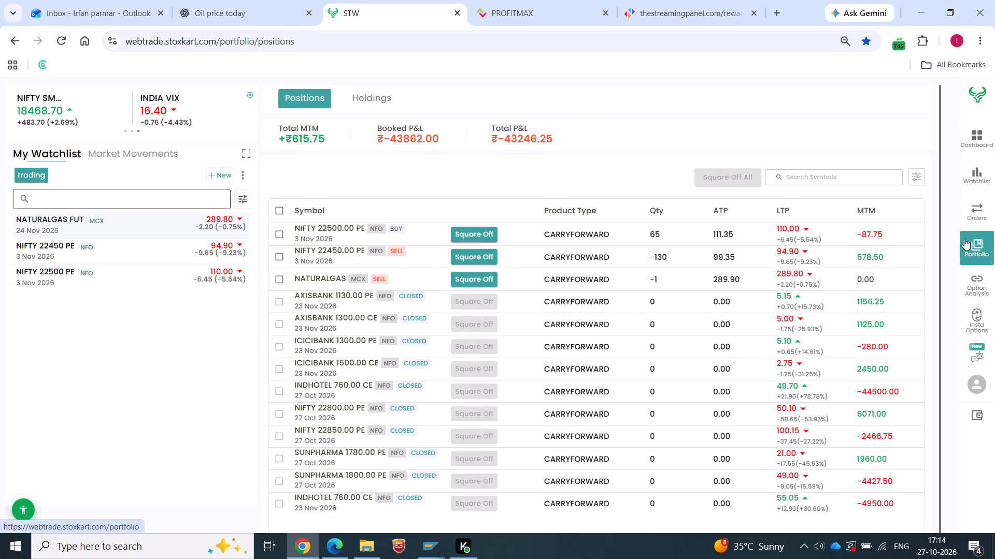
Filter the portfolio positions list by exchange so that only MCX positions are shown.
{"action": "left_click", "coordinate": [920, 179]}
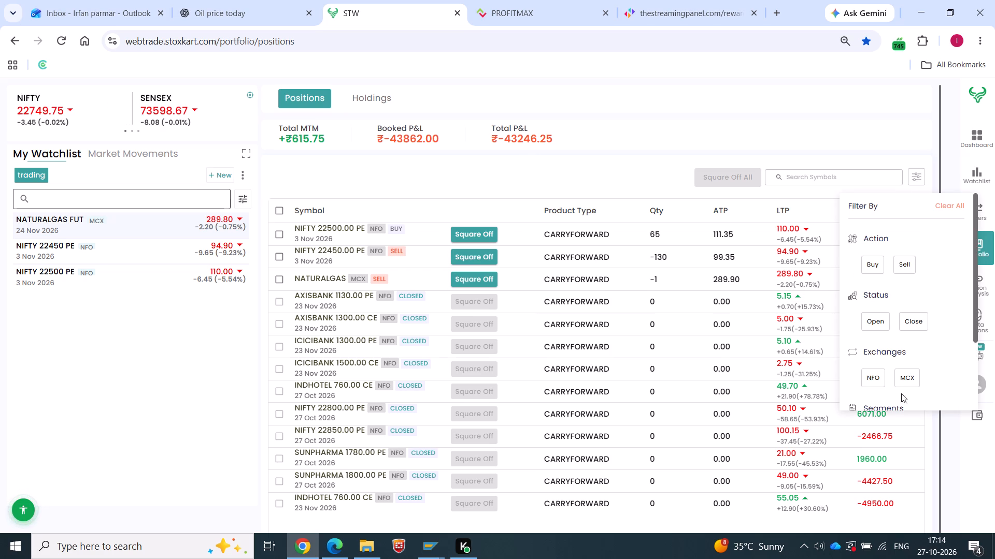
{"action": "left_click", "coordinate": [905, 375]}
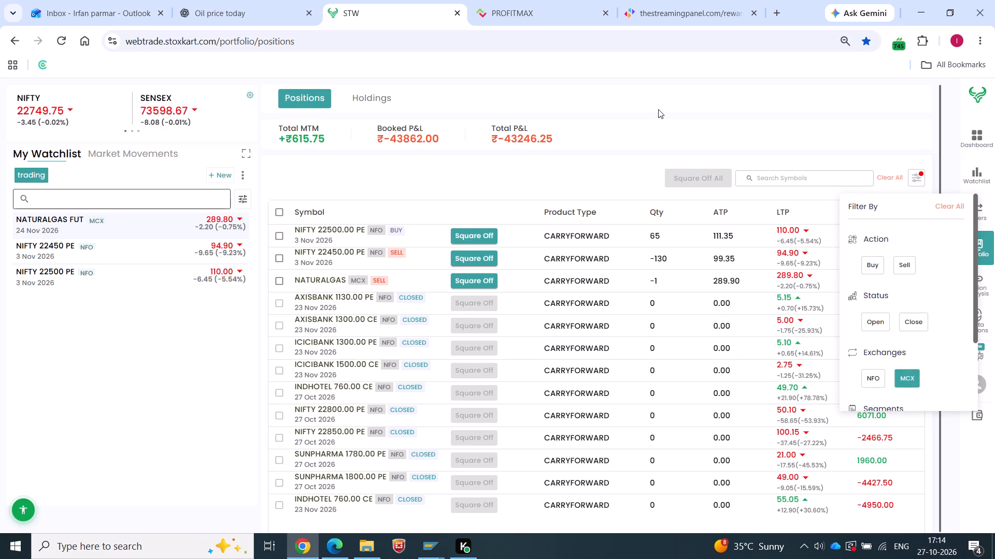
{"action": "left_click", "coordinate": [658, 109]}
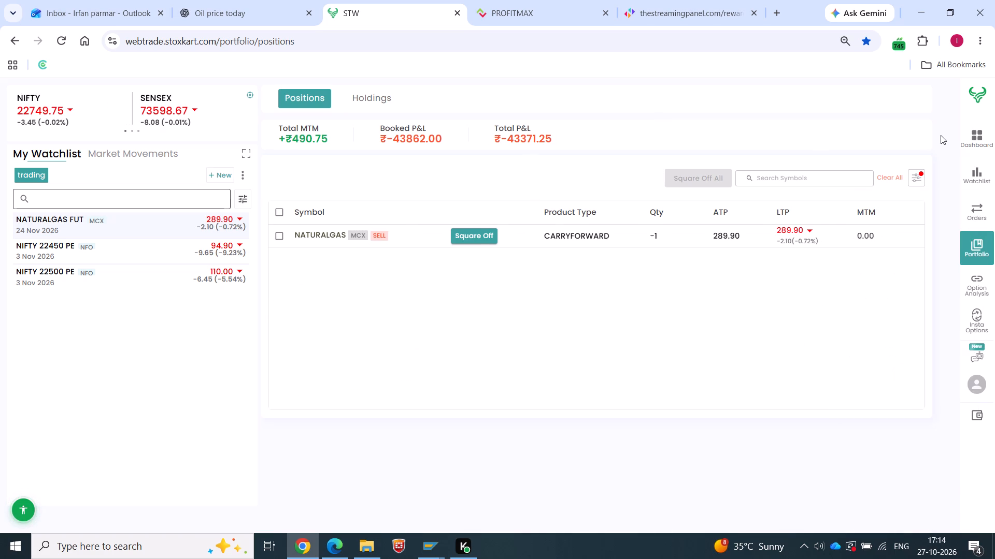
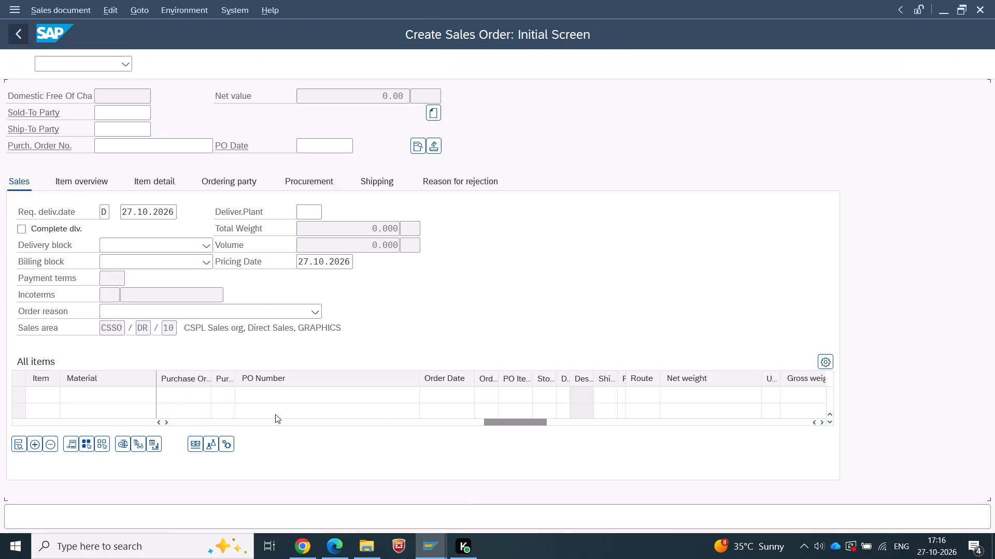
Switch to File Explorer and go back to the Downloads folder.
{"action": "left_click", "coordinate": [367, 553]}
{"action": "left_click", "coordinate": [5, 33]}
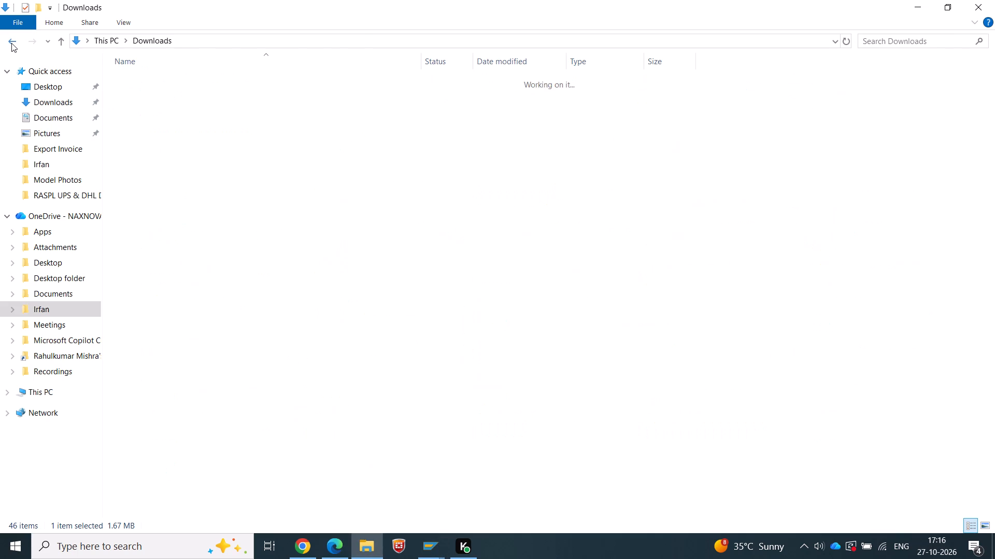
Open the Export Invoice folder inside Irfan's 16 FY 2026 TO 2027 folder on OneDrive.
{"action": "left_click", "coordinate": [11, 43]}
{"action": "left_click", "coordinate": [61, 306]}
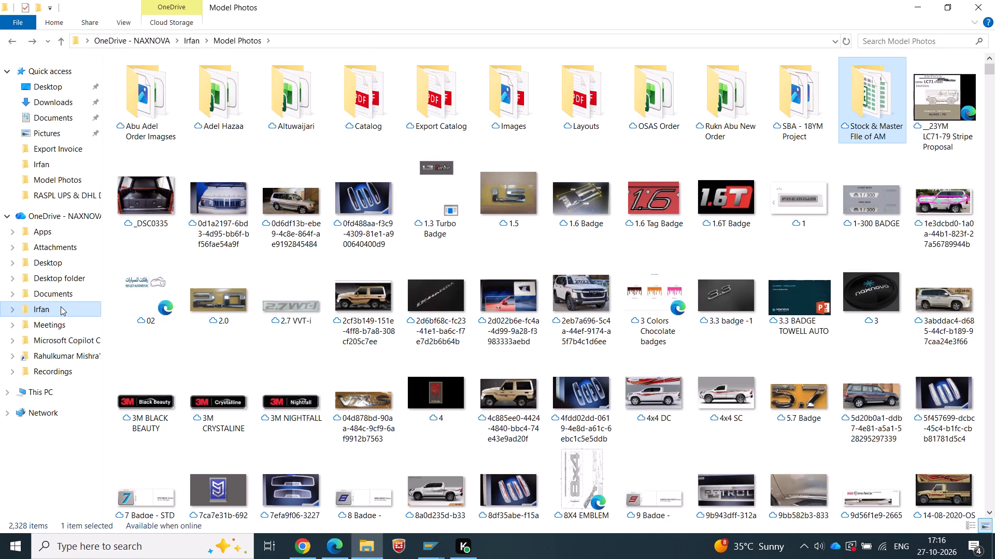
{"action": "double_click", "coordinate": [162, 287]}
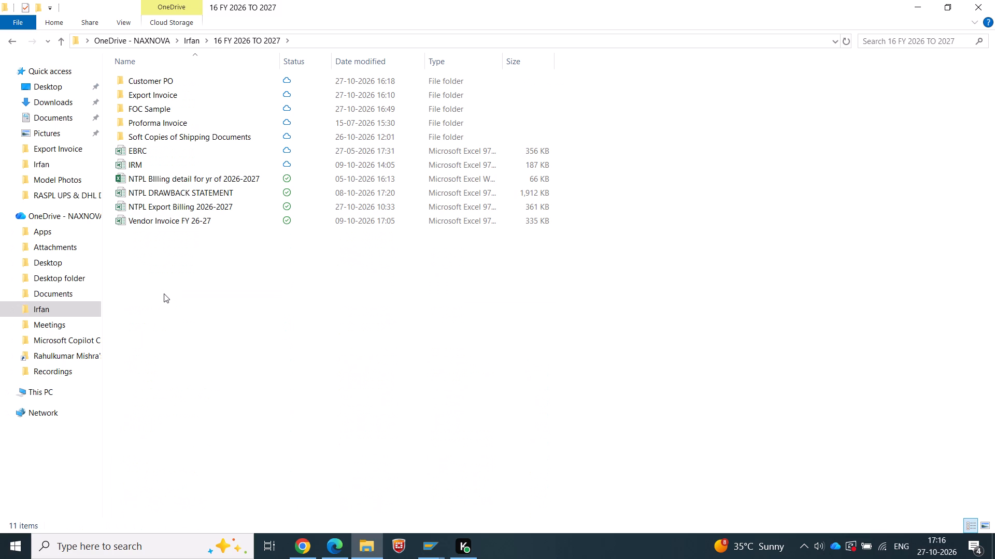
{"action": "double_click", "coordinate": [166, 98]}
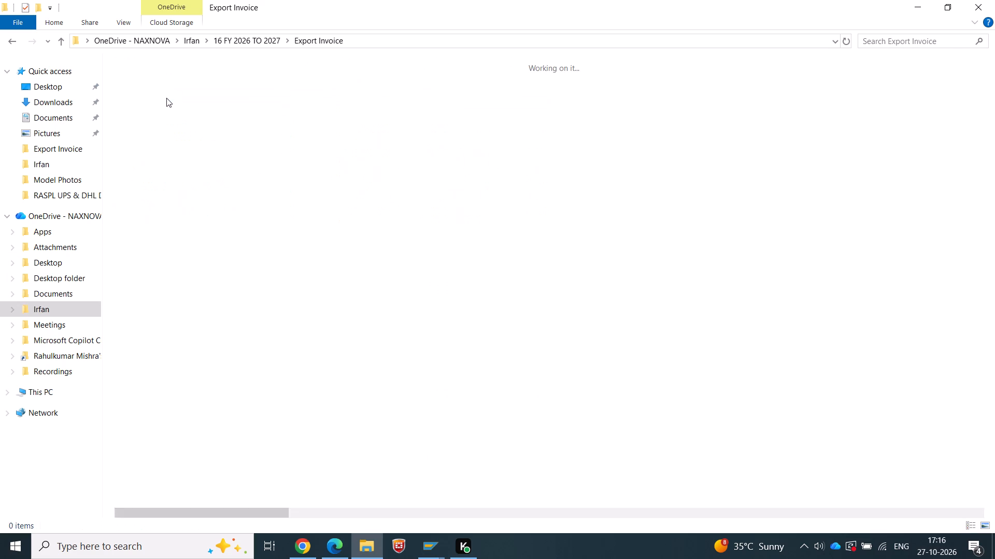
{"action": "scroll", "coordinate": [473, 257], "scroll_direction": "down", "scroll_amount": 9}
{"action": "scroll", "coordinate": [575, 233], "scroll_direction": "up", "scroll_amount": 1}
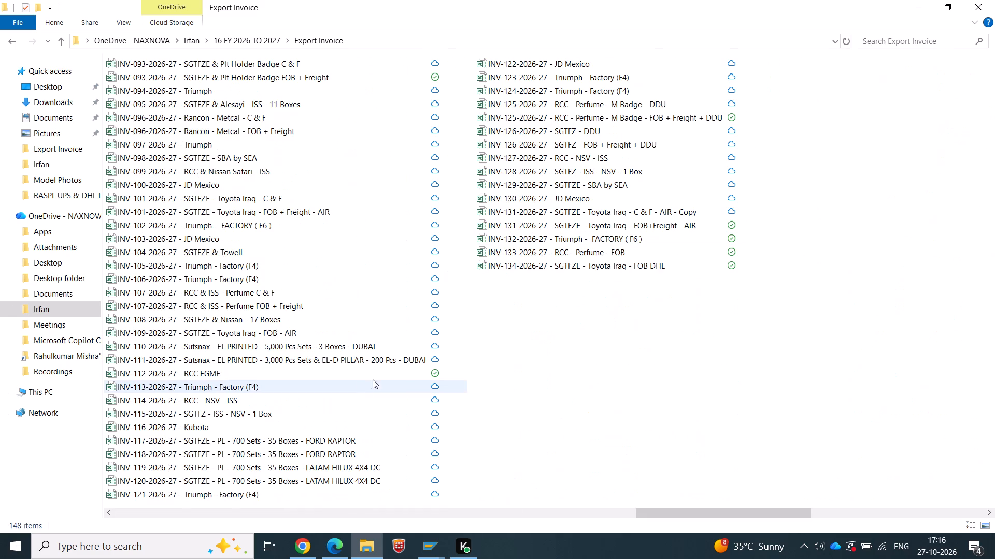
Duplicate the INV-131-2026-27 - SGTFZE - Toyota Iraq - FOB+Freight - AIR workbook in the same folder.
{"action": "left_click", "coordinate": [611, 228]}
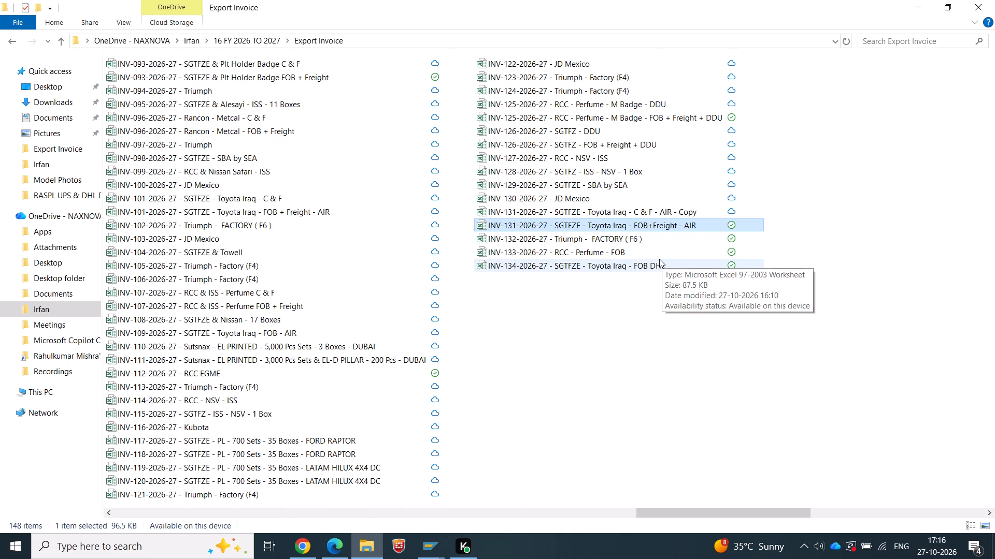
{"action": "key", "text": "ctrl+c"}
{"action": "key", "text": "ctrl+v"}
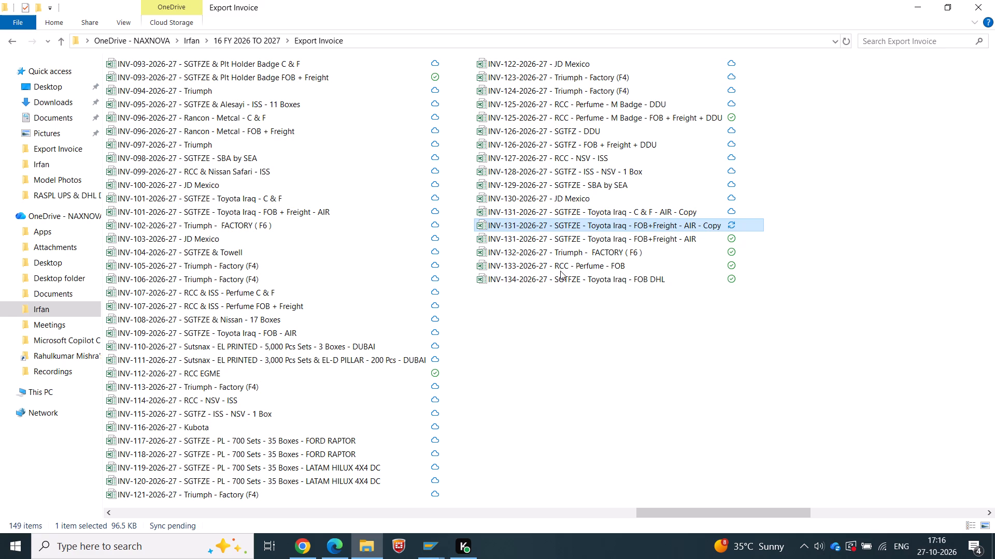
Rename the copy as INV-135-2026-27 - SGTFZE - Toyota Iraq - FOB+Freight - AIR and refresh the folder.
{"action": "key", "text": "F2"}
{"action": "left_click_drag", "start_coordinate": [695, 226], "coordinate": [750, 231]}
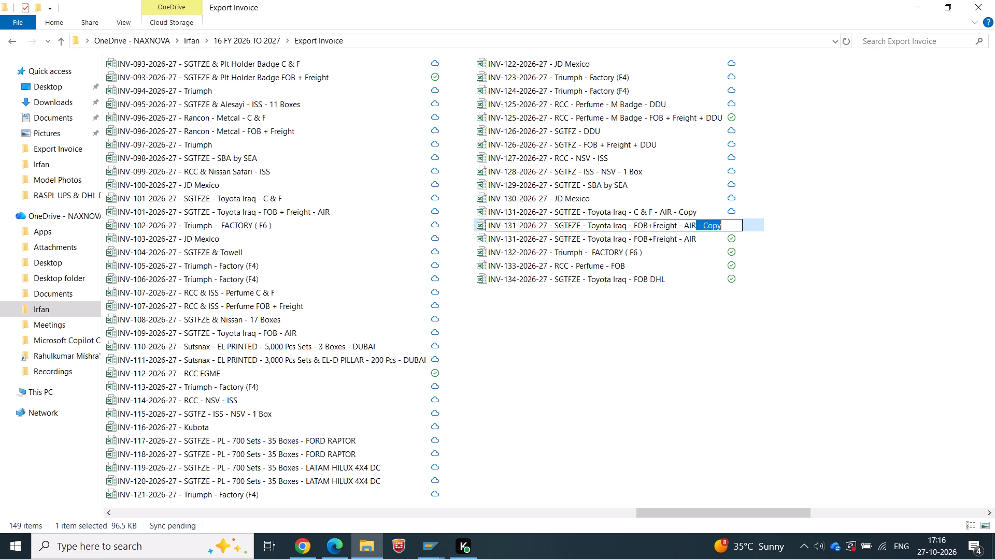
{"action": "key", "text": "BackSpace"}
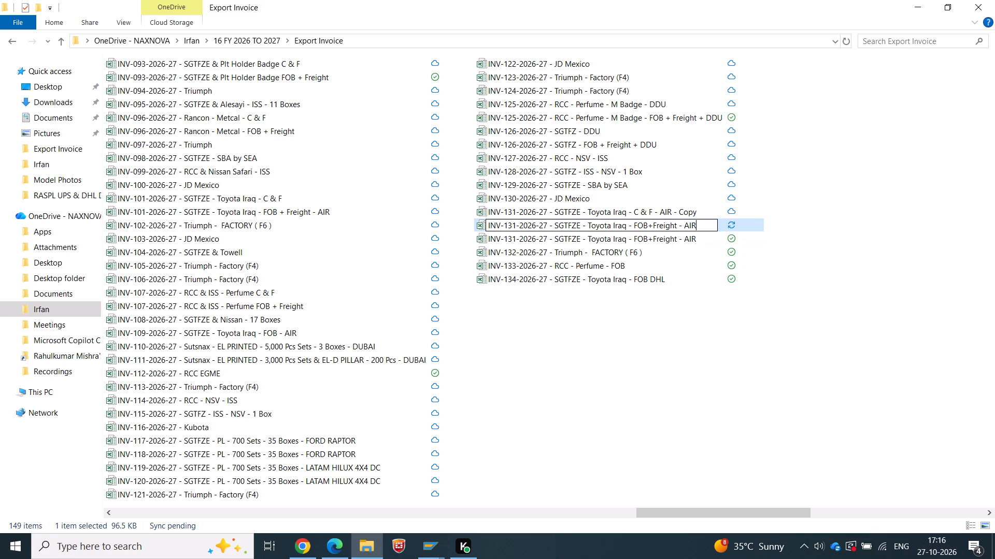
{"action": "left_click", "coordinate": [515, 226]}
{"action": "key", "text": "BackSpace"}
{"action": "key", "text": "5"}
{"action": "scroll", "coordinate": [602, 253], "scroll_direction": "up", "scroll_amount": 1}
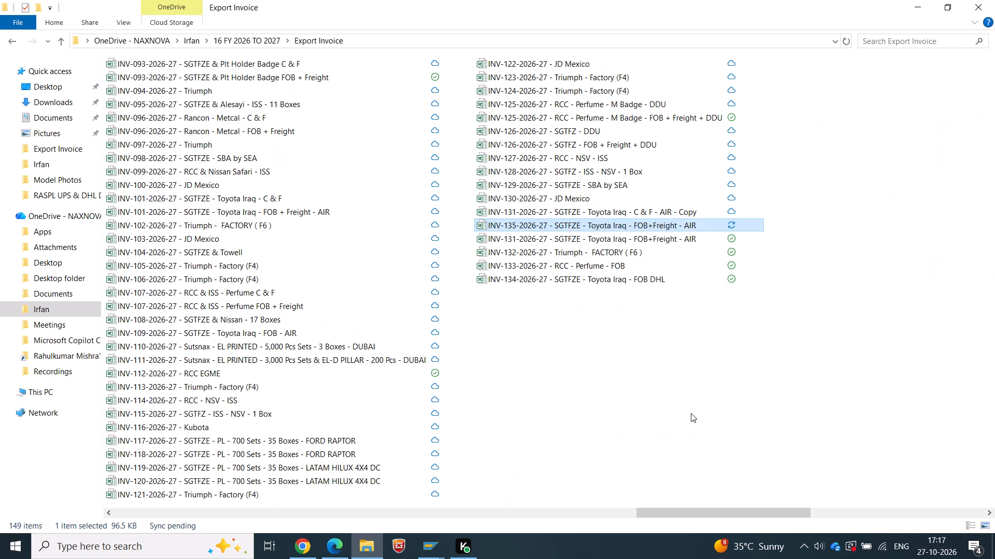
{"action": "left_click", "coordinate": [848, 369]}
{"action": "scroll", "coordinate": [702, 355], "scroll_direction": "down", "scroll_amount": 1}
{"action": "right_click", "coordinate": [682, 366]}
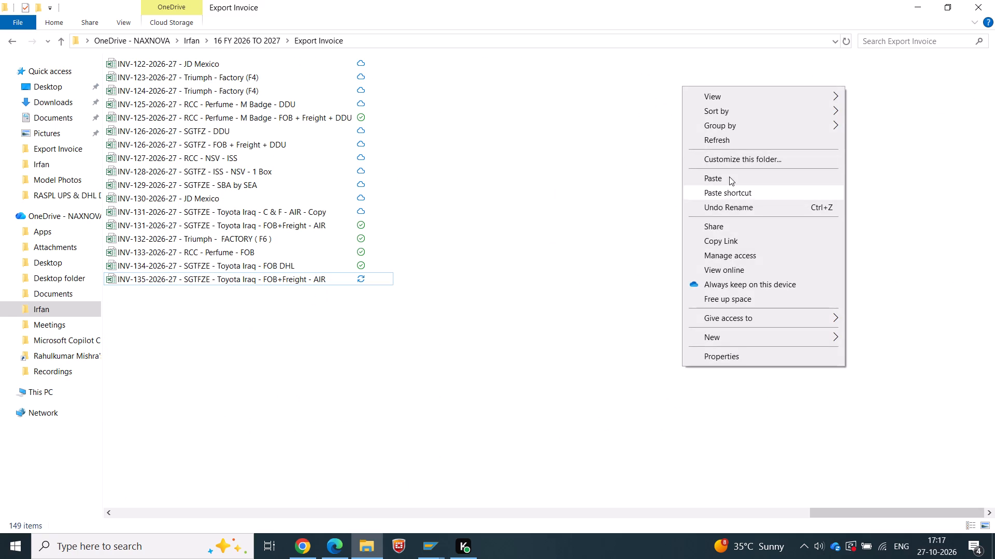
{"action": "left_click", "coordinate": [731, 146]}
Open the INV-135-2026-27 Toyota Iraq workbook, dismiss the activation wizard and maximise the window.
{"action": "scroll", "coordinate": [734, 220], "scroll_direction": "down", "scroll_amount": 4}
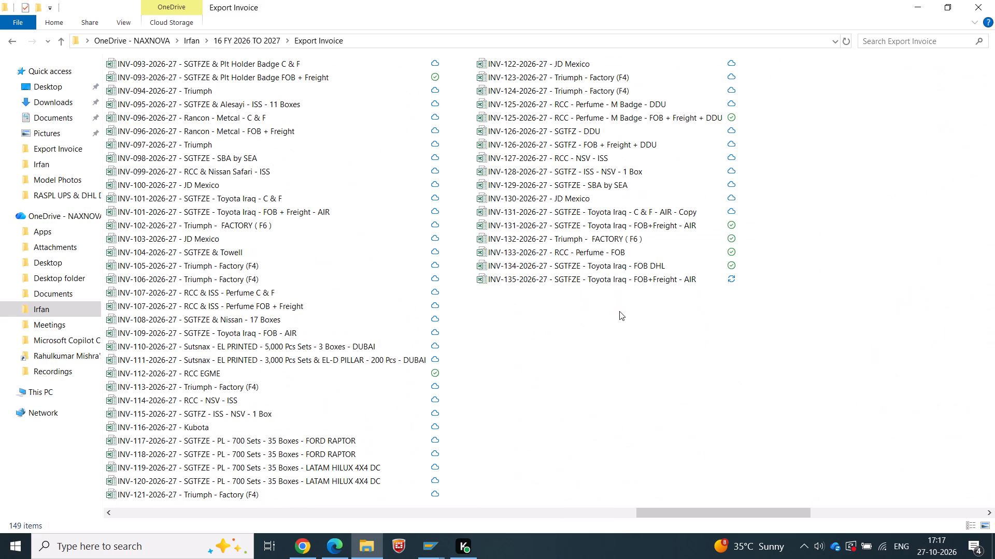
{"action": "double_click", "coordinate": [573, 276]}
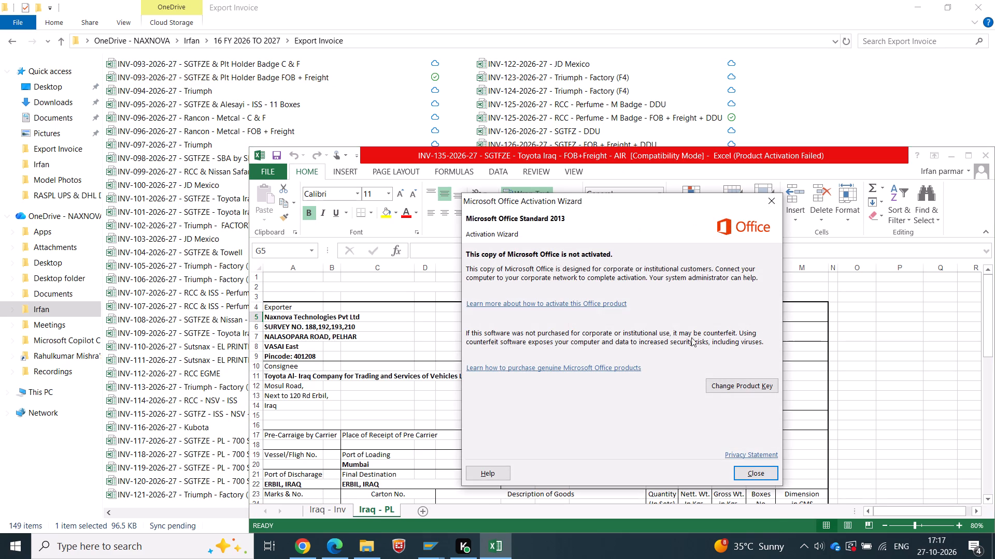
{"action": "left_click", "coordinate": [750, 465]}
{"action": "left_click", "coordinate": [972, 152]}
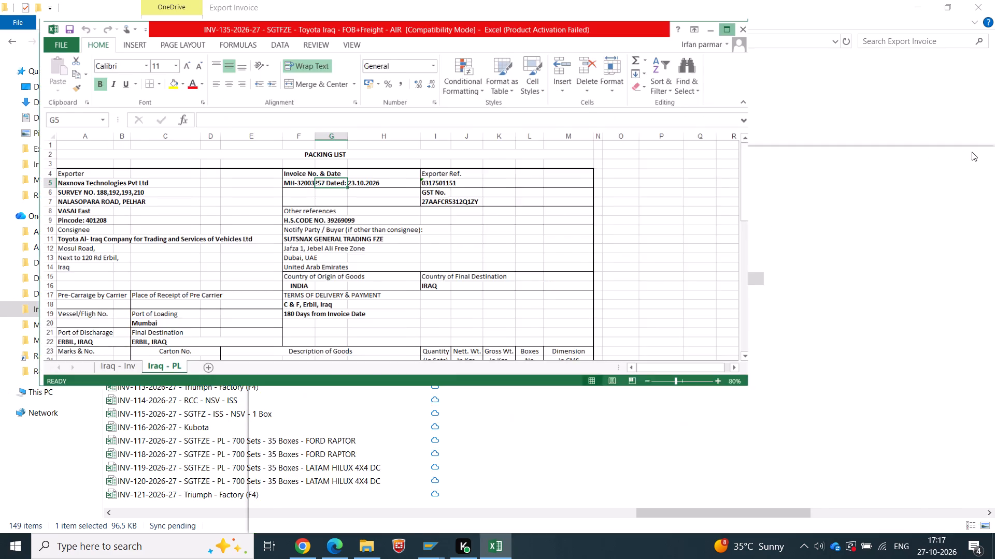
Clear the invoice number and date from cell F5 on both the Iraq - PL and Iraq - Inv sheets.
{"action": "scroll", "coordinate": [187, 215], "scroll_direction": "up", "scroll_amount": 6}
{"action": "left_click", "coordinate": [262, 169]}
{"action": "key", "text": "Delete"}
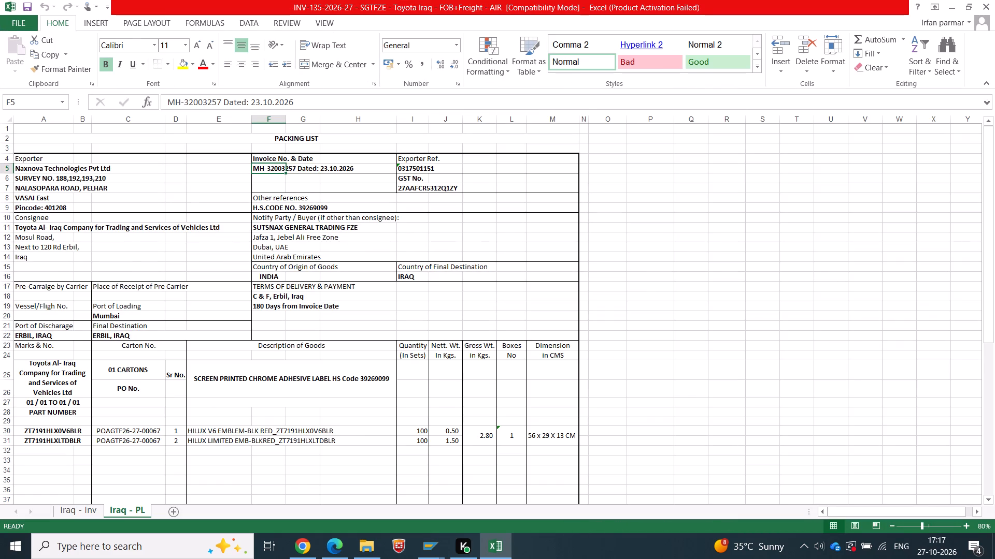
{"action": "left_click", "coordinate": [86, 514]}
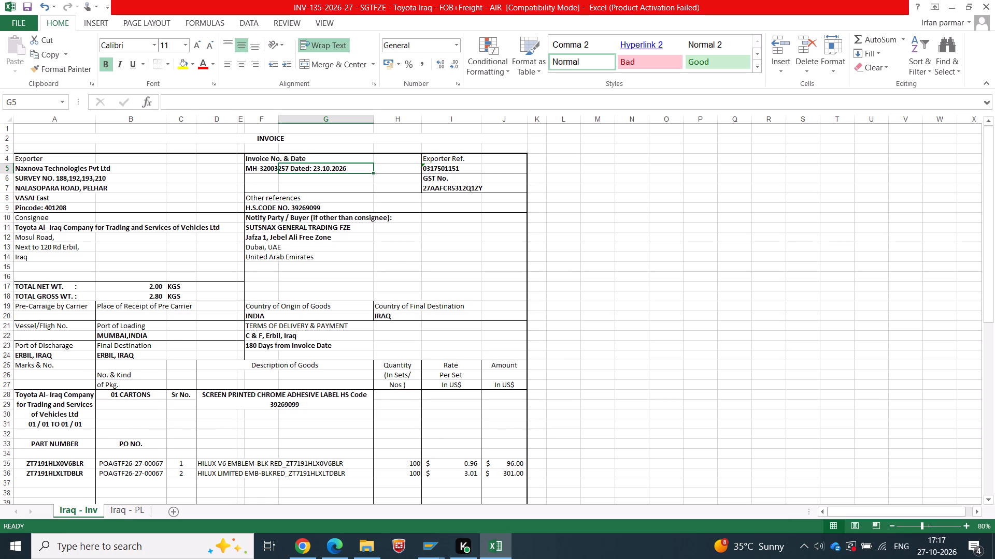
{"action": "left_click", "coordinate": [256, 168]}
{"action": "key", "text": "Delete"}
{"action": "left_click", "coordinate": [117, 508]}
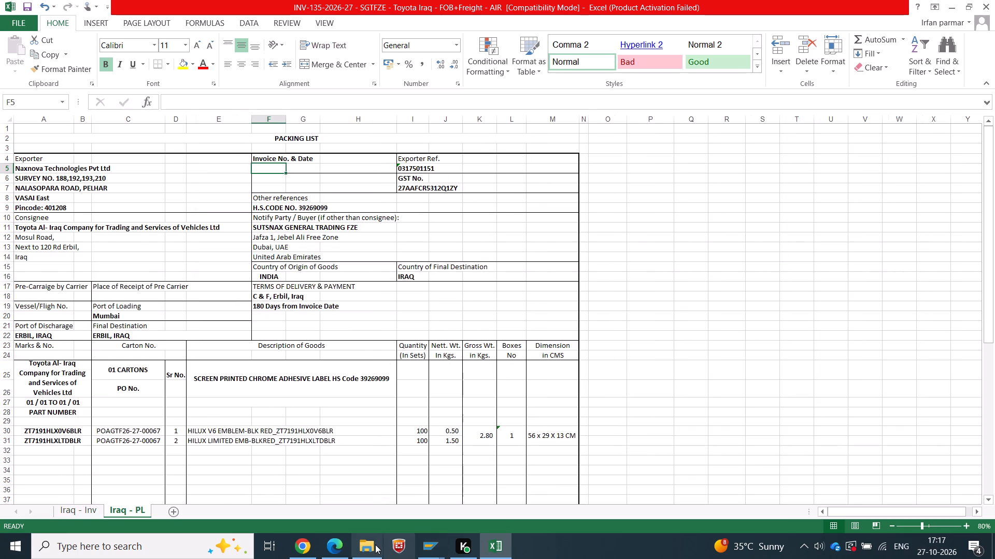
Open the TOYOTA IRAQ - 26.10.2026 1 workbook from the Downloads folder.
{"action": "left_click", "coordinate": [375, 545]}
{"action": "left_click", "coordinate": [45, 105]}
{"action": "scroll", "coordinate": [224, 200], "scroll_direction": "up", "scroll_amount": 5}
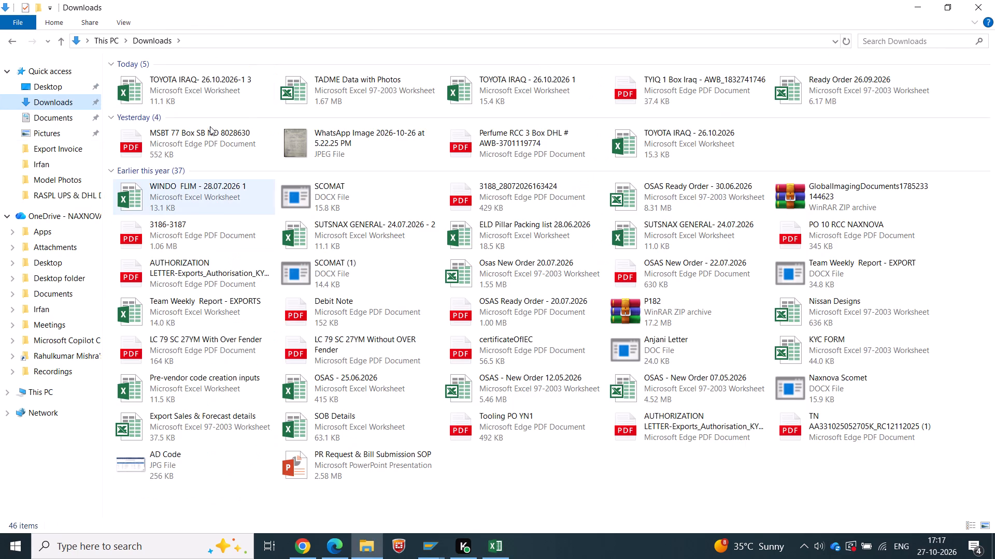
{"action": "double_click", "coordinate": [559, 92]}
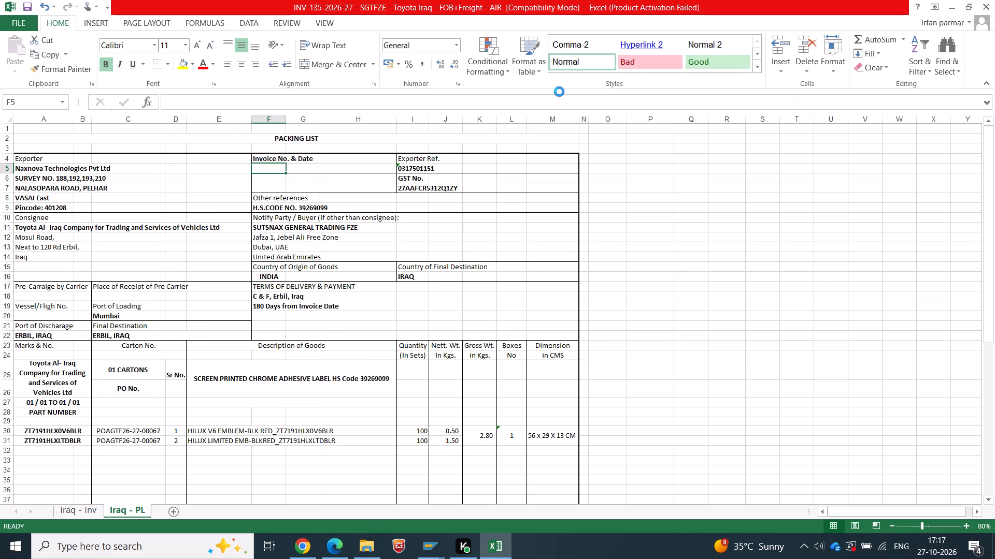
{"action": "scroll", "coordinate": [204, 318], "scroll_direction": "up", "scroll_amount": 20}
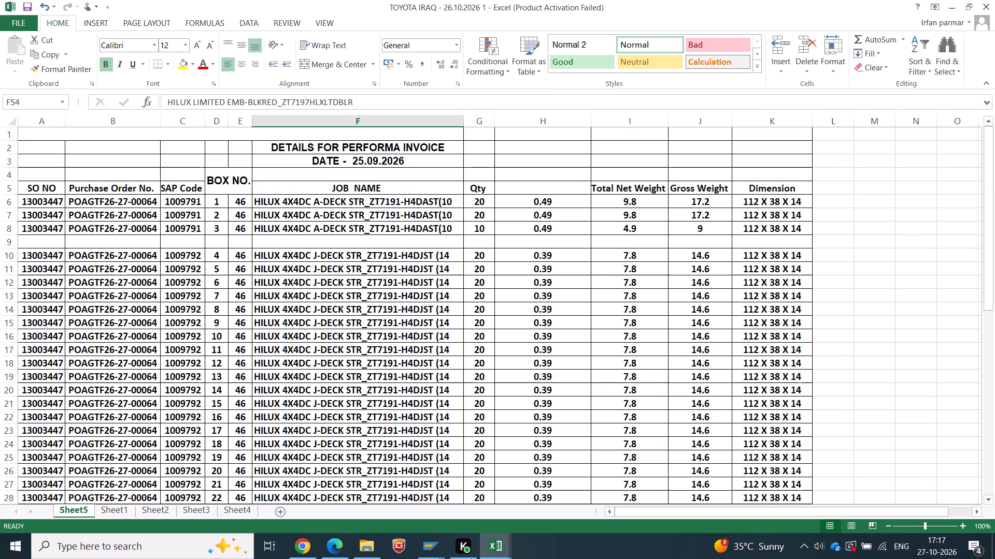
Delete the four rows above the column headings on Sheet5.
{"action": "scroll", "coordinate": [152, 209], "scroll_direction": "up", "scroll_amount": 8}
{"action": "left_click", "coordinate": [55, 229]}
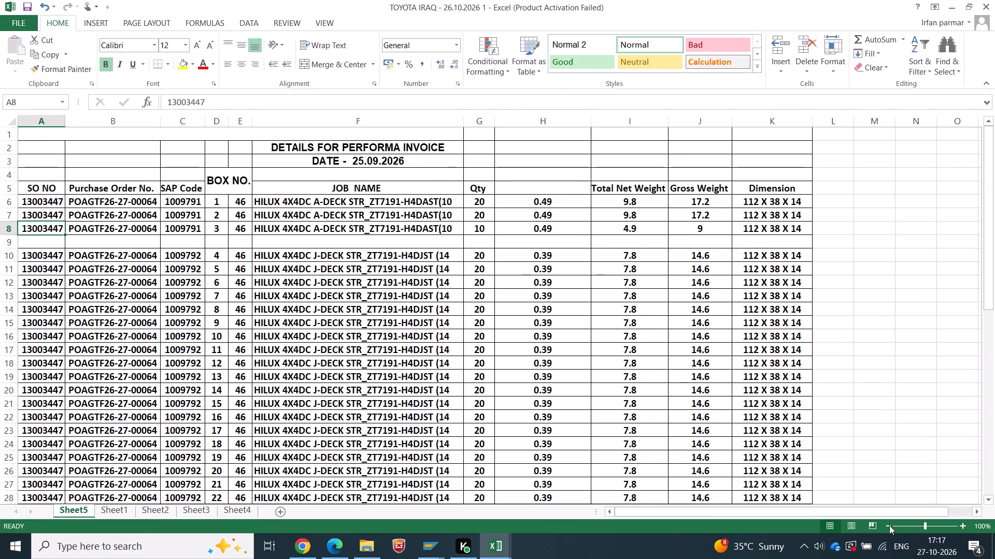
{"action": "left_click", "coordinate": [890, 525]}
{"action": "left_click", "coordinate": [890, 525]}
{"action": "scroll", "coordinate": [0, 205], "scroll_direction": "up", "scroll_amount": 4}
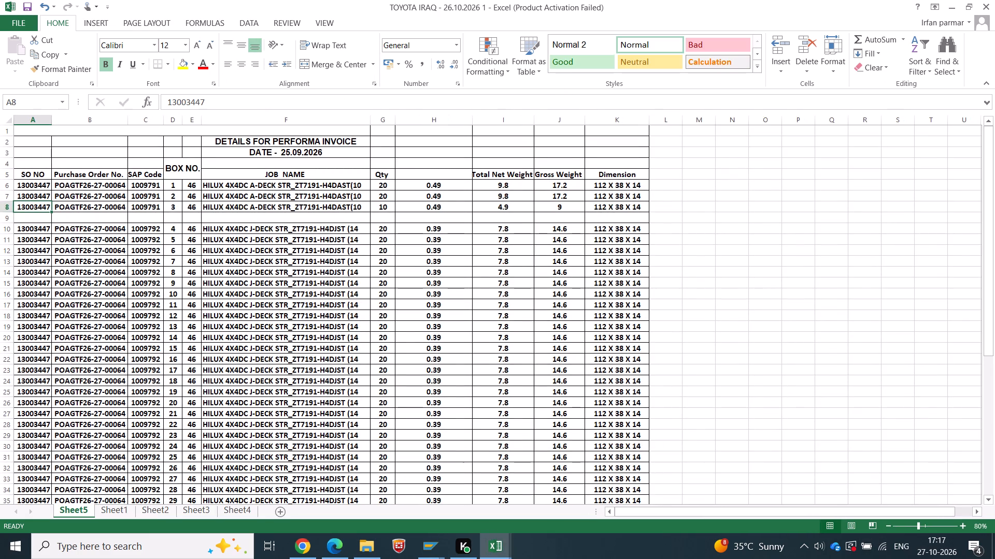
{"action": "left_click_drag", "start_coordinate": [7, 164], "coordinate": [13, 114]}
{"action": "right_click", "coordinate": [9, 156]}
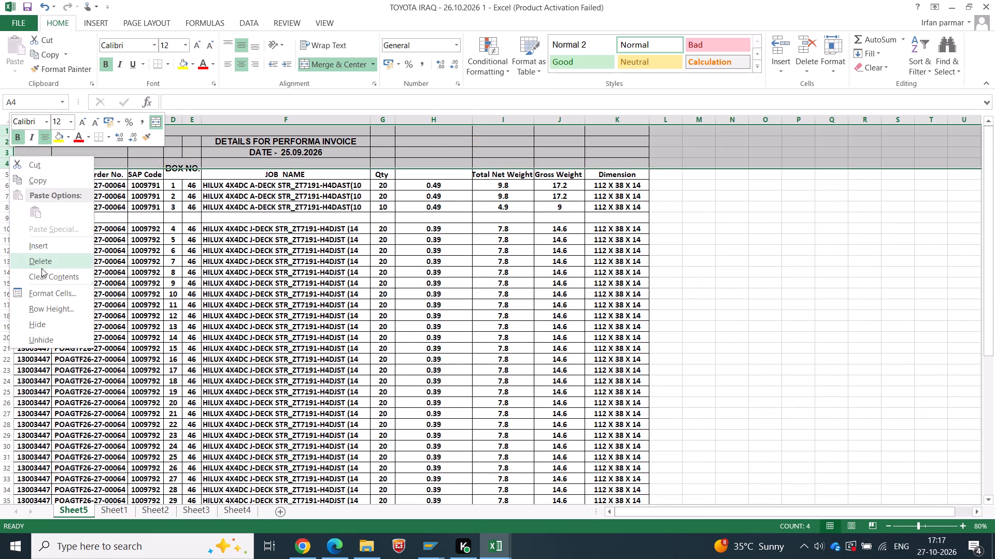
{"action": "left_click", "coordinate": [41, 267]}
{"action": "left_click", "coordinate": [310, 255]}
Remove bold from all of Sheet5 and set its font size to 11.
{"action": "left_click", "coordinate": [6, 117]}
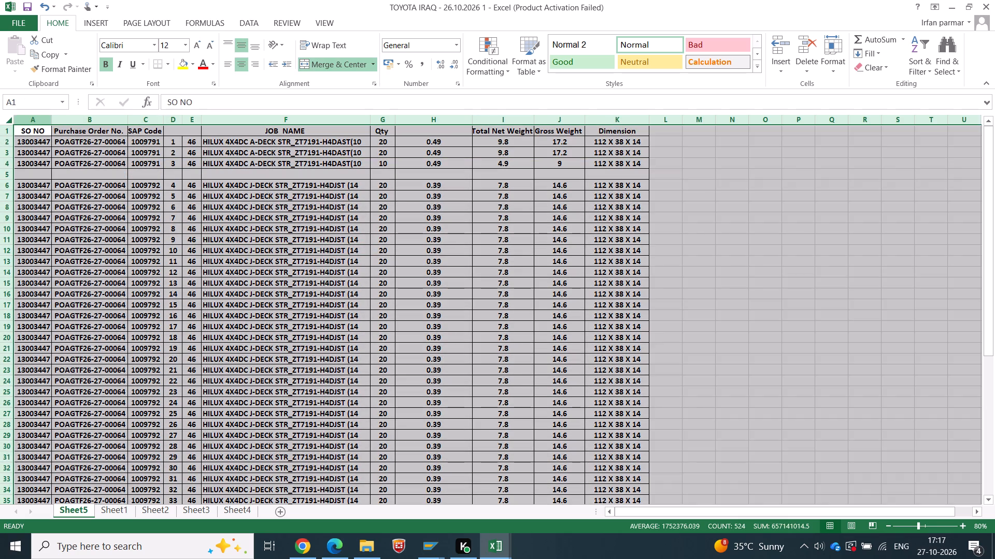
{"action": "double_click", "coordinate": [49, 117]}
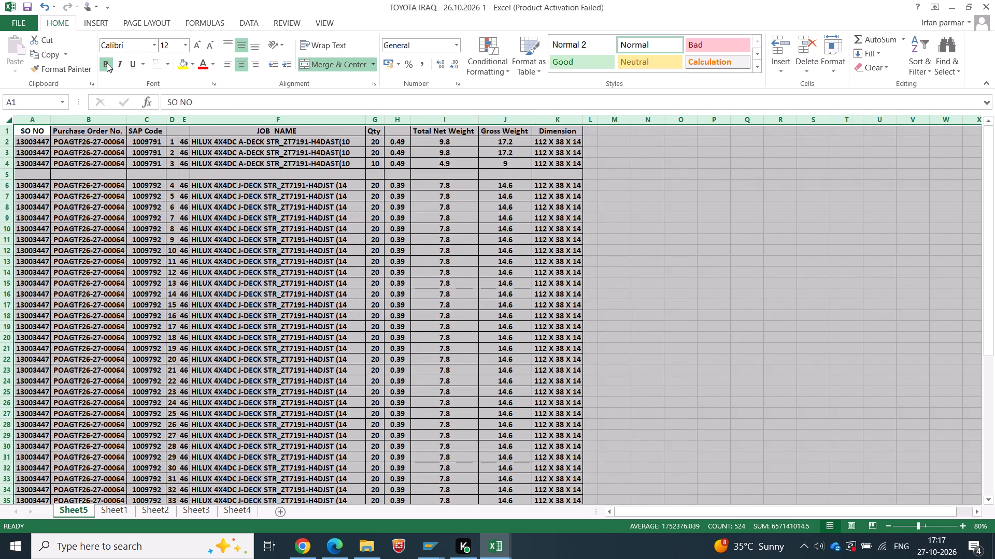
{"action": "left_click", "coordinate": [107, 63]}
{"action": "left_click", "coordinate": [185, 42]}
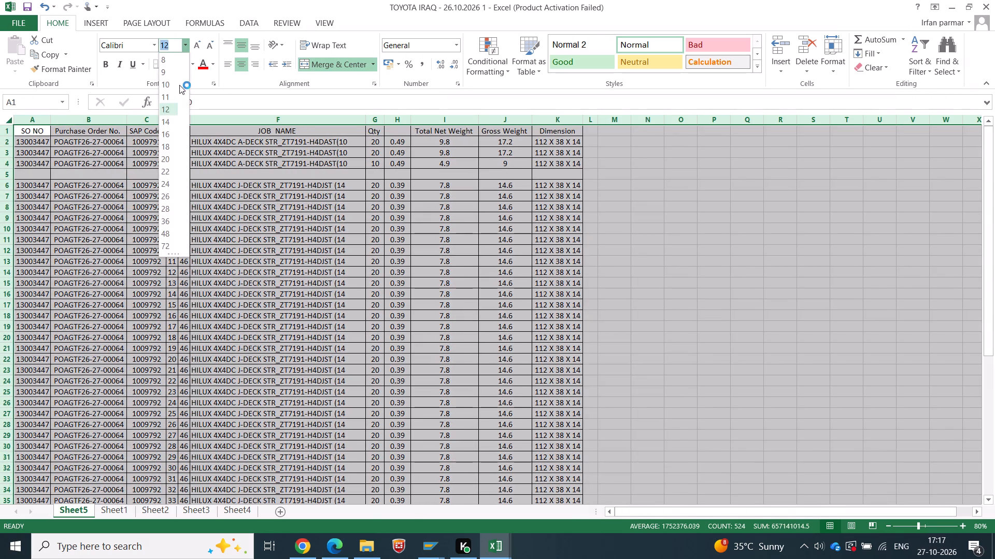
{"action": "left_click", "coordinate": [166, 97]}
{"action": "left_click", "coordinate": [493, 310]}
Autofit all columns of Sheet5 and centre the contents of every cell.
{"action": "left_click", "coordinate": [5, 124]}
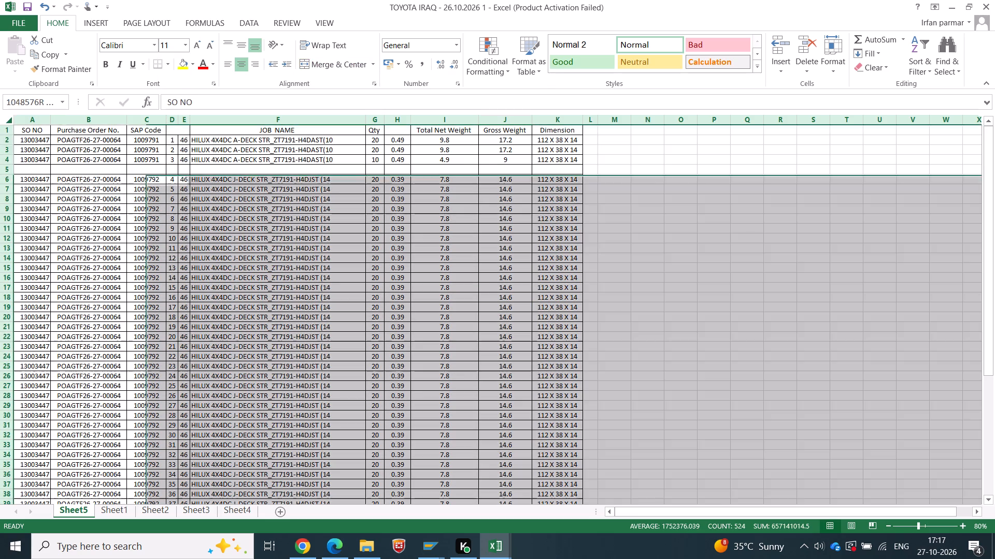
{"action": "double_click", "coordinate": [51, 119]}
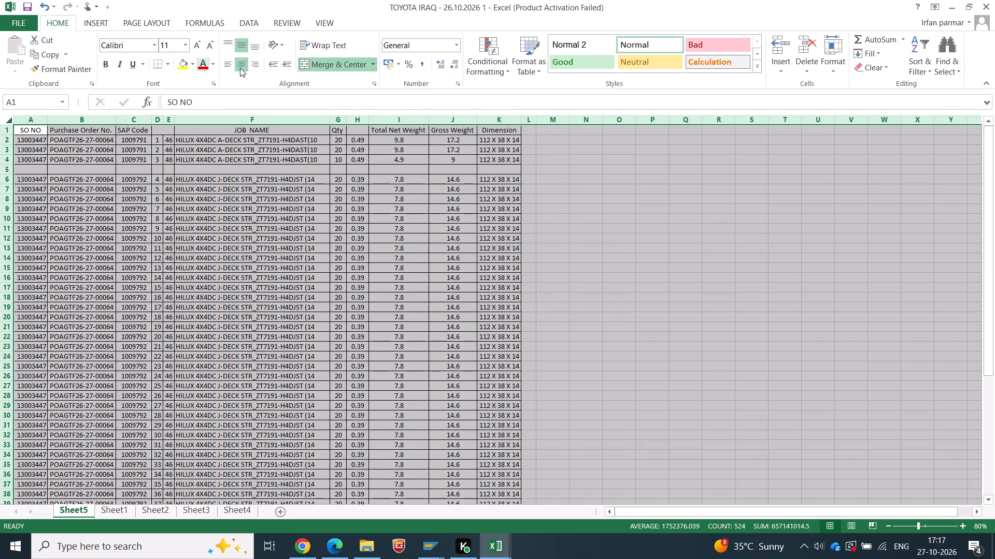
{"action": "double_click", "coordinate": [237, 68]}
Examine the PO numbers, box numbers and item rows on Sheet5 alongside the INV-135 packing list.
{"action": "left_click", "coordinate": [60, 150]}
{"action": "key", "text": "ctrl+c"}
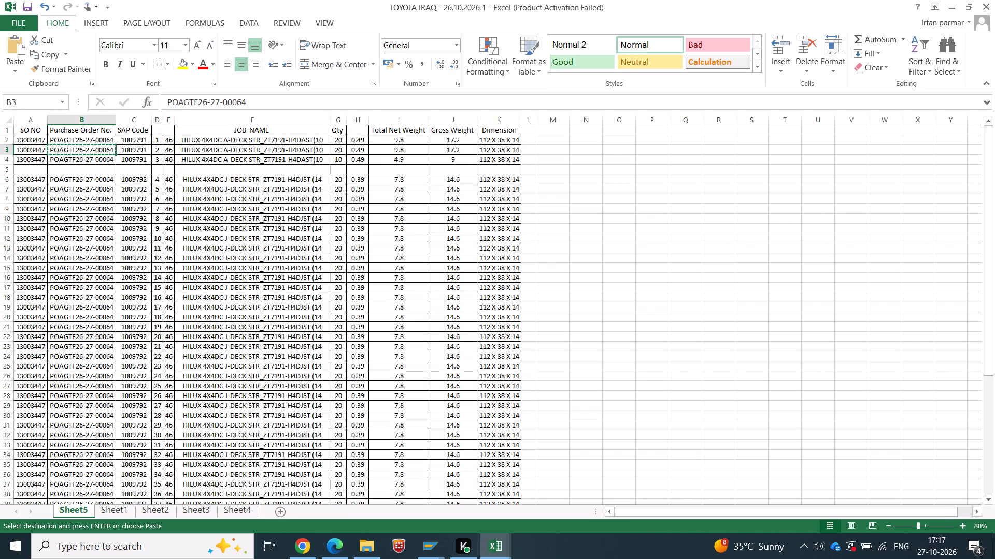
{"action": "key", "text": "alt+Tab"}
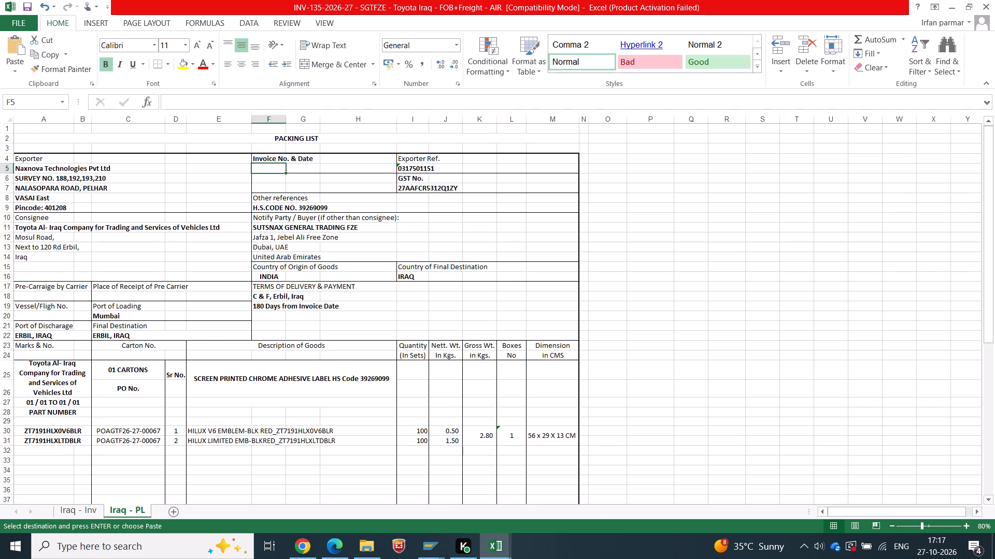
{"action": "scroll", "coordinate": [211, 321], "scroll_direction": "down", "scroll_amount": 5}
{"action": "key", "text": "alt+Tab"}
{"action": "scroll", "coordinate": [278, 322], "scroll_direction": "down", "scroll_amount": 10}
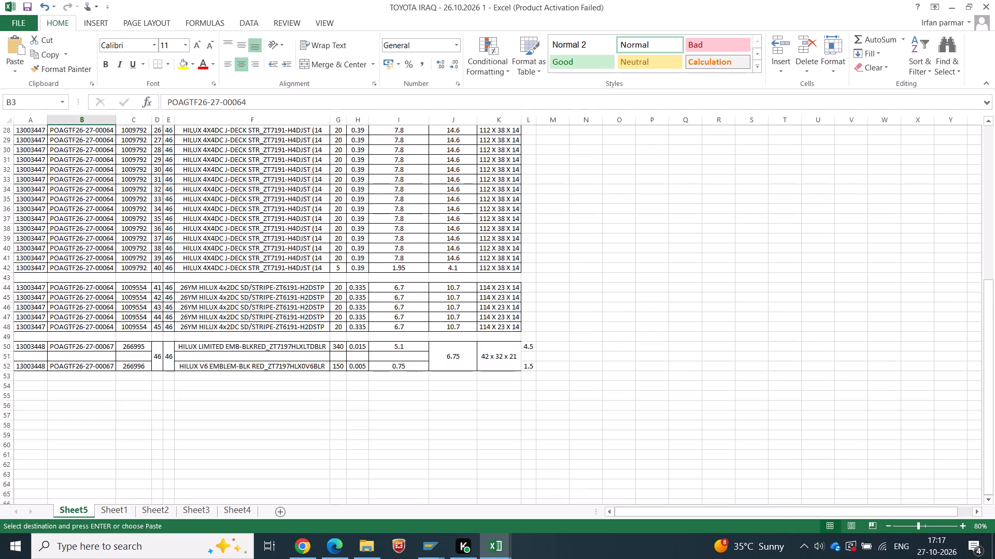
{"action": "scroll", "coordinate": [260, 276], "scroll_direction": "down", "scroll_amount": 2}
{"action": "scroll", "coordinate": [260, 276], "scroll_direction": "up", "scroll_amount": 10}
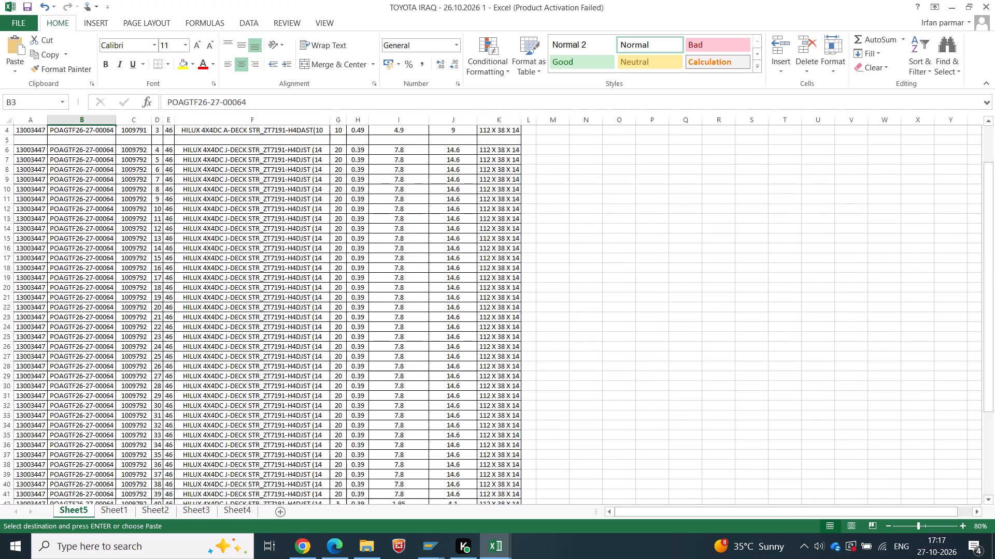
{"action": "scroll", "coordinate": [269, 288], "scroll_direction": "up", "scroll_amount": 9}
Set the carton count on the Iraq - PL sheet of INV-135 to 46 CARTONS.
{"action": "key", "text": "alt+Tab"}
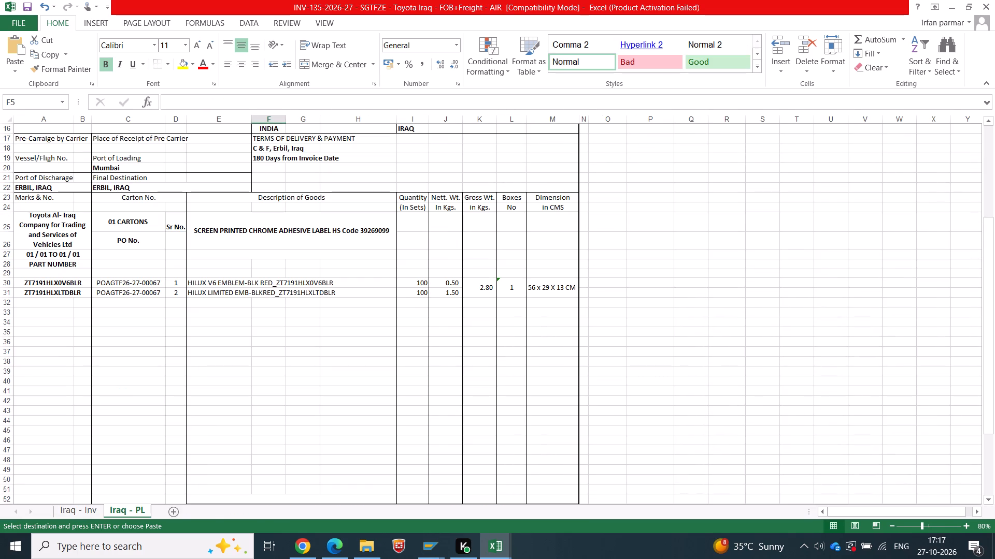
{"action": "double_click", "coordinate": [113, 223]}
{"action": "left_click_drag", "start_coordinate": [115, 223], "coordinate": [37, 216]}
{"action": "type", "text": "46"}
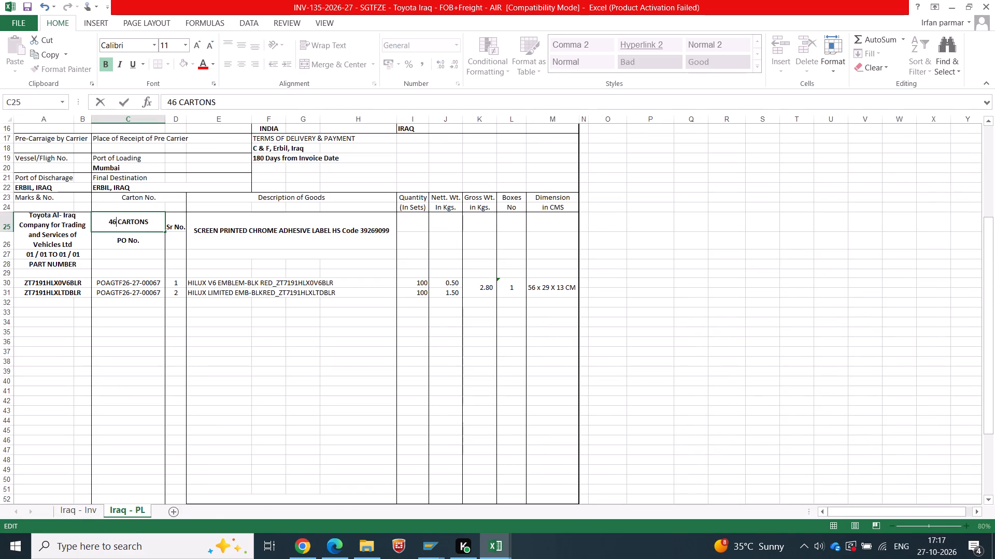
{"action": "key", "text": "Return"}
Change the carton range under Marks & No. on the Iraq - PL sheet to 01 / 46 TO 46 / 46.
{"action": "left_click", "coordinate": [35, 255]}
{"action": "key", "text": "F2"}
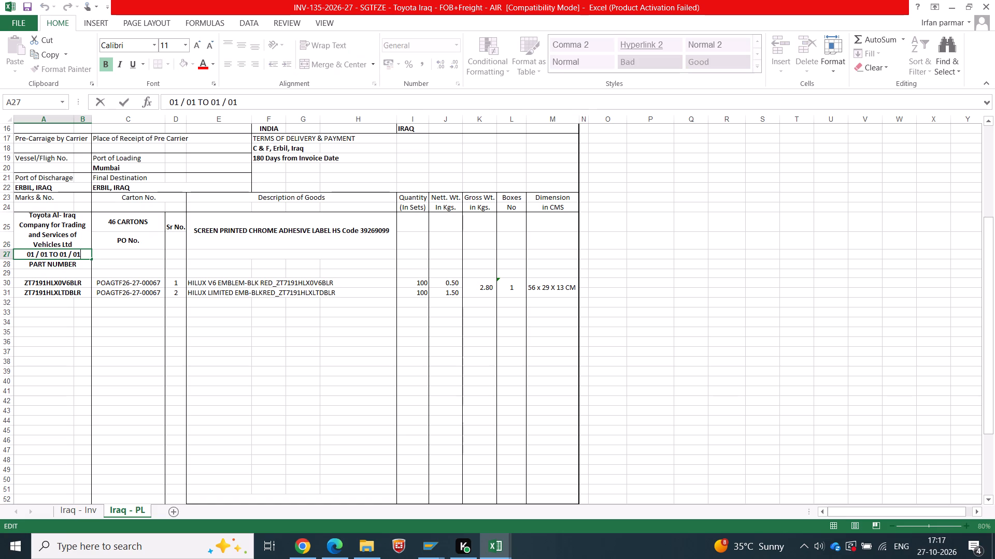
{"action": "key", "text": "shift+Left"}
{"action": "key", "text": "shift+Left"}
{"action": "type", "text": "46"}
{"action": "key", "text": "Left"}
{"action": "key", "text": "Left"}
{"action": "key", "text": "Left"}
{"action": "key", "text": "Left"}
{"action": "key", "text": "Left"}
{"action": "key", "text": "shift+Left"}
{"action": "key", "text": "shift+Left"}
{"action": "type", "text": "46"}
{"action": "key", "text": "Left"}
{"action": "key", "text": "Left"}
{"action": "key", "text": "Left"}
{"action": "key", "text": "Left"}
{"action": "key", "text": "Left"}
{"action": "key", "text": "Left"}
{"action": "key", "text": "Left"}
{"action": "key", "text": "Right"}
{"action": "key", "text": "shift+Left"}
{"action": "key", "text": "shift+Left"}
{"action": "type", "text": "46"}
{"action": "key", "text": "Return"}
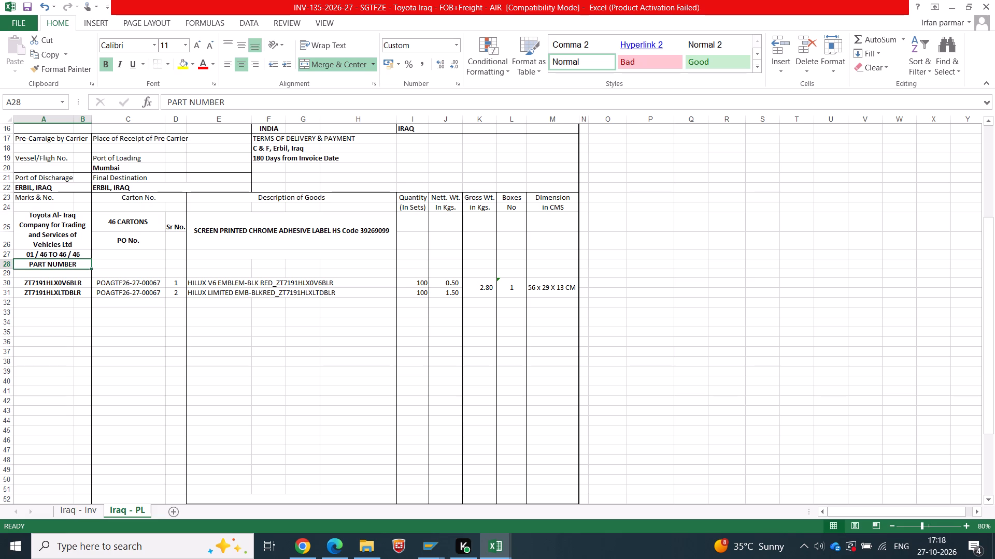
Clear the contents of the two old item rows, 30 and 31, on the packing list.
{"action": "left_click_drag", "start_coordinate": [51, 285], "coordinate": [535, 288]}
{"action": "key", "text": "Delete"}
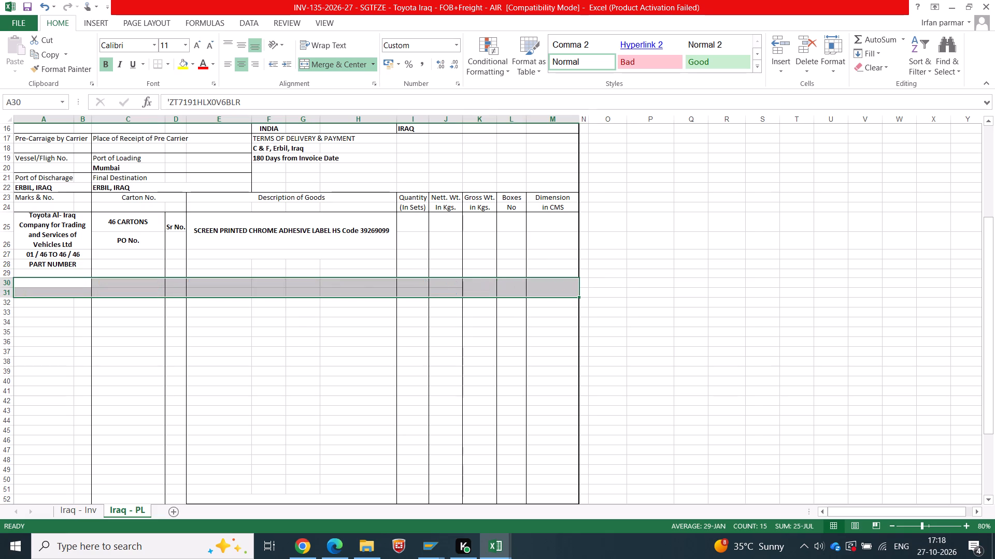
Unmerge the gross weight, boxes, dimension and part number cells around rows 30 and 31, and save the workbook.
{"action": "left_click", "coordinate": [513, 305]}
{"action": "left_click", "coordinate": [480, 290]}
{"action": "left_click", "coordinate": [350, 70]}
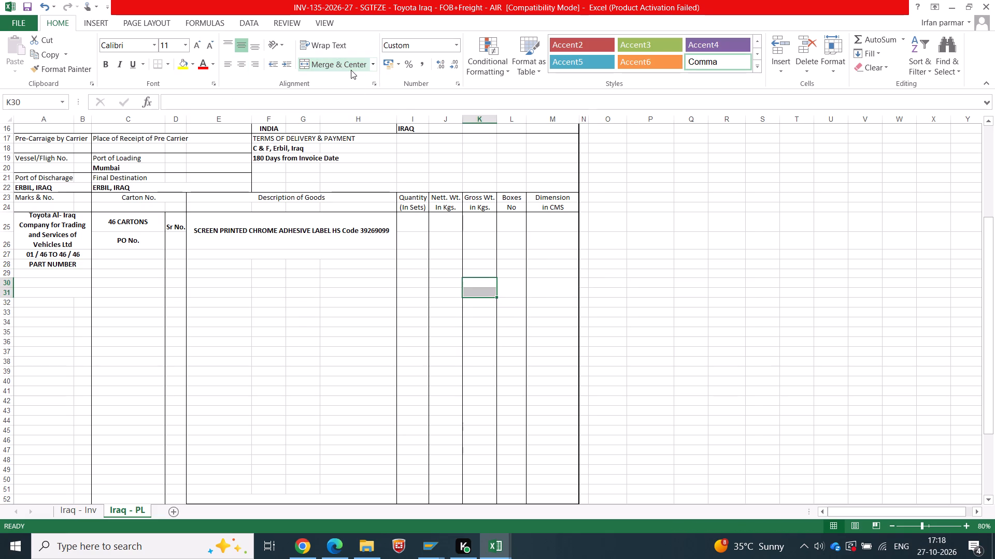
{"action": "key", "text": "Right"}
{"action": "key", "text": "F4"}
{"action": "key", "text": "Right"}
{"action": "key", "text": "F4"}
{"action": "key", "text": "Right"}
{"action": "key", "text": "Left"}
{"action": "key", "text": "Left"}
{"action": "key", "text": "Left"}
{"action": "key", "text": "Left"}
{"action": "key", "text": "Left"}
{"action": "key", "text": "Left"}
{"action": "key", "text": "Left"}
{"action": "key", "text": "Left"}
{"action": "key", "text": "Left"}
{"action": "key", "text": "Left"}
{"action": "key", "text": "Left"}
{"action": "key", "text": "Left"}
{"action": "key", "text": "Left"}
{"action": "key", "text": "Left"}
{"action": "key", "text": "Left"}
{"action": "key", "text": "Left"}
{"action": "key", "text": "Left"}
{"action": "key", "text": "Left"}
{"action": "key", "text": "Left"}
{"action": "key", "text": "Left"}
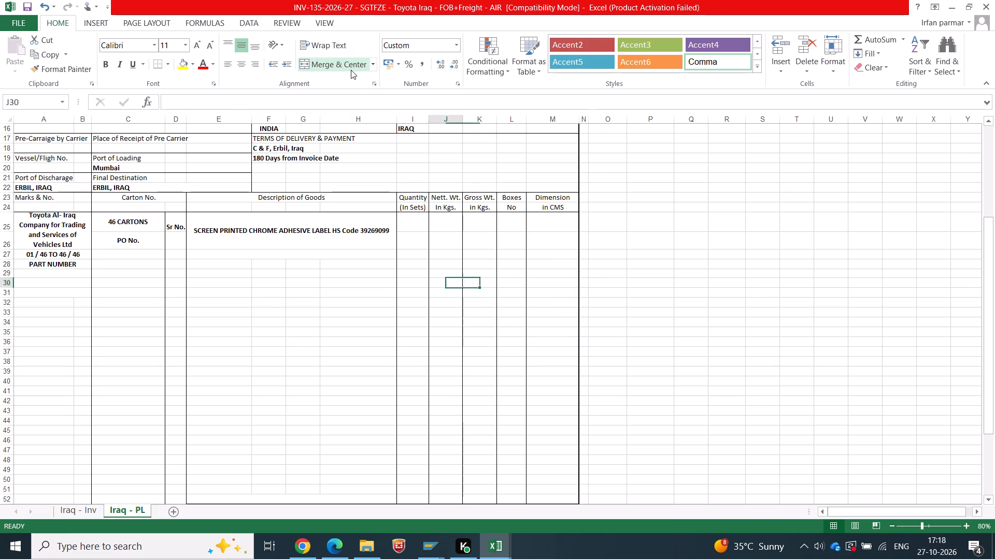
{"action": "key", "text": "Up"}
{"action": "key", "text": "F4"}
{"action": "key", "text": "Down"}
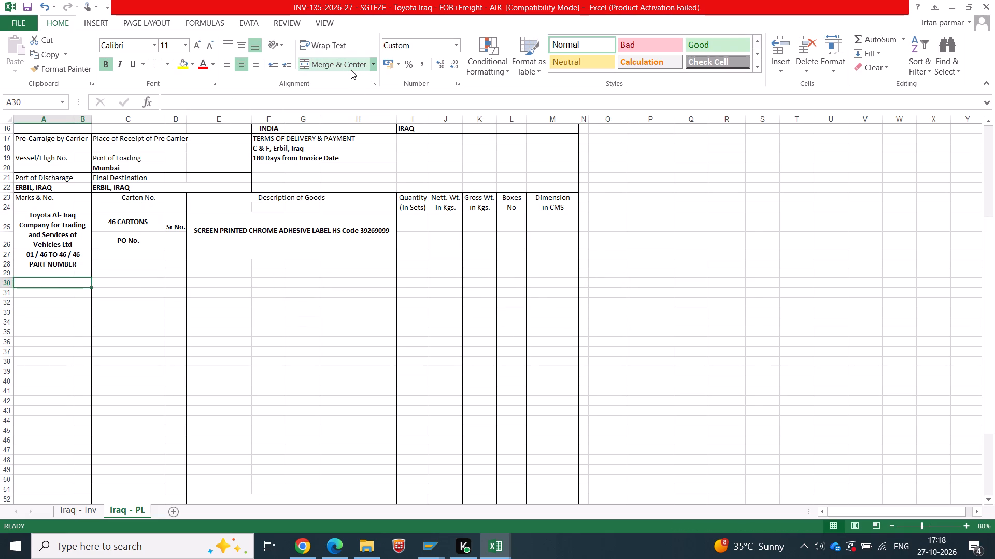
{"action": "key", "text": "F4"}
{"action": "key", "text": "Down"}
{"action": "key", "text": "F4"}
{"action": "key", "text": "Down"}
{"action": "key", "text": "Down"}
{"action": "key", "text": "Down"}
{"action": "key", "text": "Down"}
{"action": "key", "text": "Down"}
{"action": "key", "text": "Down"}
{"action": "key", "text": "Down"}
{"action": "key", "text": "Down"}
{"action": "key", "text": "Down"}
{"action": "key", "text": "Down"}
{"action": "key", "text": "Down"}
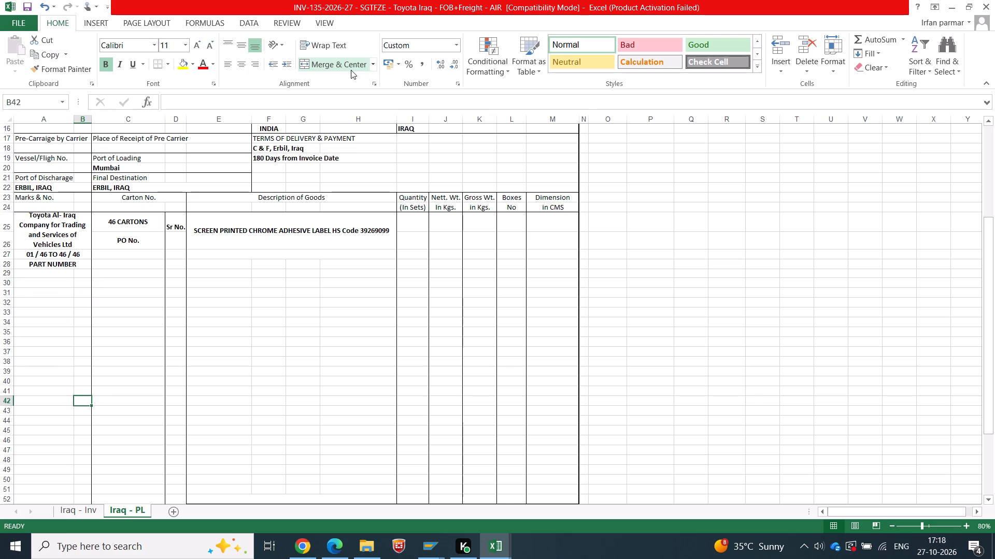
{"action": "key", "text": "ctrl+s"}
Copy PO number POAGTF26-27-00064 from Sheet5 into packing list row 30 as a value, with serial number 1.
{"action": "left_click", "coordinate": [261, 281]}
{"action": "key", "text": "alt+Tab"}
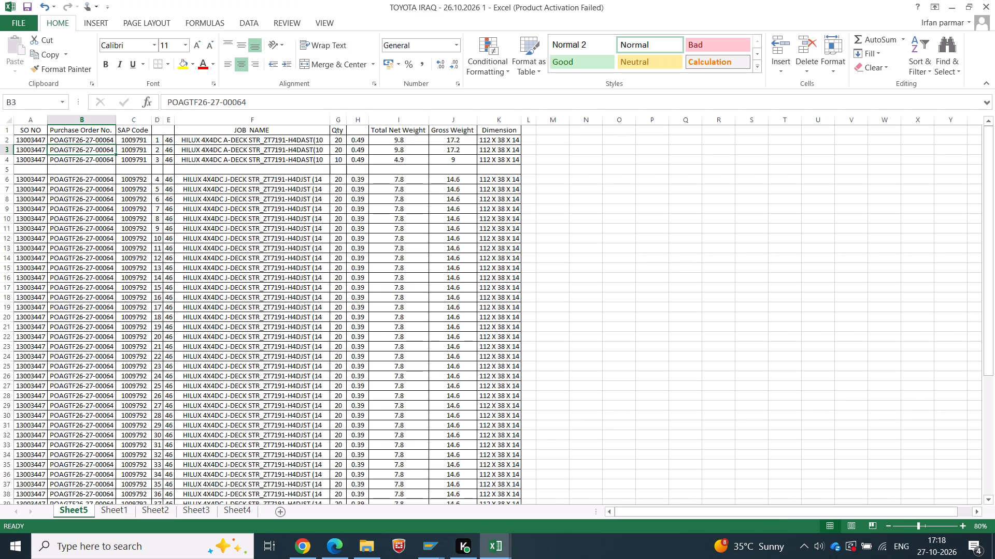
{"action": "left_click", "coordinate": [76, 141]}
{"action": "key", "text": "ctrl+c"}
{"action": "key", "text": "alt+Tab"}
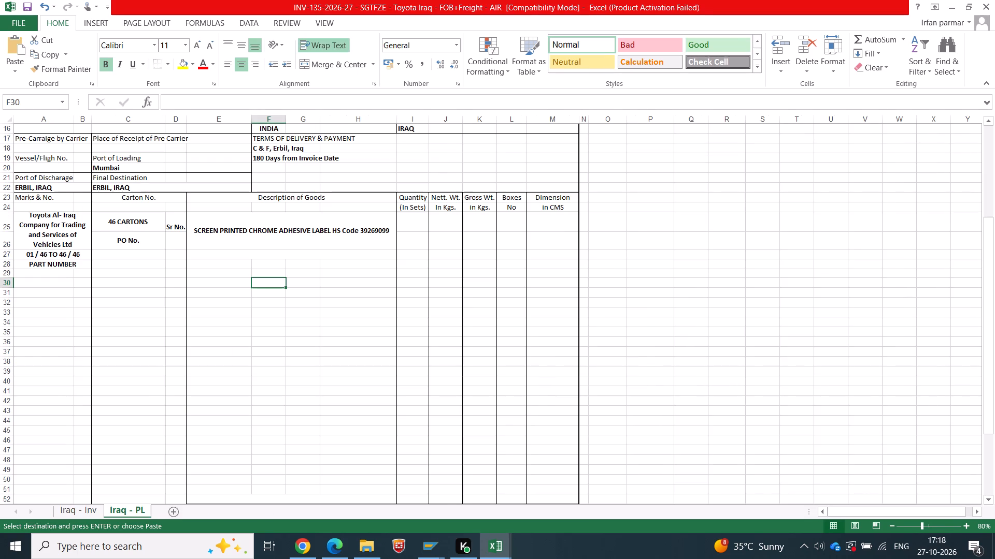
{"action": "right_click", "coordinate": [112, 281]}
{"action": "left_click", "coordinate": [161, 87]}
{"action": "key", "text": "Tab"}
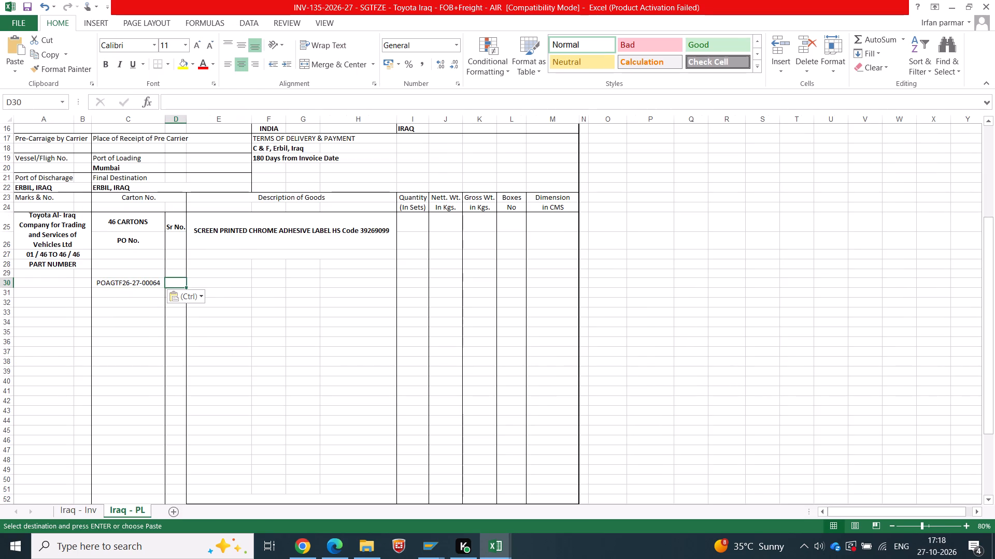
{"action": "key", "text": "2"}
{"action": "key", "text": "Tab"}
{"action": "key", "text": "Left"}
{"action": "key", "text": "1"}
{"action": "key", "text": "Tab"}
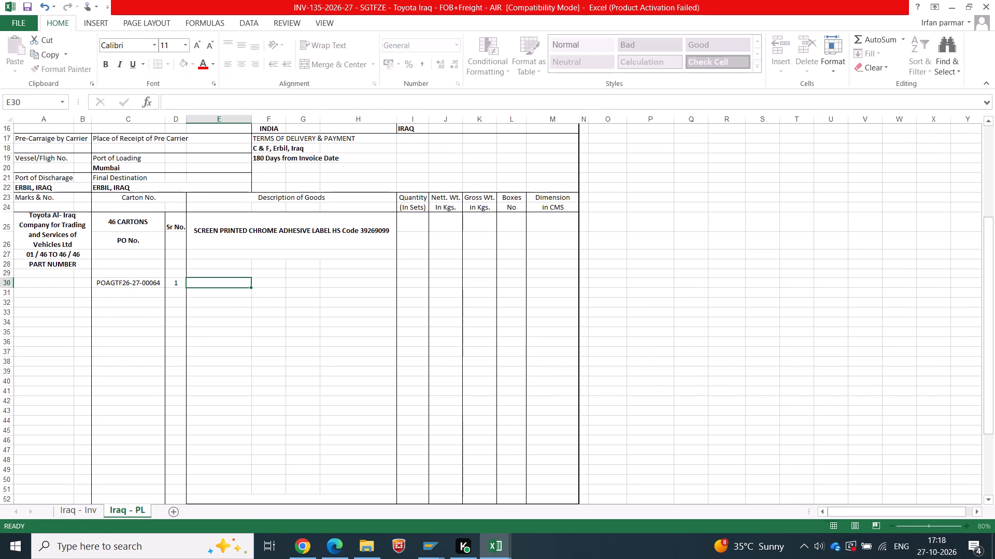
Copy the job name HILUX 4X4DC A-DECK STR_ZT7191-H4DAST(10 from Sheet5 as a value into row 30's description.
{"action": "key", "text": "alt+Tab"}
{"action": "key", "text": "Tab"}
{"action": "key", "text": "Tab"}
{"action": "key", "text": "Tab"}
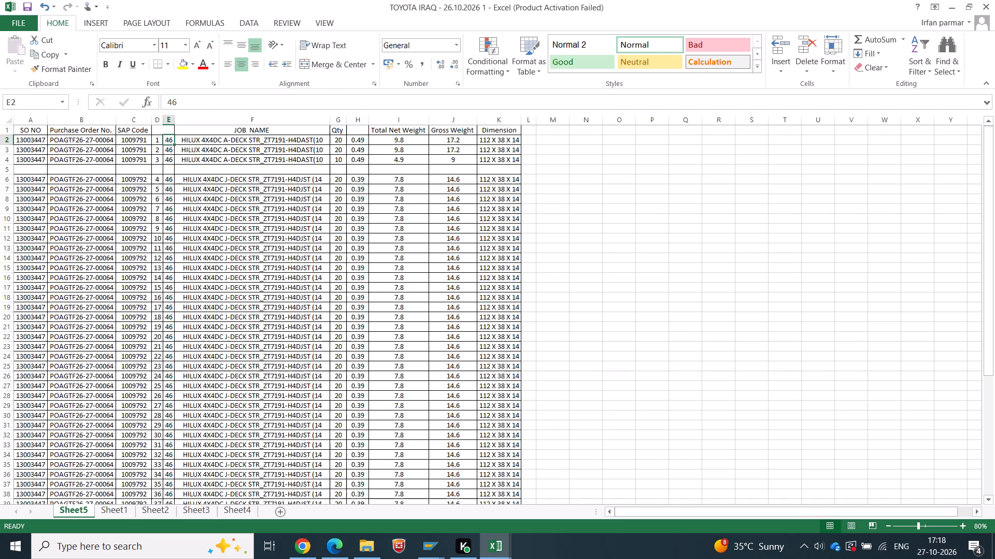
{"action": "left_click", "coordinate": [232, 155]}
{"action": "key", "text": "ctrl+c"}
{"action": "key", "text": "alt+Tab"}
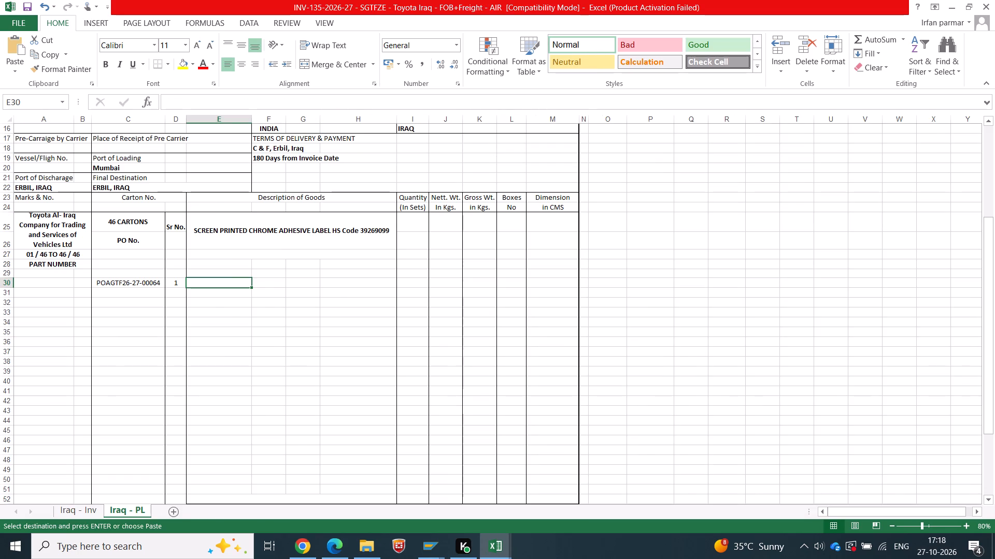
{"action": "right_click", "coordinate": [212, 285]}
{"action": "left_click", "coordinate": [261, 82]}
{"action": "key", "text": "Tab"}
{"action": "key", "text": "Tab"}
{"action": "key", "text": "Tab"}
{"action": "key", "text": "Tab"}
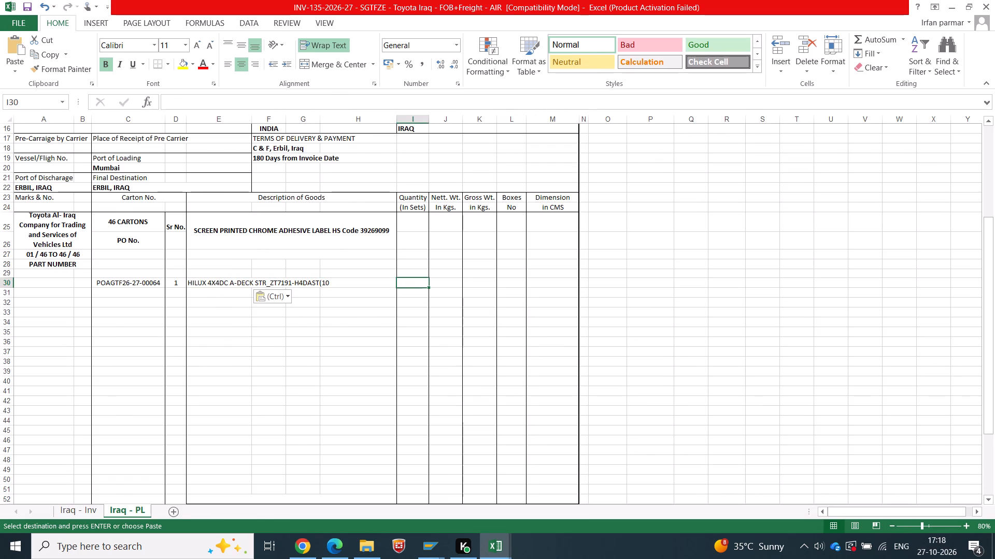
Total the A-DECK quantity in row 5 of Sheet5 and copy the sum formula to the net and gross weight columns.
{"action": "key", "text": "alt+Tab"}
{"action": "left_click", "coordinate": [339, 166]}
{"action": "key", "text": "alt+equal"}
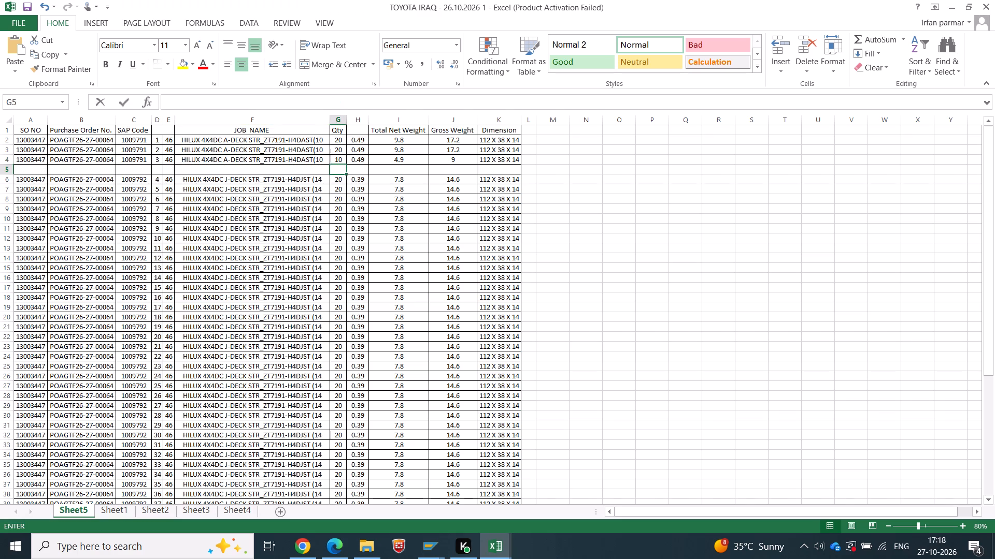
{"action": "key", "text": "Return"}
{"action": "key", "text": "Up"}
{"action": "key", "text": "ctrl+c"}
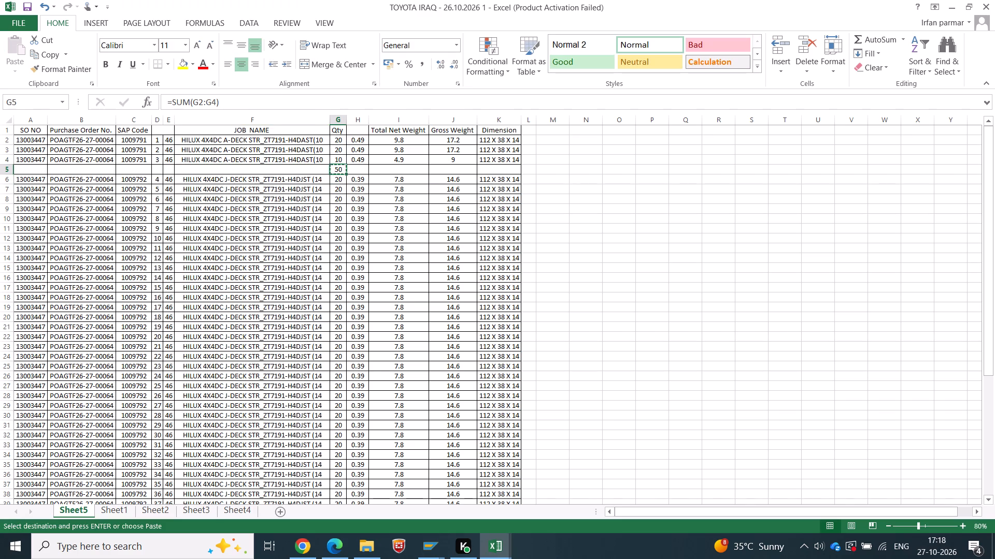
{"action": "key", "text": "Right"}
{"action": "key", "text": "Right"}
{"action": "key", "text": "shift+Right"}
{"action": "key", "text": "Return"}
Transfer the A-DECK totals as values into packing list row 30: quantity 50, net weight 24.50, gross weight 43.40.
{"action": "key", "text": "Left"}
{"action": "key", "text": "Left"}
{"action": "key", "text": "ctrl+c"}
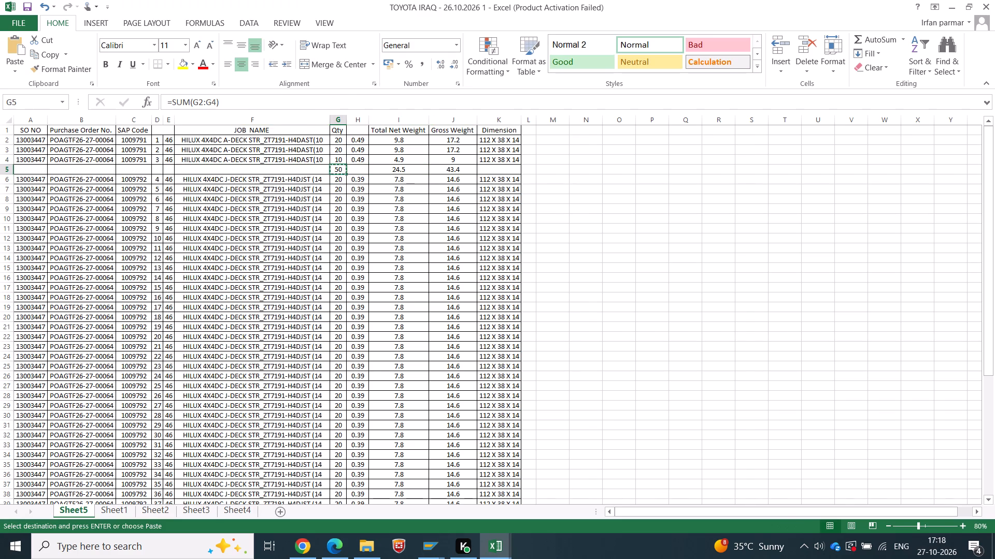
{"action": "key", "text": "alt+Tab"}
{"action": "right_click", "coordinate": [411, 283]}
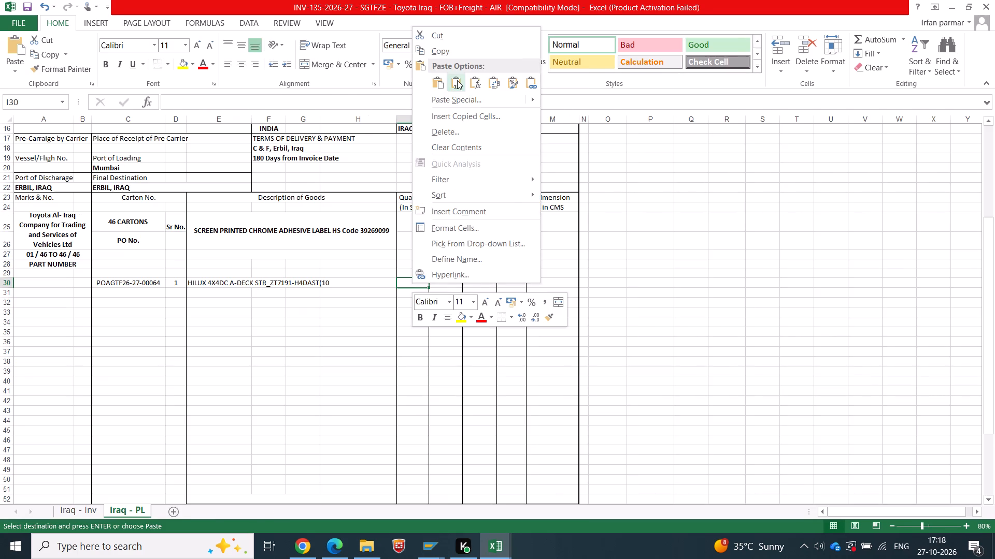
{"action": "left_click", "coordinate": [457, 80]}
{"action": "key", "text": "alt+Tab"}
{"action": "left_click_drag", "start_coordinate": [393, 169], "coordinate": [443, 164]}
{"action": "left_click", "coordinate": [443, 164]}
{"action": "left_click_drag", "start_coordinate": [398, 167], "coordinate": [463, 170]}
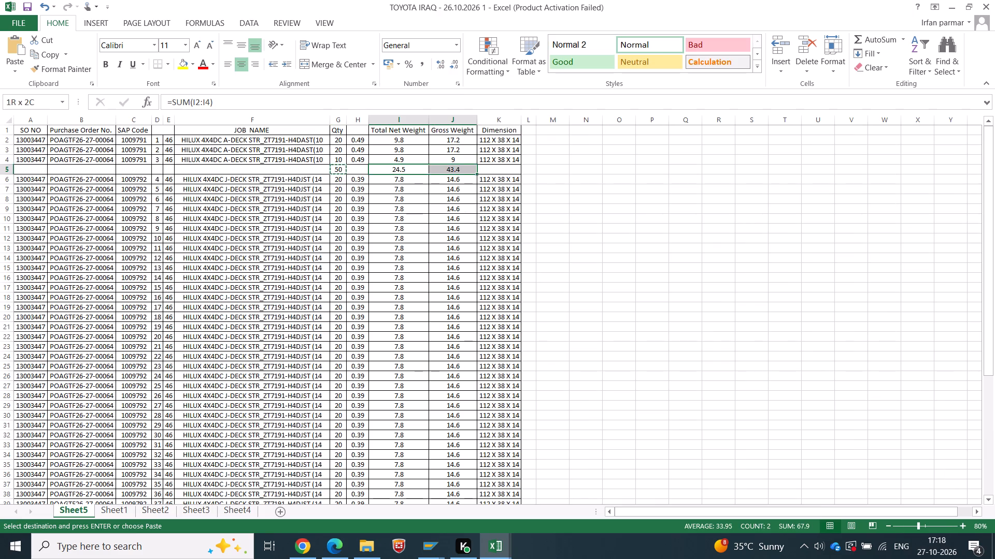
{"action": "left_click_drag", "start_coordinate": [463, 170], "coordinate": [463, 170]}
{"action": "key", "text": "ctrl+c"}
{"action": "key", "text": "alt+Tab"}
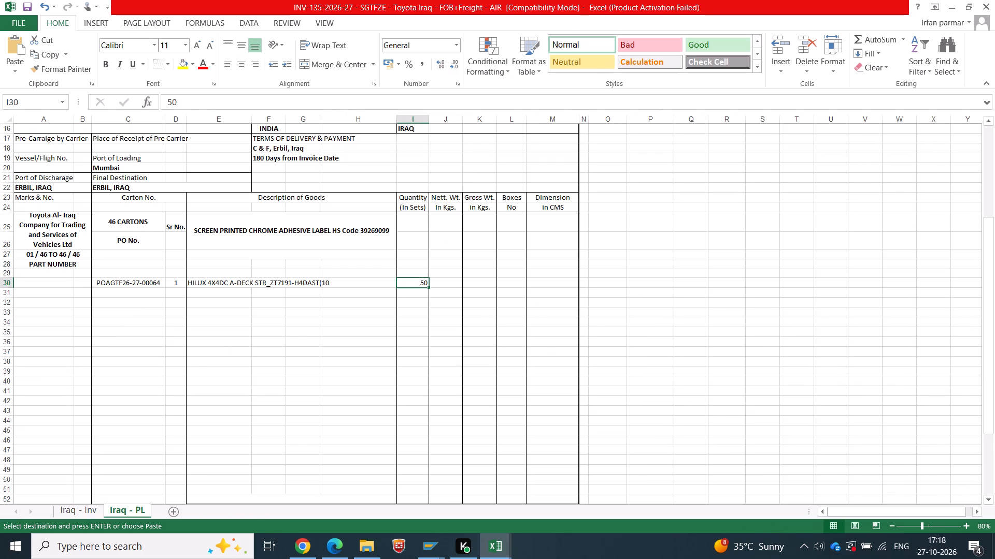
{"action": "right_click", "coordinate": [442, 282]}
{"action": "left_click", "coordinate": [494, 82]}
{"action": "left_click", "coordinate": [518, 297]}
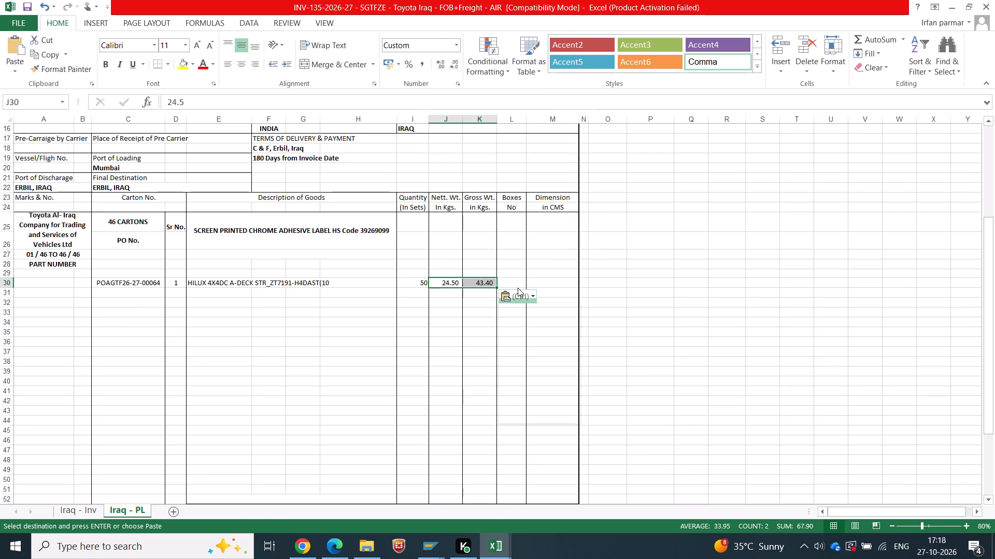
Enter 1 to 3 as the box numbers for item 1 in row 30 of the packing list.
{"action": "double_click", "coordinate": [515, 283]}
{"action": "type", "text": "1 to"}
{"action": "key", "text": "space"}
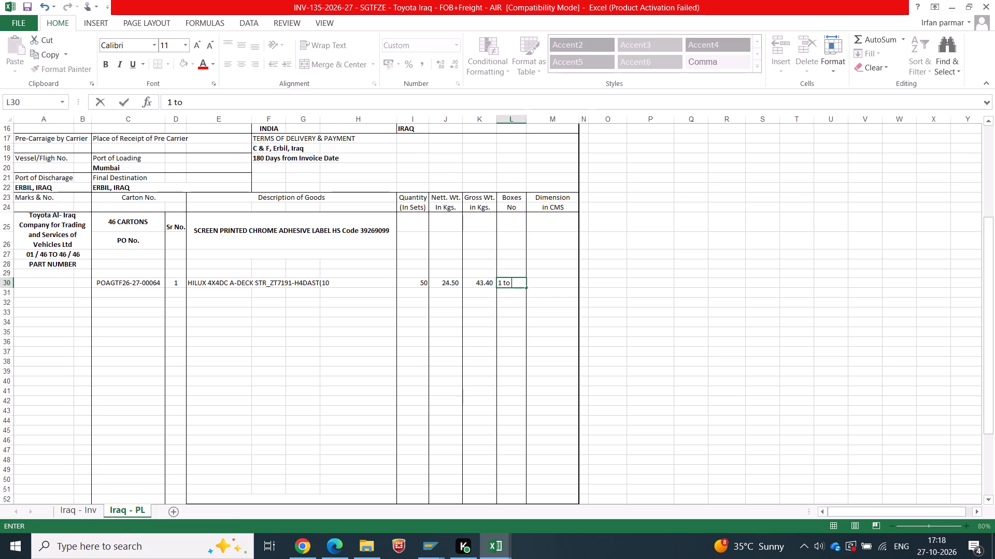
{"action": "key", "text": "Tab"}
{"action": "key", "text": "Up"}
{"action": "key", "text": "Down"}
{"action": "key", "text": "Left"}
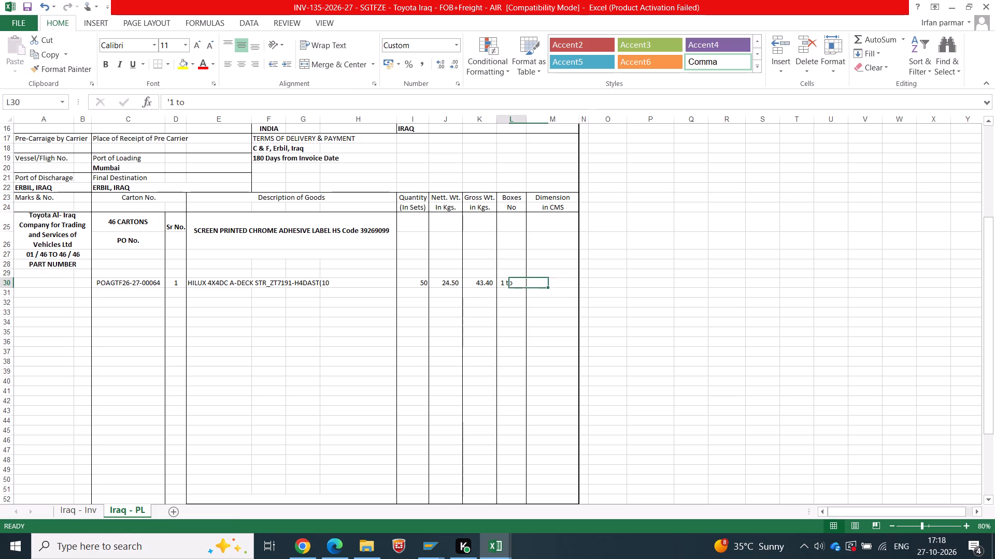
{"action": "key", "text": "F2"}
{"action": "key", "text": "3"}
{"action": "key", "text": "Tab"}
Copy the dimension 112 X 38 X 14 from Sheet5 as a value into row 30 of the packing list.
{"action": "key", "text": "alt+Tab"}
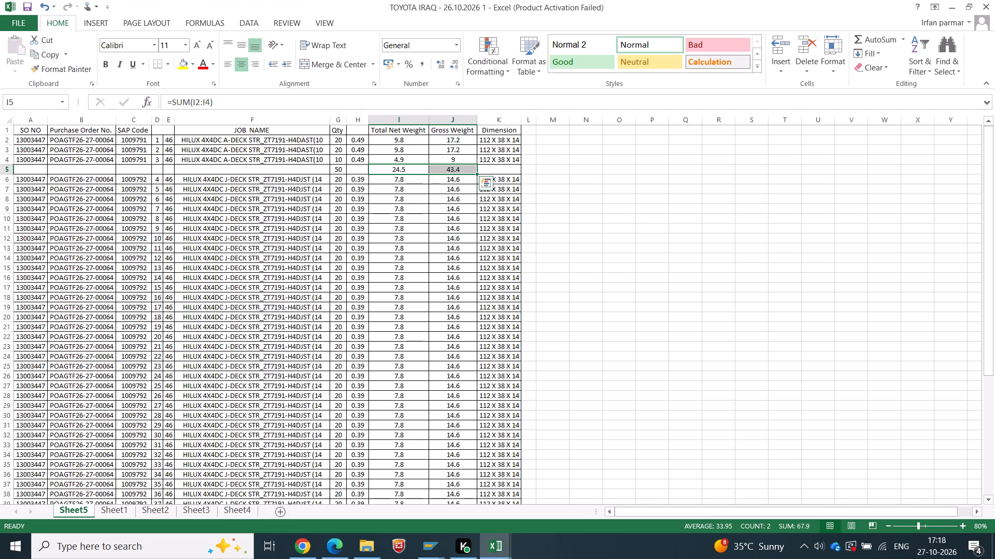
{"action": "left_click", "coordinate": [482, 146]}
{"action": "key", "text": "ctrl+c"}
{"action": "key", "text": "alt+Tab"}
{"action": "right_click", "coordinate": [548, 283]}
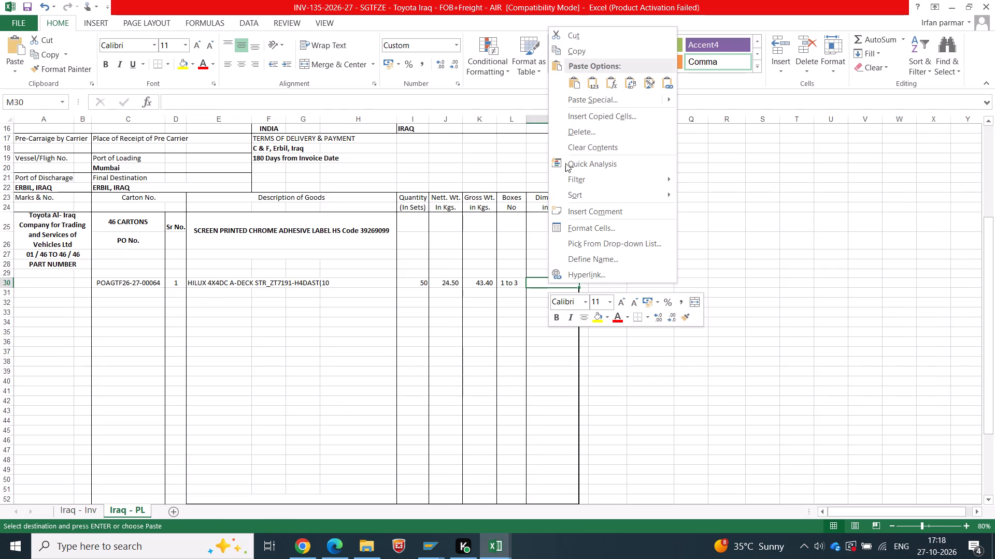
{"action": "left_click", "coordinate": [592, 82]}
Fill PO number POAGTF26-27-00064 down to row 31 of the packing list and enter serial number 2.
{"action": "key", "text": "alt+Tab"}
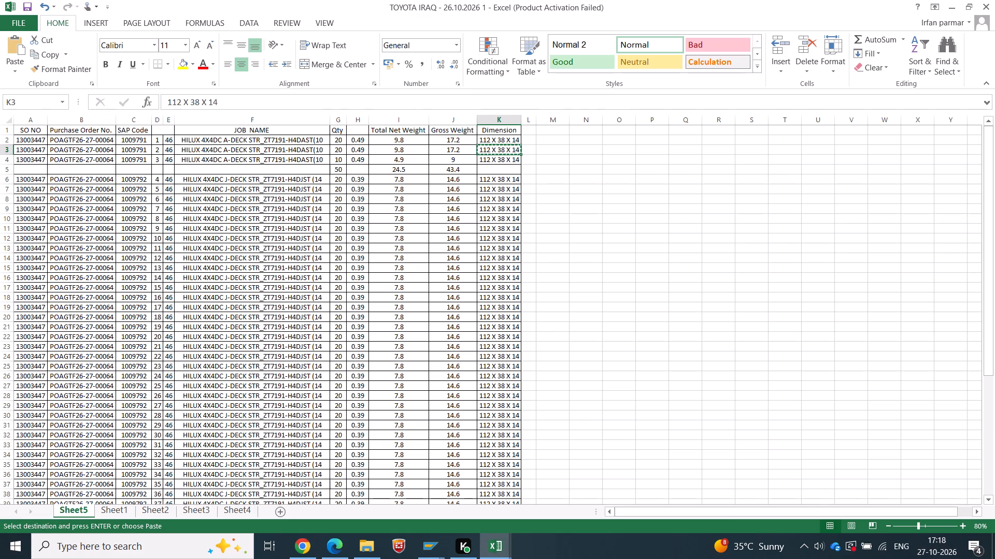
{"action": "left_click", "coordinate": [83, 189]}
{"action": "key", "text": "alt+Tab"}
{"action": "left_click", "coordinate": [113, 292]}
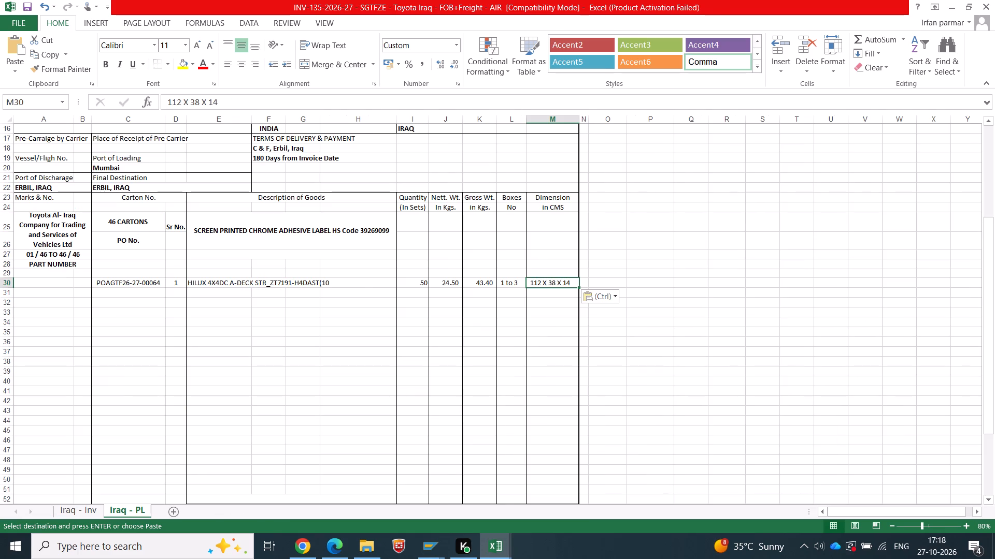
{"action": "key", "text": "ctrl+d"}
{"action": "key", "text": "Tab"}
{"action": "key", "text": "2"}
{"action": "key", "text": "Tab"}
Copy the job name HILUX 4X4DC J-DECK STR_ZT7191-H4DJST (14 from Sheet5 as a value into row 31's description.
{"action": "key", "text": "alt+Tab"}
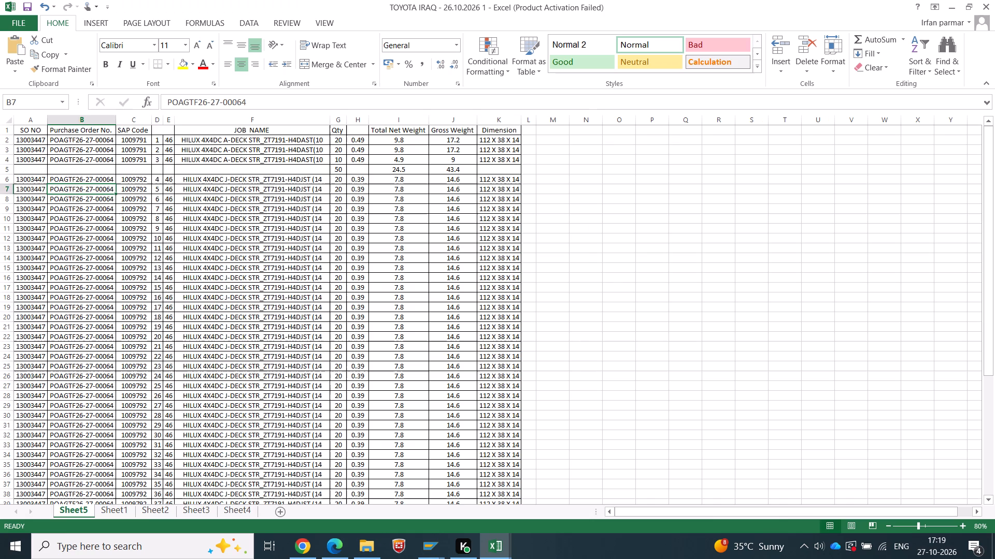
{"action": "left_click", "coordinate": [246, 303]}
{"action": "key", "text": "ctrl+c"}
{"action": "key", "text": "alt+Tab"}
{"action": "right_click", "coordinate": [204, 292]}
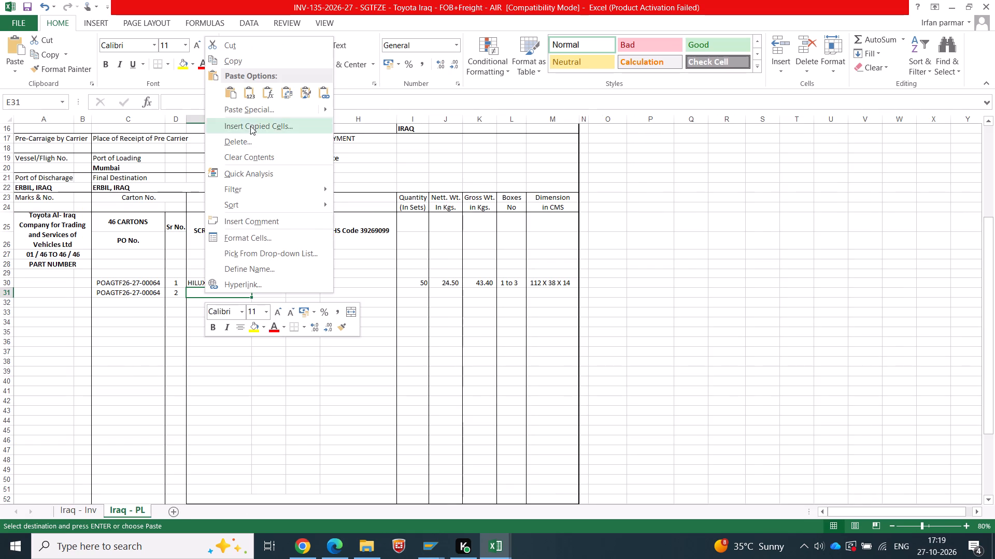
{"action": "left_click", "coordinate": [250, 93]}
Sum the J-DECK rows' quantity (G6:G42) in row 43 of Sheet5 and copy the formula to columns I and J for the weights.
{"action": "key", "text": "alt+Tab"}
{"action": "scroll", "coordinate": [436, 345], "scroll_direction": "down", "scroll_amount": 7}
{"action": "scroll", "coordinate": [377, 311], "scroll_direction": "up", "scroll_amount": 1}
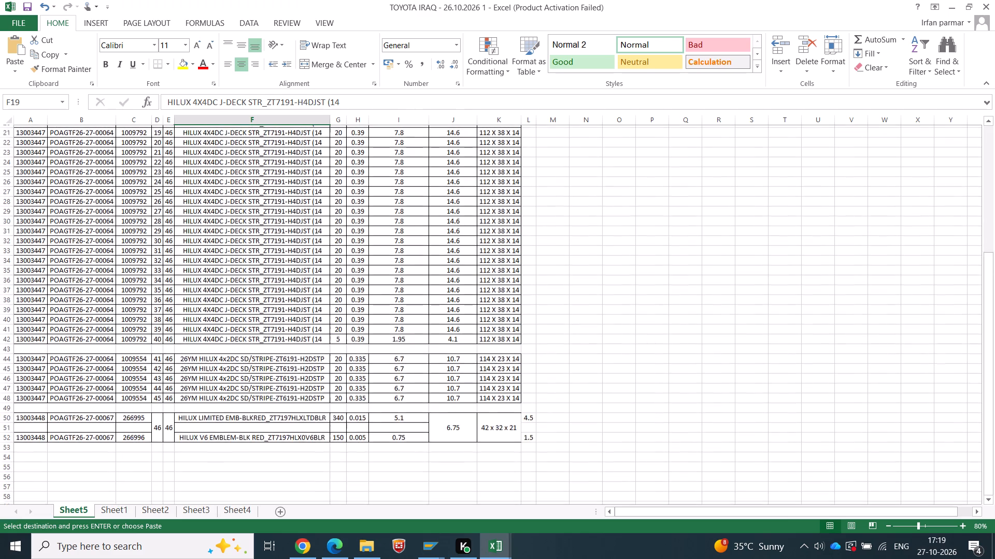
{"action": "left_click", "coordinate": [340, 369]}
{"action": "key", "text": "alt+equal"}
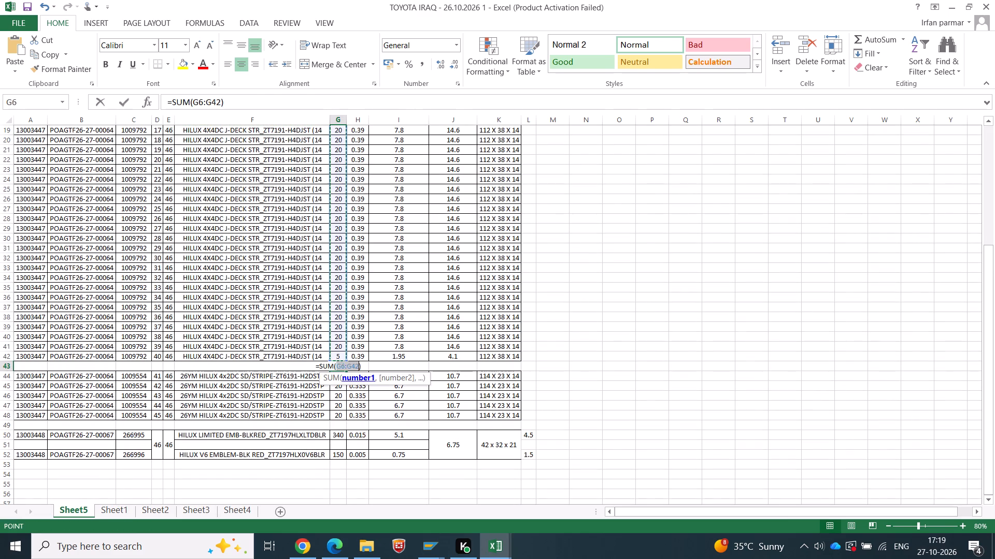
{"action": "key", "text": "Return"}
{"action": "key", "text": "Up"}
{"action": "key", "text": "ctrl+c"}
{"action": "key", "text": "Right"}
{"action": "key", "text": "Right"}
{"action": "key", "text": "shift+Right"}
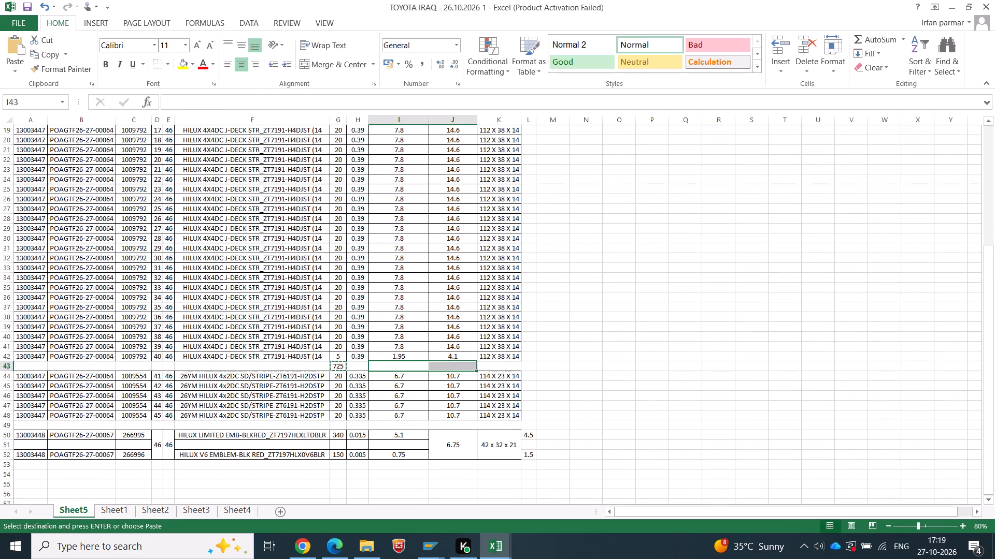
{"action": "key", "text": "Return"}
Copy the quantity total 725 from Sheet5 as a value into row 31 of the packing list.
{"action": "key", "text": "Left"}
{"action": "key", "text": "Left"}
{"action": "key", "text": "ctrl+c"}
{"action": "key", "text": "alt+Tab"}
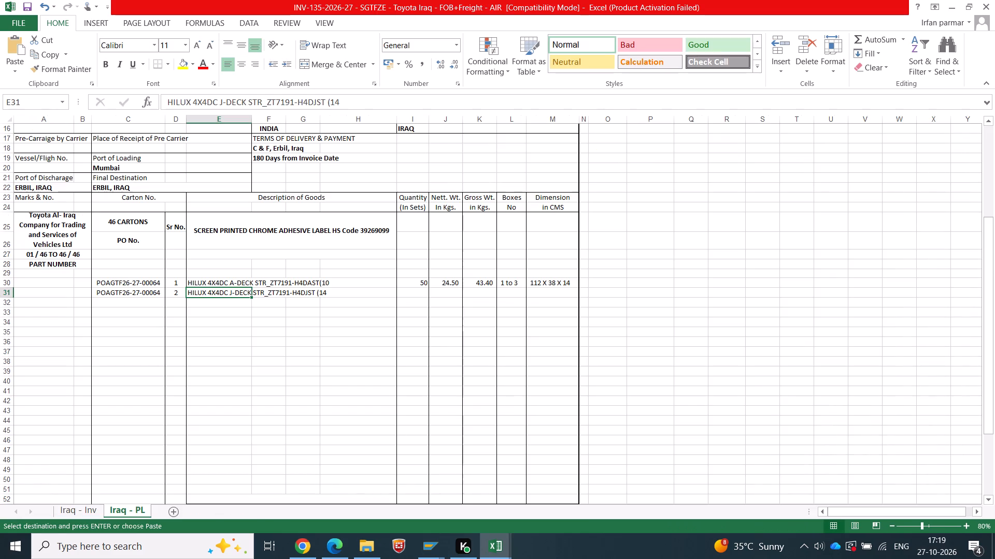
{"action": "right_click", "coordinate": [402, 292]}
{"action": "left_click", "coordinate": [442, 86]}
Copy the weight totals 282.75 and 529.7 from Sheet5 as values into row 31's net and gross weight.
{"action": "key", "text": "alt+Tab"}
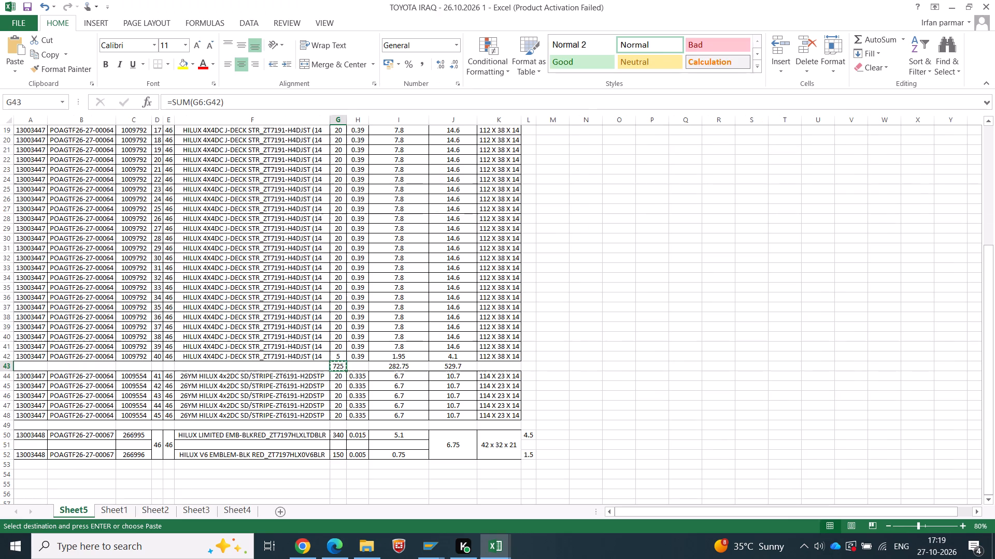
{"action": "left_click_drag", "start_coordinate": [396, 370], "coordinate": [433, 364]}
{"action": "key", "text": "ctrl+c"}
{"action": "key", "text": "alt+Tab"}
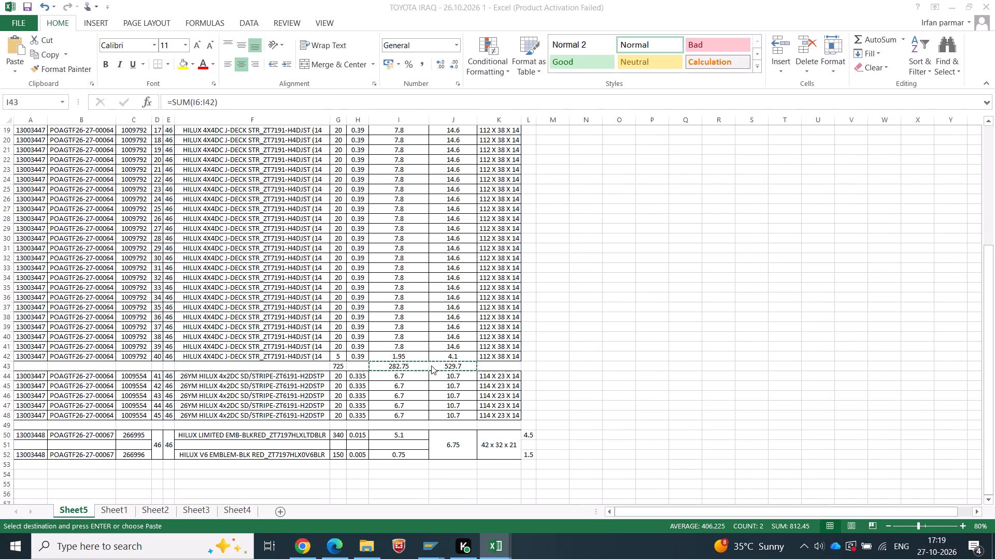
{"action": "right_click", "coordinate": [452, 291]}
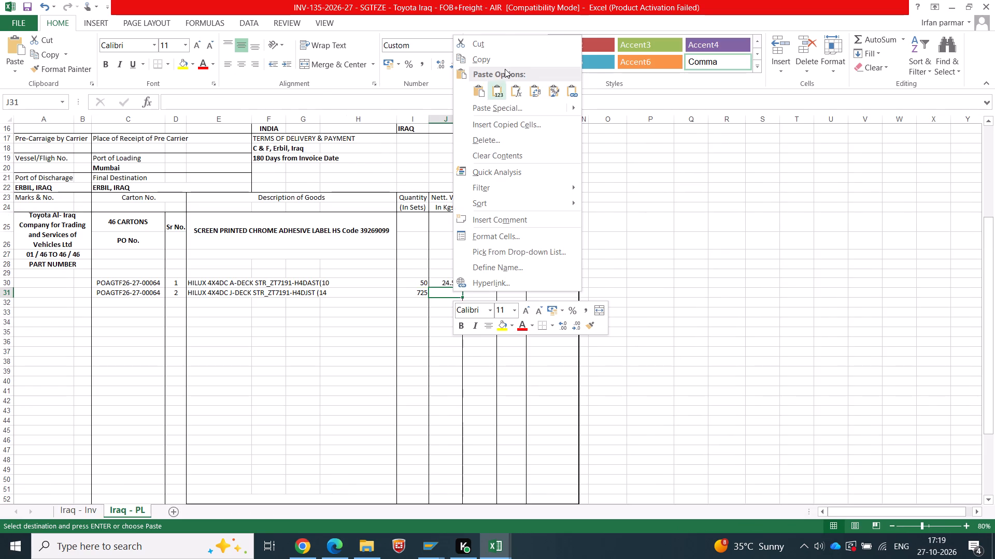
{"action": "left_click", "coordinate": [499, 86]}
Enter 4 to 40 as the box numbers for item 2 in row 31 of the packing list.
{"action": "left_click", "coordinate": [513, 296]}
{"action": "key", "text": "alt+Tab"}
{"action": "scroll", "coordinate": [367, 281], "scroll_direction": "up", "scroll_amount": 3}
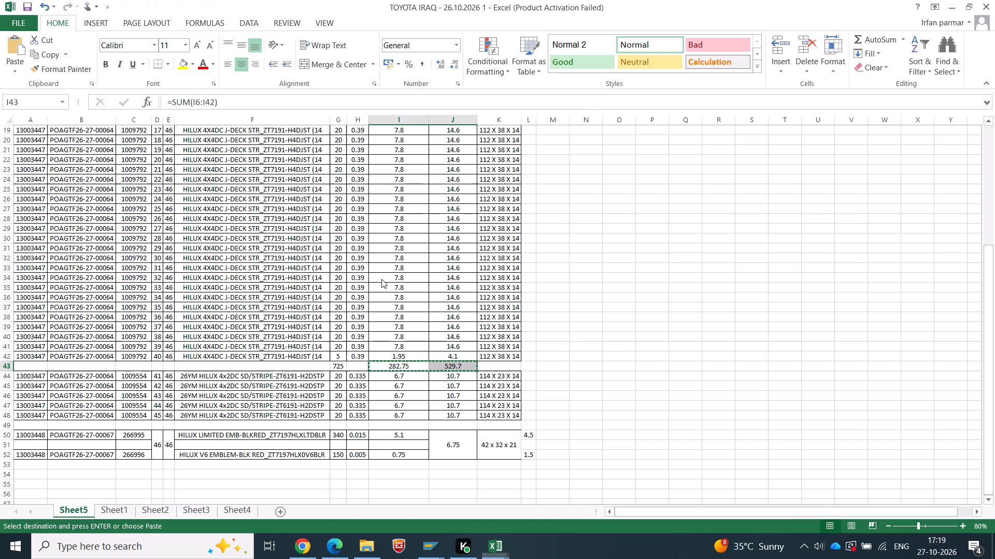
{"action": "scroll", "coordinate": [381, 279], "scroll_direction": "up", "scroll_amount": 5}
{"action": "scroll", "coordinate": [342, 299], "scroll_direction": "down", "scroll_amount": 5}
{"action": "key", "text": "alt+Tab"}
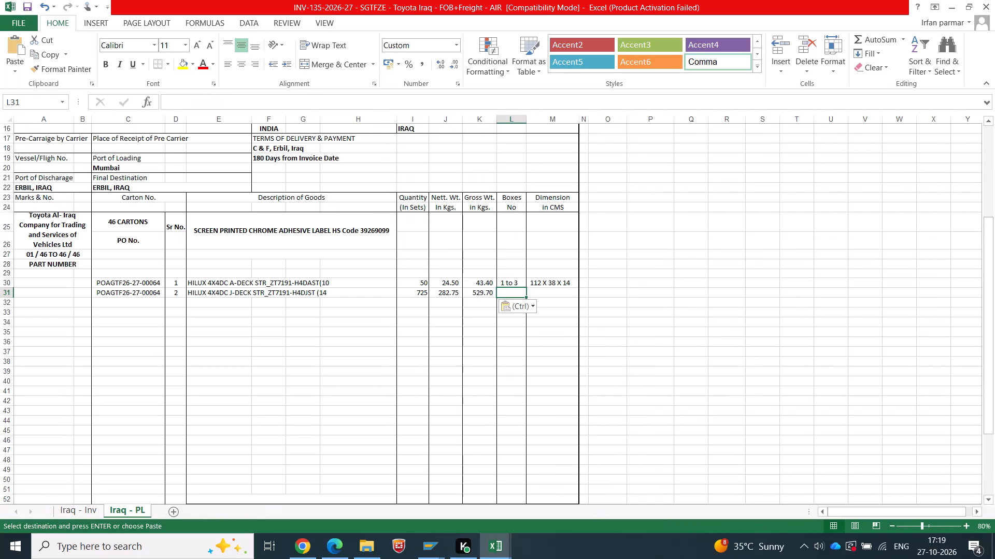
{"action": "type", "text": "4 to"}
{"action": "key", "text": "space"}
{"action": "type", "text": "40"}
{"action": "key", "text": "Tab"}
Fill the dimension 112 X 38 X 14 down from row 30 to row 31 of the packing list.
{"action": "key", "text": "alt+Tab"}
{"action": "left_click", "coordinate": [550, 318]}
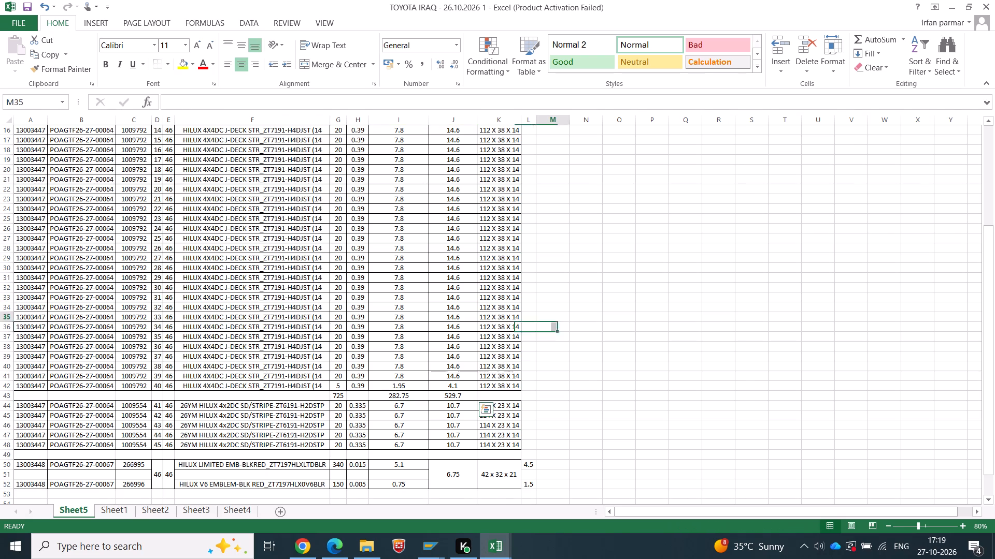
{"action": "key", "text": "alt+Tab"}
{"action": "key", "text": "ctrl+d"}
Delete the temporary quantity and weight totals from row 43 of Sheet5.
{"action": "key", "text": "alt+Tab"}
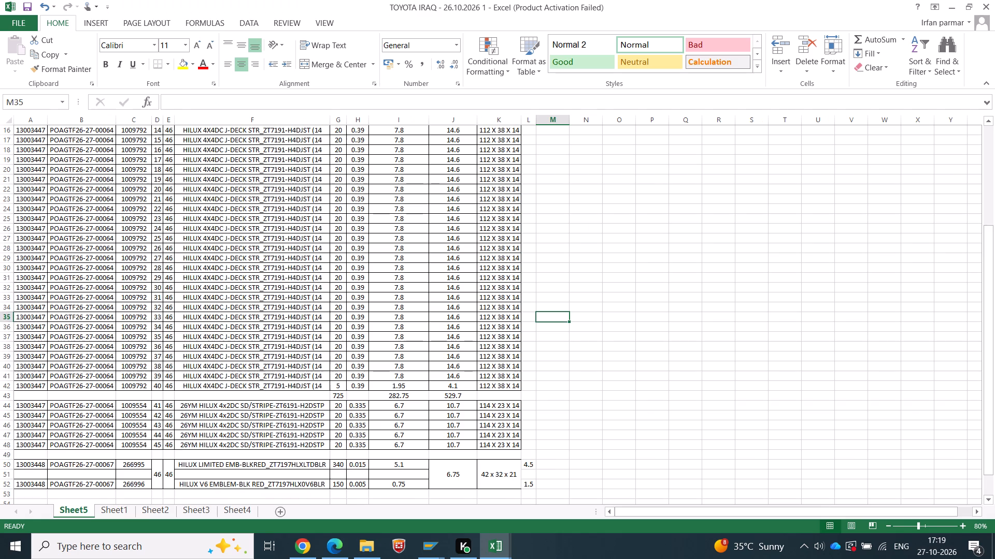
{"action": "scroll", "coordinate": [194, 355], "scroll_direction": "down", "scroll_amount": 2}
{"action": "left_click_drag", "start_coordinate": [336, 334], "coordinate": [441, 334]}
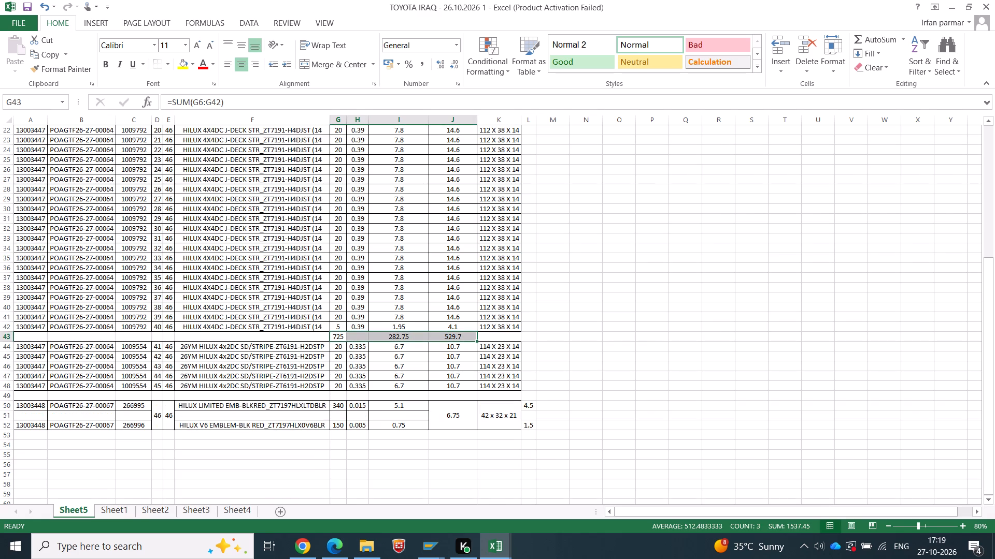
{"action": "key", "text": "Delete"}
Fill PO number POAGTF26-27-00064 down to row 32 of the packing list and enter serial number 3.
{"action": "left_click", "coordinate": [66, 347]}
{"action": "key", "text": "alt+Tab"}
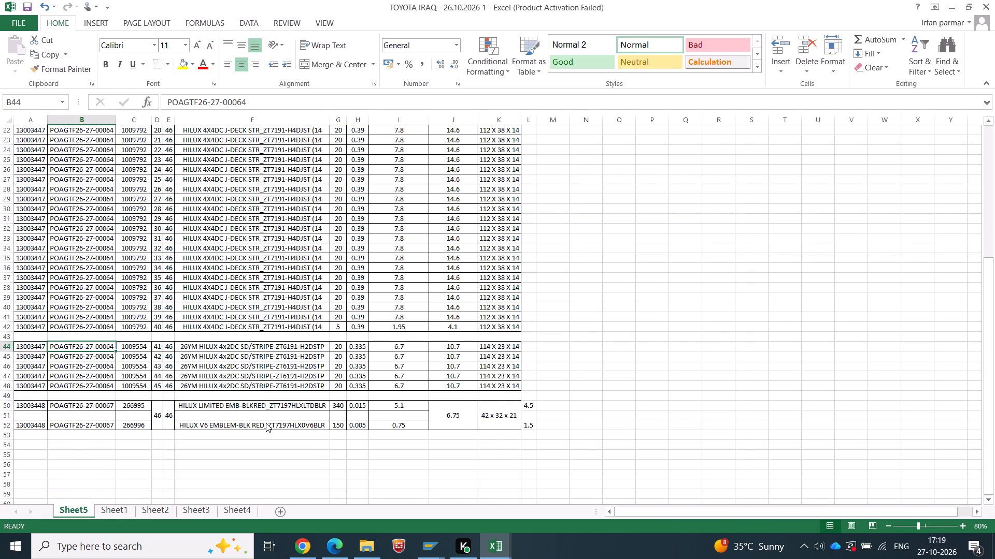
{"action": "left_click", "coordinate": [122, 305]}
{"action": "key", "text": "ctrl+d"}
{"action": "key", "text": "Tab"}
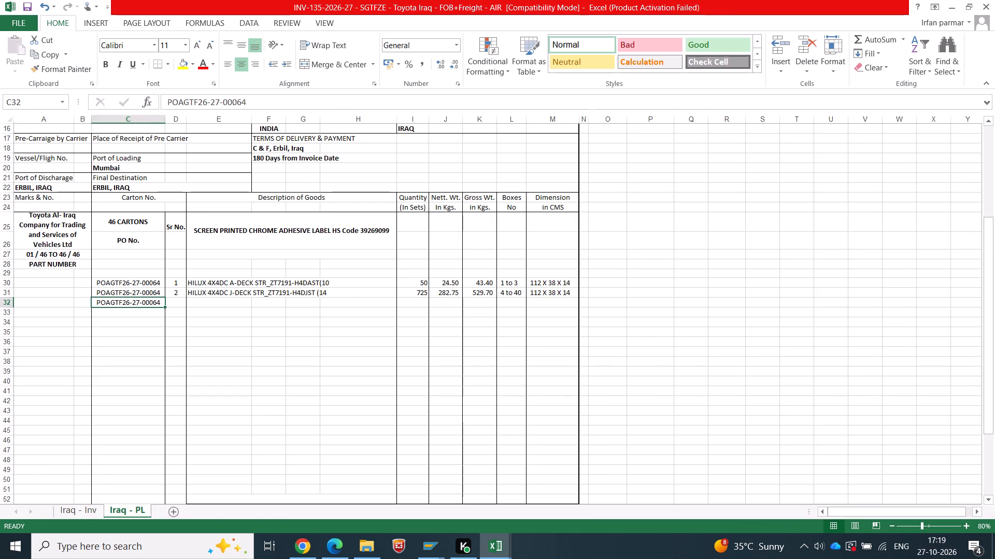
{"action": "key", "text": "3"}
{"action": "key", "text": "Tab"}
Copy the job name 26YM HILUX 4x2DC SD/STRIPE-ZT6191-H2DSTP from Sheet5 as a value into row 32's description.
{"action": "key", "text": "alt+Tab"}
{"action": "left_click", "coordinate": [273, 349]}
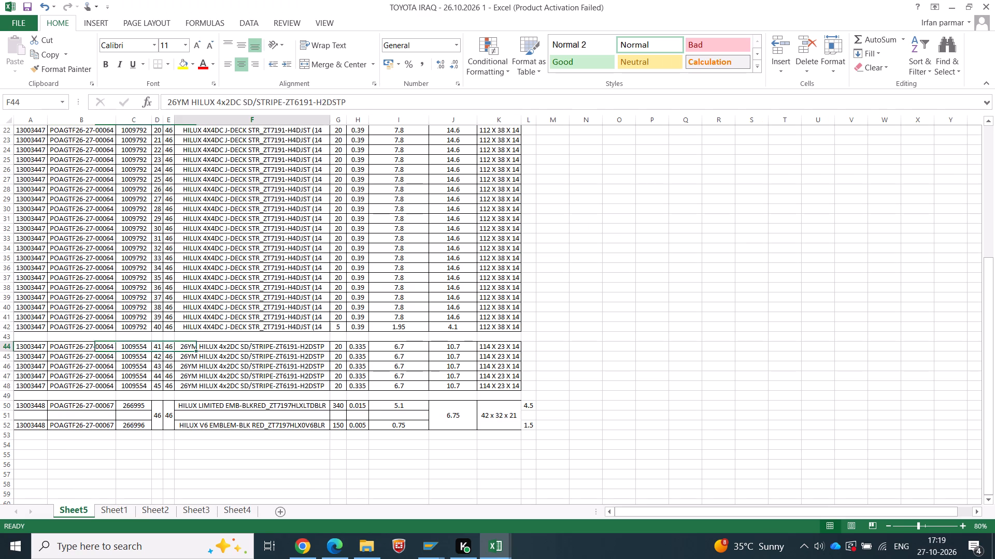
{"action": "key", "text": "ctrl+c"}
{"action": "key", "text": "alt+Tab"}
{"action": "right_click", "coordinate": [202, 305]}
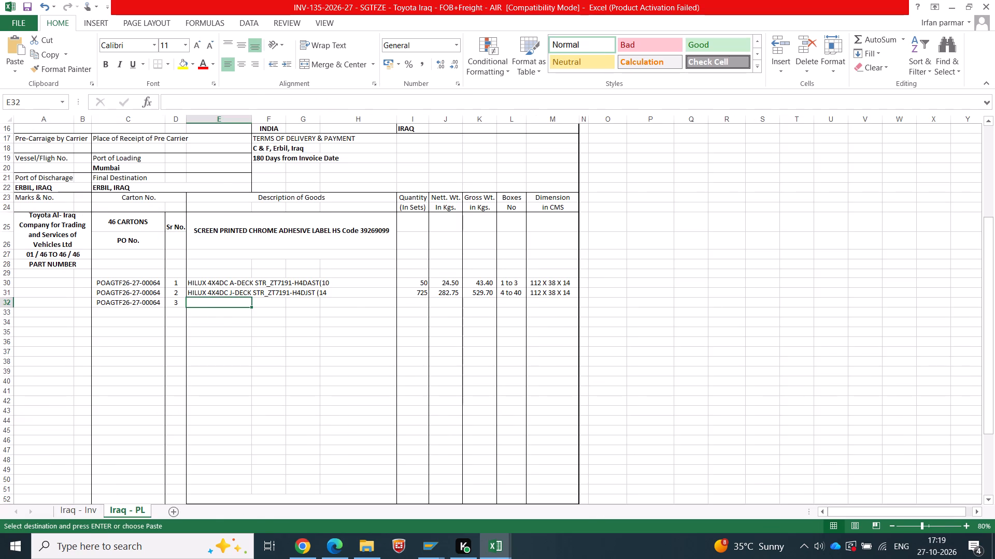
{"action": "right_click", "coordinate": [202, 302]}
{"action": "left_click", "coordinate": [245, 98]}
Enter 100 as the quantity for item 3 in row 32 of the packing list.
{"action": "key", "text": "Tab"}
{"action": "key", "text": "Tab"}
{"action": "key", "text": "Tab"}
{"action": "key", "text": "Tab"}
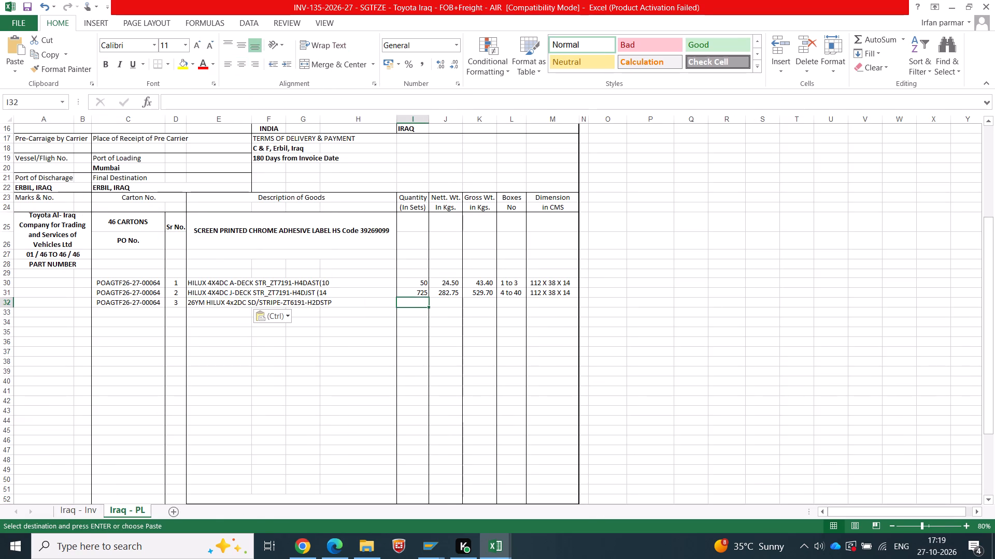
{"action": "type", "text": "100"}
{"action": "key", "text": "Tab"}
Sum the 26YM HILUX 4x2DC rows' net weight (I44:I48) in row 49 of Sheet5 and copy the formula across for the gross weight.
{"action": "key", "text": "alt+Tab"}
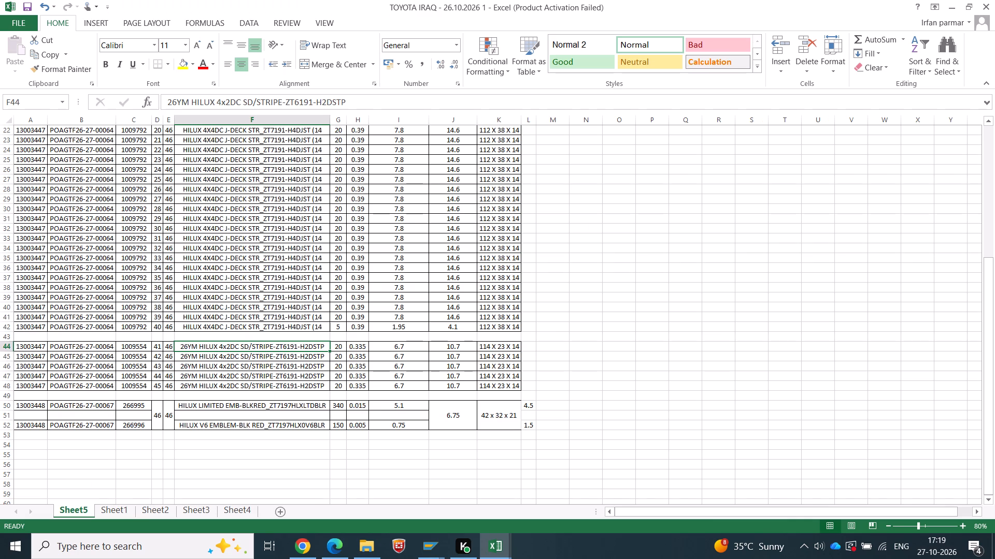
{"action": "left_click", "coordinate": [408, 389]}
{"action": "left_click", "coordinate": [414, 396]}
{"action": "key", "text": "alt+equal"}
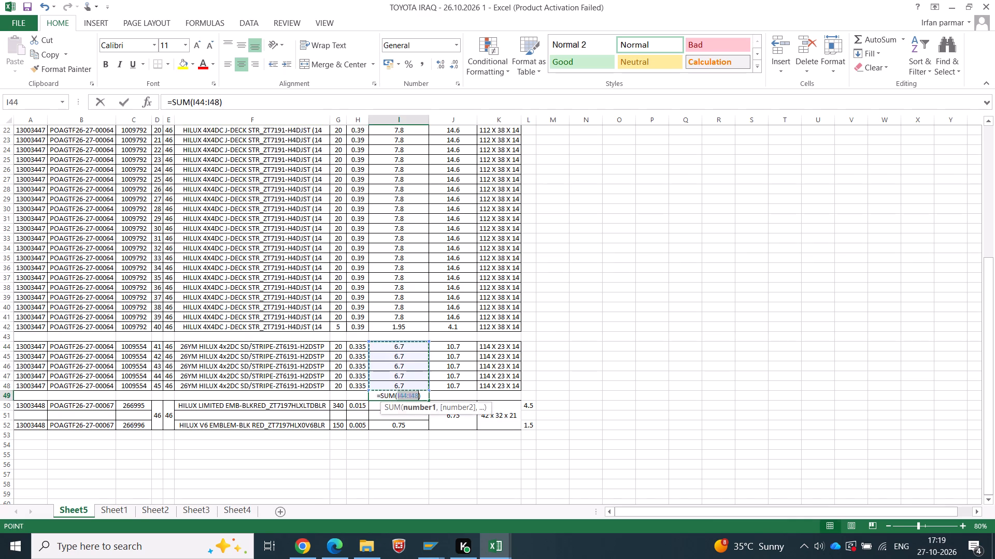
{"action": "key", "text": "Return"}
{"action": "key", "text": "Up"}
{"action": "key", "text": "ctrl+c"}
{"action": "key", "text": "Right"}
{"action": "key", "text": "shift+Right"}
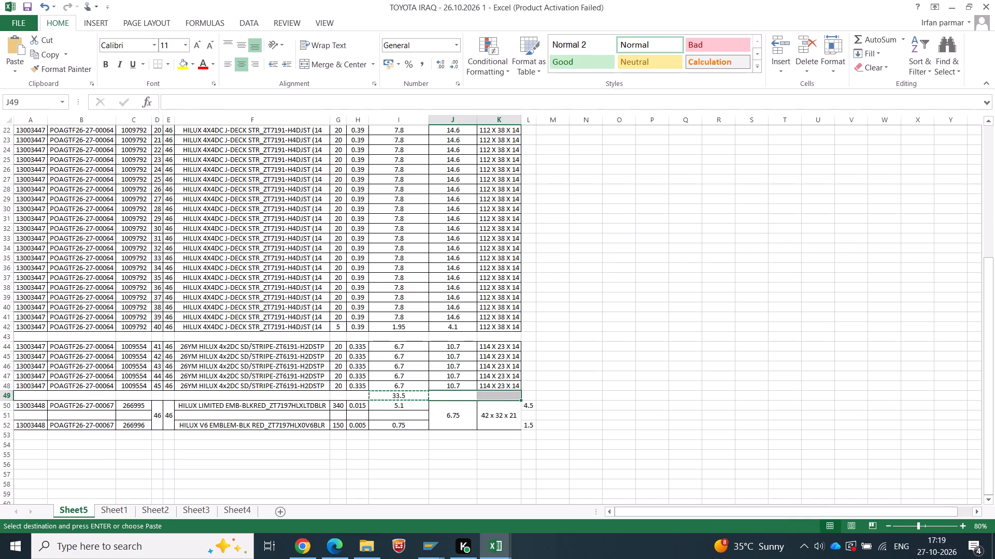
{"action": "key", "text": "Left"}
{"action": "key", "text": "Right"}
{"action": "key", "text": "Return"}
Copy the weight totals 33.5 and 53.5 from Sheet5 as values into row 32's net and gross weight.
{"action": "key", "text": "Left"}
{"action": "key", "text": "shift+Right"}
{"action": "key", "text": "ctrl+c"}
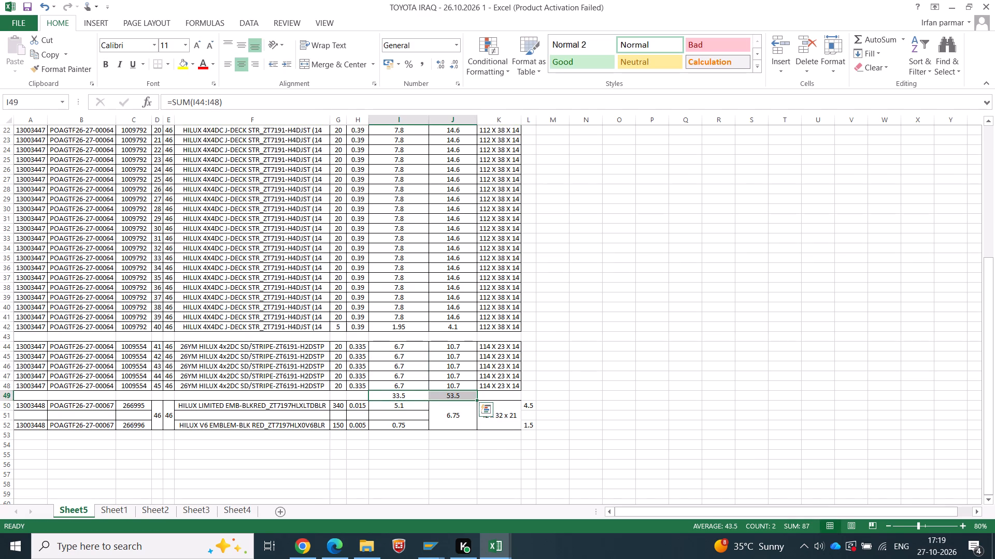
{"action": "key", "text": "alt+Tab"}
{"action": "right_click", "coordinate": [444, 303]}
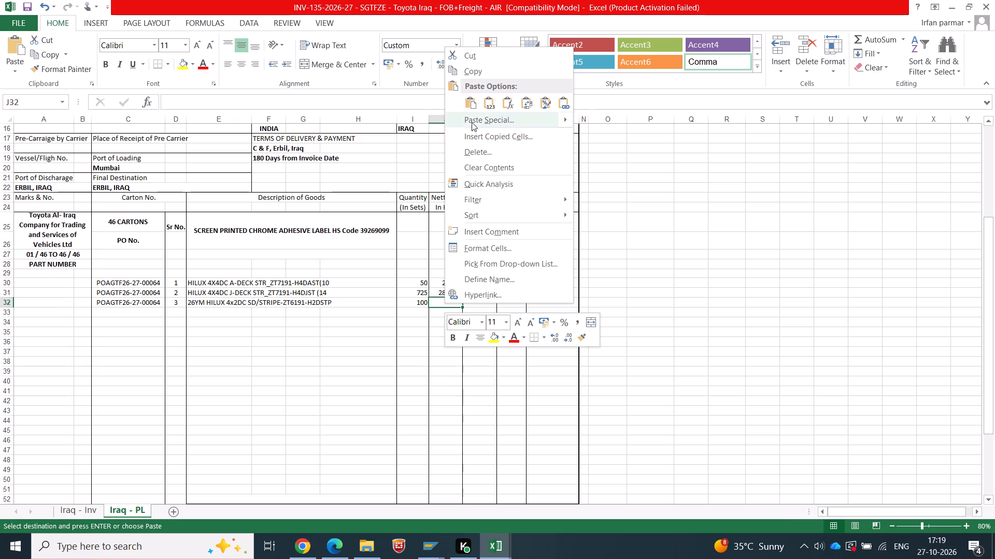
{"action": "left_click", "coordinate": [484, 104]}
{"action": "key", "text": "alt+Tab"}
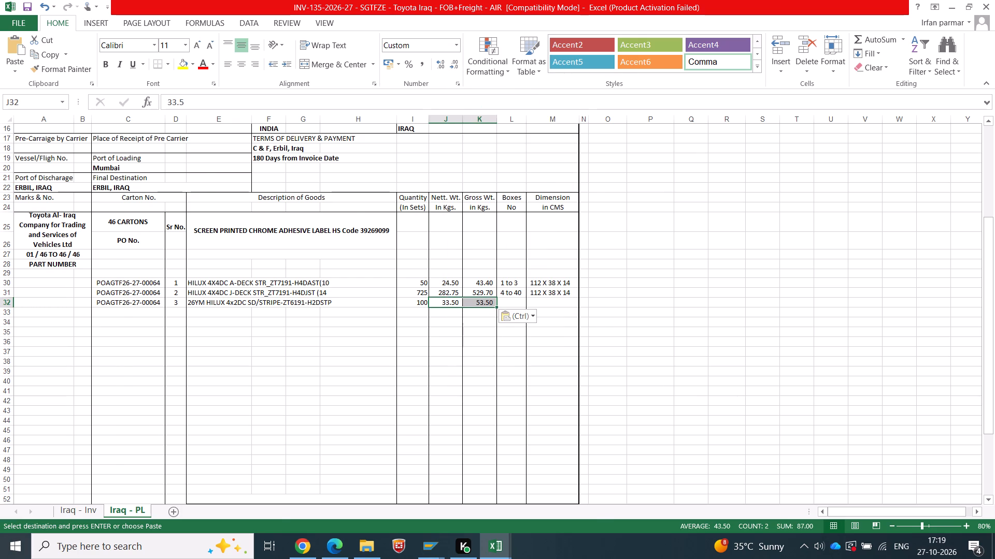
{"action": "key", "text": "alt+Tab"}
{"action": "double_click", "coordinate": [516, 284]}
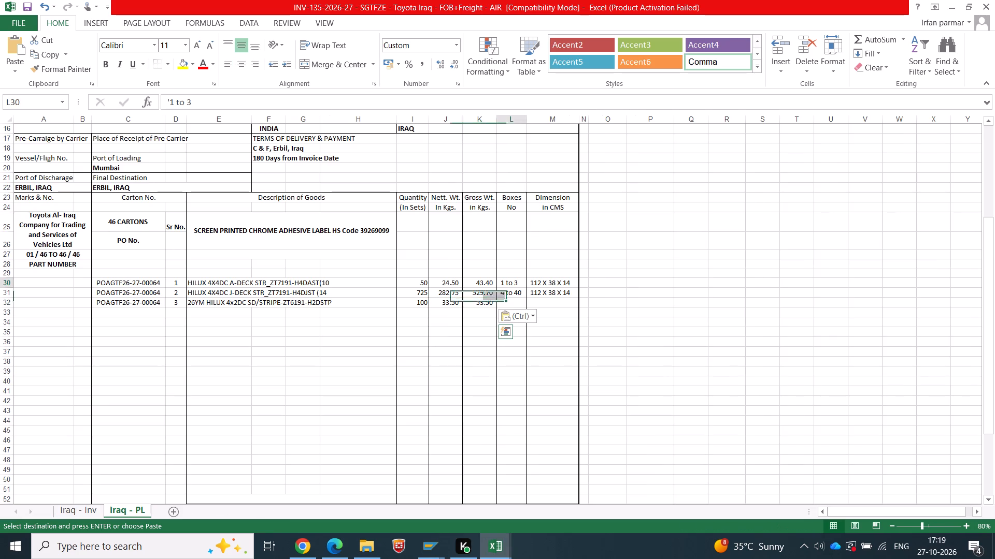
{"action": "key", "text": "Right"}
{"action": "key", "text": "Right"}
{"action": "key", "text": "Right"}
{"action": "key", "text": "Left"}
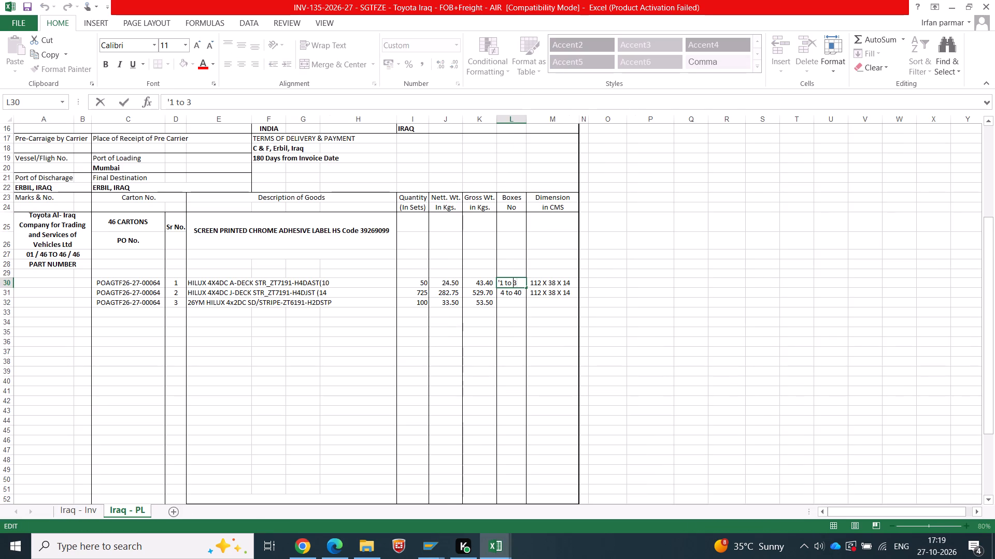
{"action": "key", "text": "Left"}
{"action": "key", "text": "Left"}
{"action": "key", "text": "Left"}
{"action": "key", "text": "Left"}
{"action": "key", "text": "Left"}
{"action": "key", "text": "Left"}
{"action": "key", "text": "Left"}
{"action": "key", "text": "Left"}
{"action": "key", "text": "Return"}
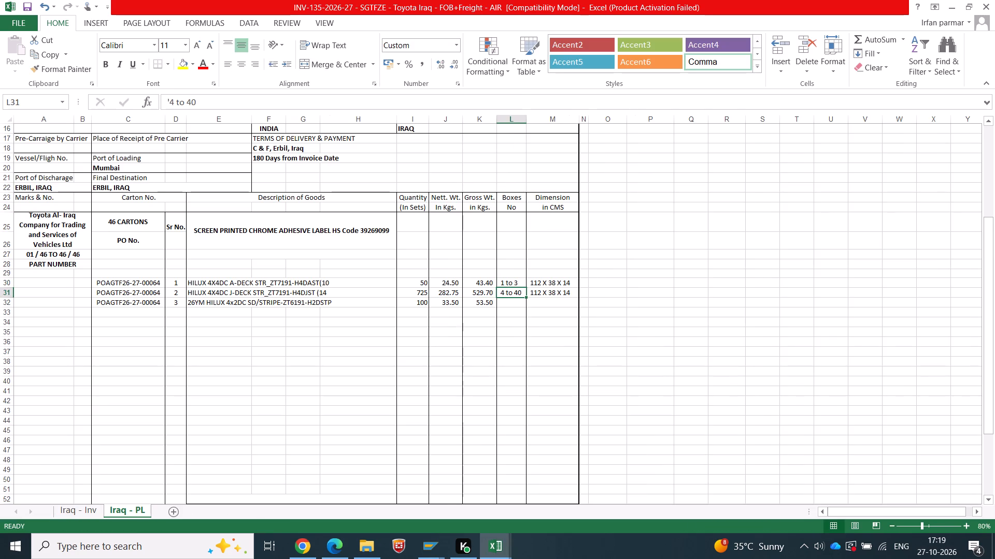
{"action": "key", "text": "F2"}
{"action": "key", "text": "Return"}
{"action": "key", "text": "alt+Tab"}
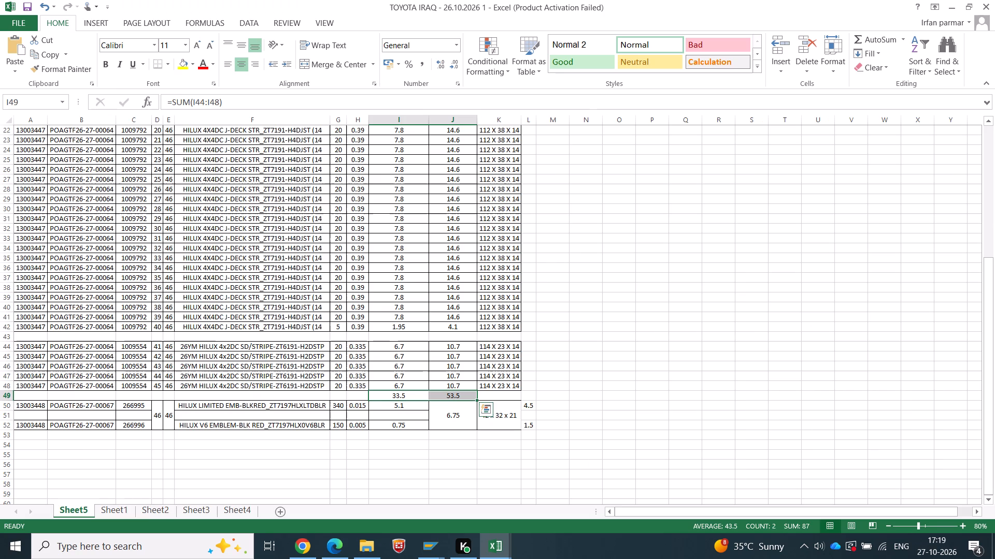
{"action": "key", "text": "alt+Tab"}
Change the box numbers for item 1 in row 30 of the packing list to 1 to 03.
{"action": "double_click", "coordinate": [515, 282]}
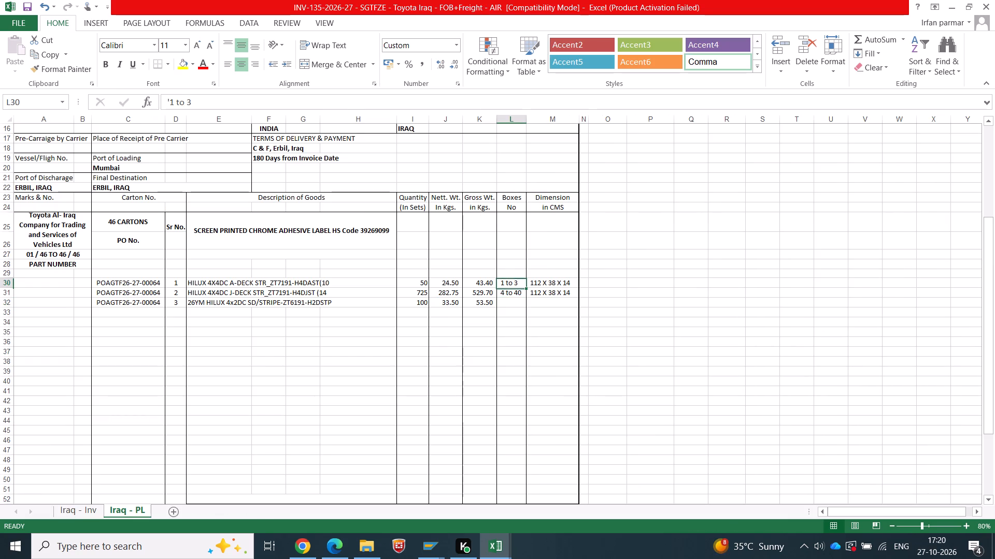
{"action": "key", "text": "0"}
{"action": "key", "text": "Return"}
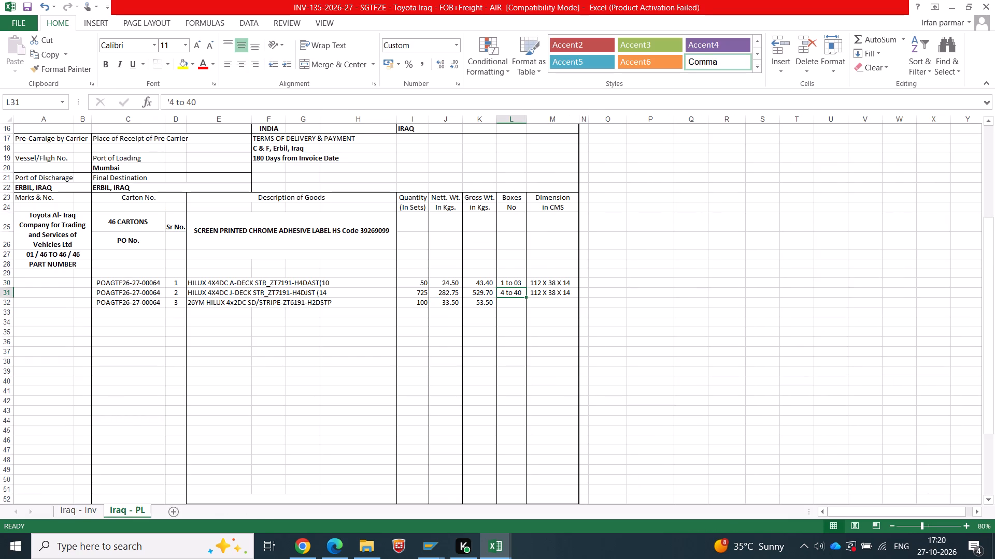
Enter 41 to 45 as the box numbers for item 3 in row 32 of the packing list.
{"action": "key", "text": "alt+Tab"}
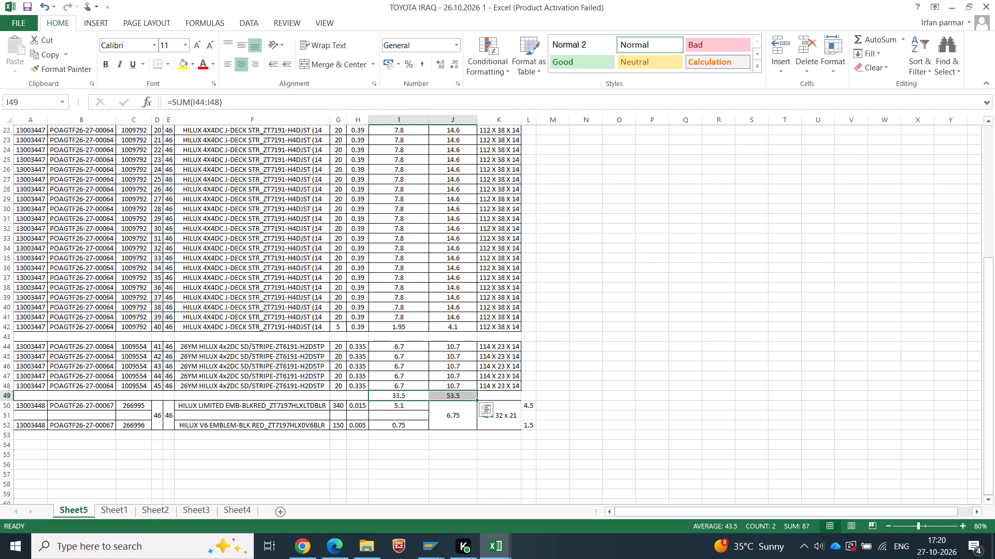
{"action": "key", "text": "alt+Tab"}
{"action": "key", "text": "Down"}
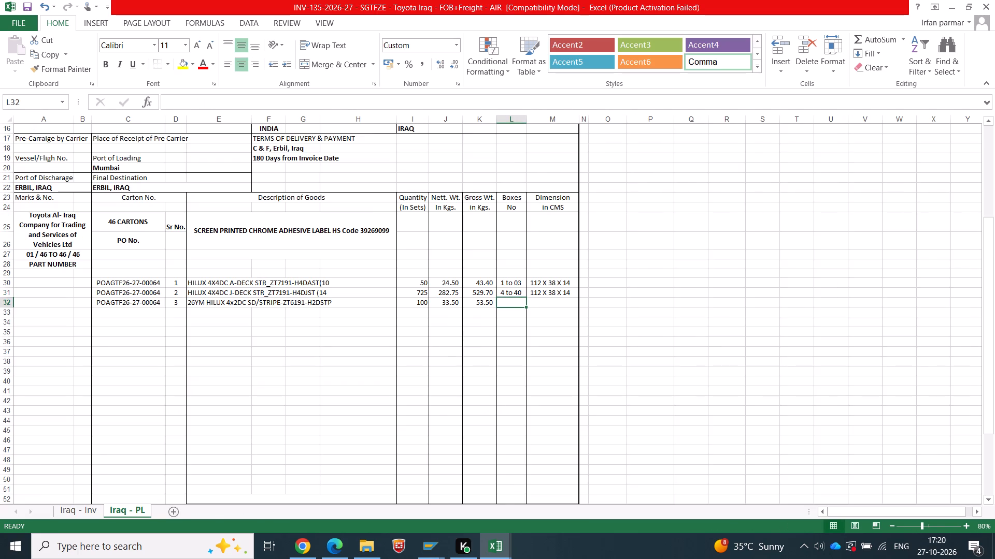
{"action": "type", "text": "41 to 45"}
{"action": "key", "text": "Tab"}
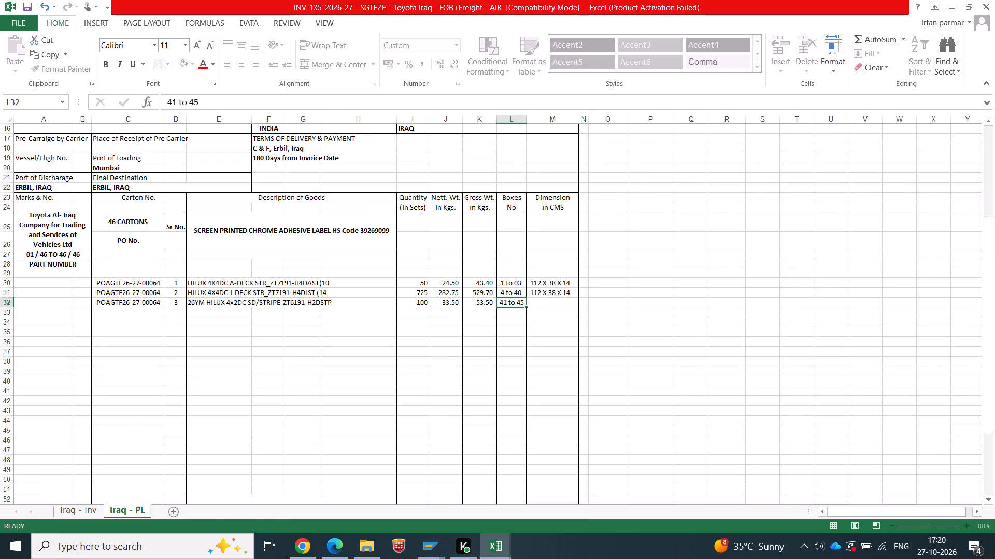
Copy the dimension 114 X 23 X 14 from Sheet5 as a value into row 32 of the packing list.
{"action": "key", "text": "alt+Tab"}
{"action": "left_click", "coordinate": [520, 360]}
{"action": "key", "text": "ctrl+c"}
{"action": "key", "text": "alt+Tab"}
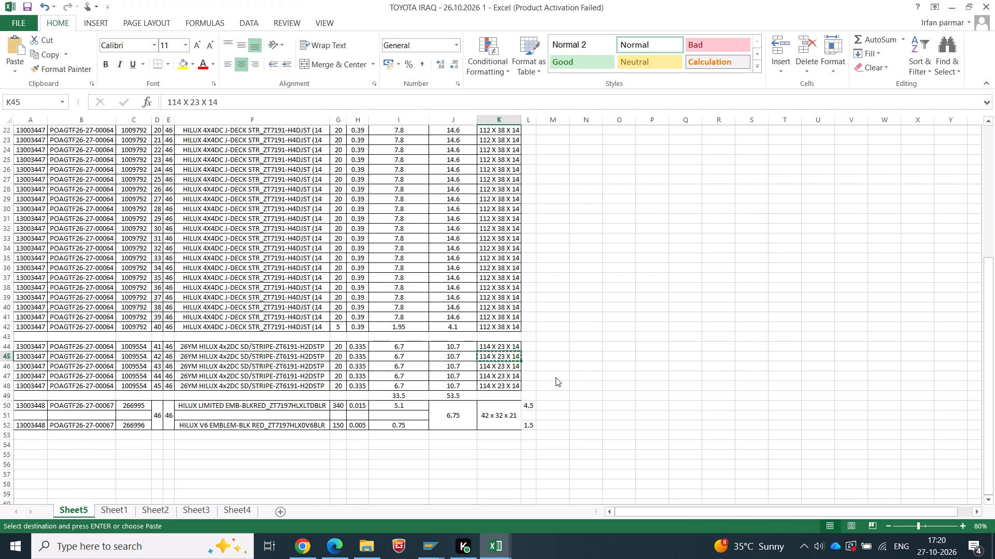
{"action": "right_click", "coordinate": [553, 301]}
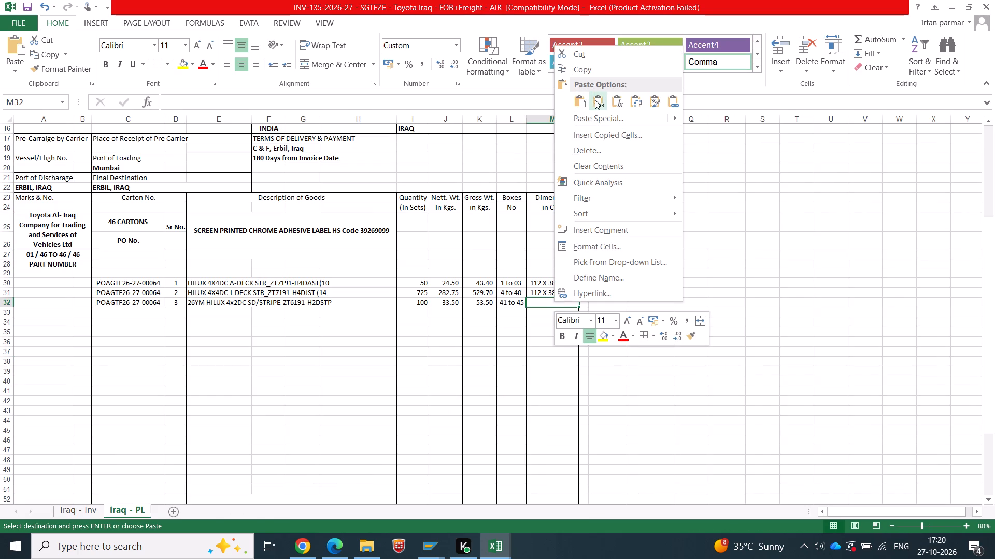
{"action": "left_click", "coordinate": [595, 100]}
{"action": "key", "text": "alt+Tab"}
{"action": "key", "text": "alt+Tab"}
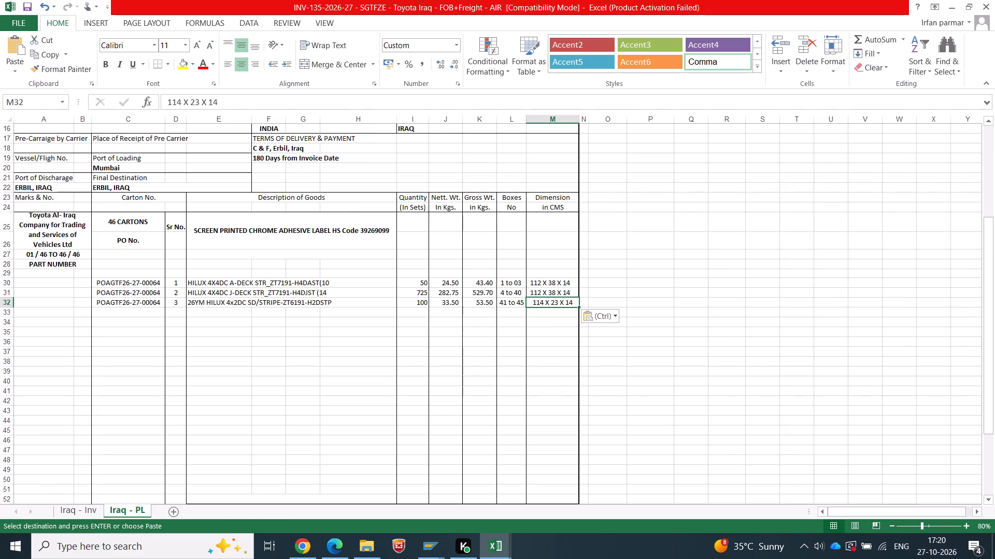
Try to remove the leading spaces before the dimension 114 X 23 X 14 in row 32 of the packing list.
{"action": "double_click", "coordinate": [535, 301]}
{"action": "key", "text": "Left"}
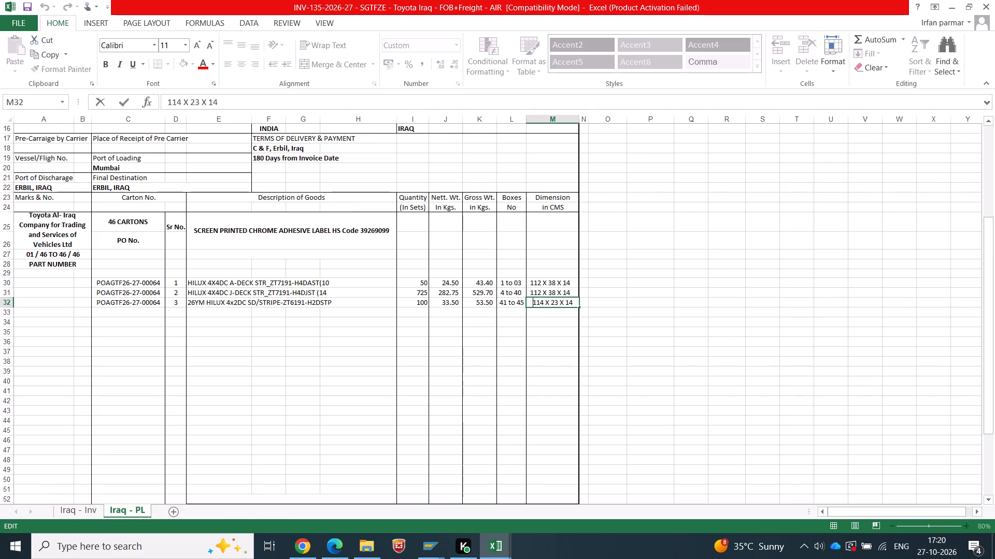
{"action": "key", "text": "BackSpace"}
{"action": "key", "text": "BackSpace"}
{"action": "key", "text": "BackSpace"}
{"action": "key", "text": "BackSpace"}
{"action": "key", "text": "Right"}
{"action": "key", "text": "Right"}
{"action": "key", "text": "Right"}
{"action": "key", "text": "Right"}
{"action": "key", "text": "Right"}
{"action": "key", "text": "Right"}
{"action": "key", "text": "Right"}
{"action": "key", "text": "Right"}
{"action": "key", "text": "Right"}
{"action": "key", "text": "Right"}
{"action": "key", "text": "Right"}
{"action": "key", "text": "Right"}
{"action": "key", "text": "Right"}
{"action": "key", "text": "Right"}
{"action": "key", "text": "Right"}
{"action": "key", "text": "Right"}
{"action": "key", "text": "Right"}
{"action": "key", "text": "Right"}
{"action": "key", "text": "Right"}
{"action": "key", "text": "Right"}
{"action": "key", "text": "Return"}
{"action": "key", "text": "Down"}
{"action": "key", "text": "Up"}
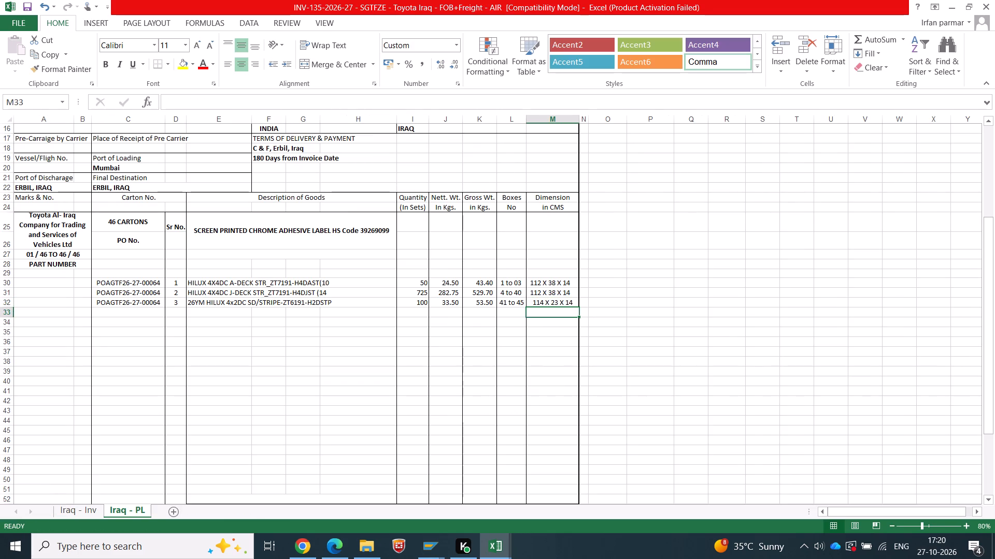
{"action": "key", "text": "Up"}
Apply centre alignment to the dimension cells in rows 32 and 30 of the packing list.
{"action": "double_click", "coordinate": [244, 63]}
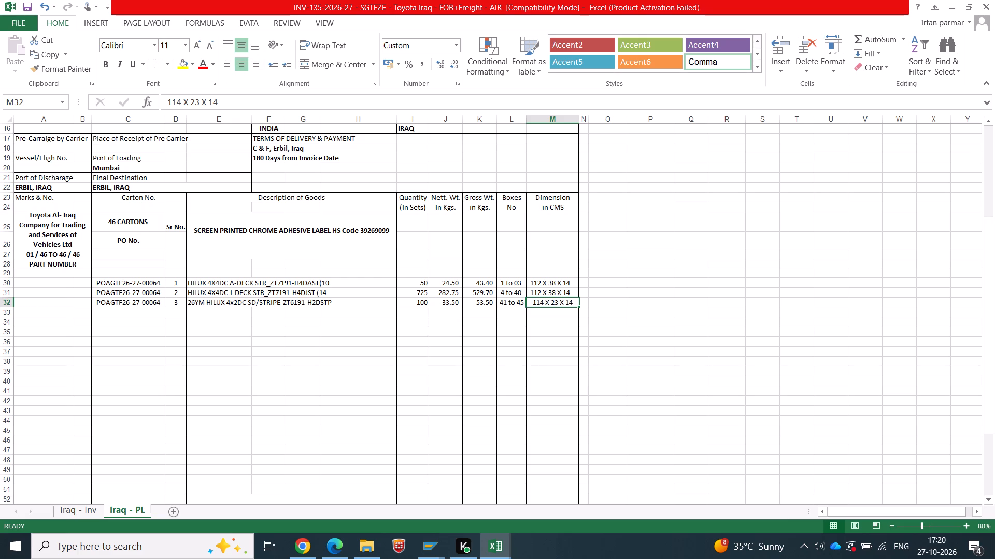
{"action": "left_click", "coordinate": [560, 287]}
{"action": "left_click", "coordinate": [239, 61]}
Switch to the TOYOTA IRAQ - 26.10.2026 1 workbook and clear the weight totals in row 49 of Sheet5.
{"action": "left_click", "coordinate": [387, 220]}
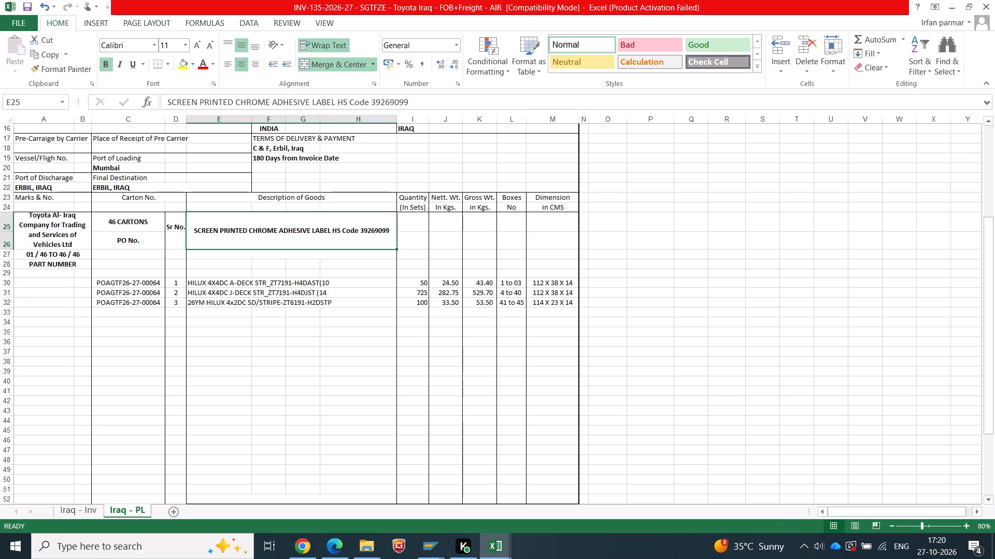
{"action": "left_click", "coordinate": [137, 317]}
{"action": "key", "text": "alt+Tab"}
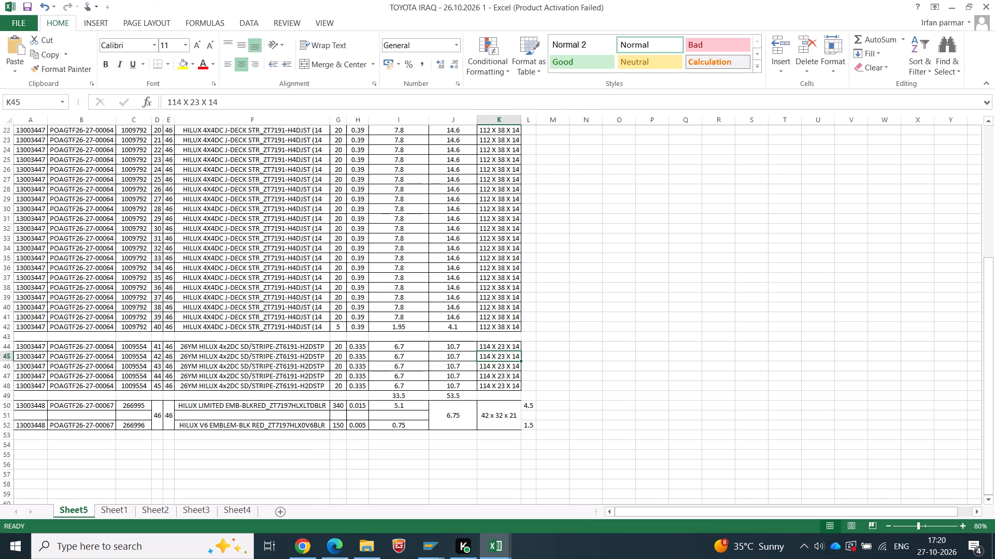
{"action": "scroll", "coordinate": [440, 401], "scroll_direction": "down", "scroll_amount": 1}
{"action": "left_click_drag", "start_coordinate": [362, 372], "coordinate": [447, 364]}
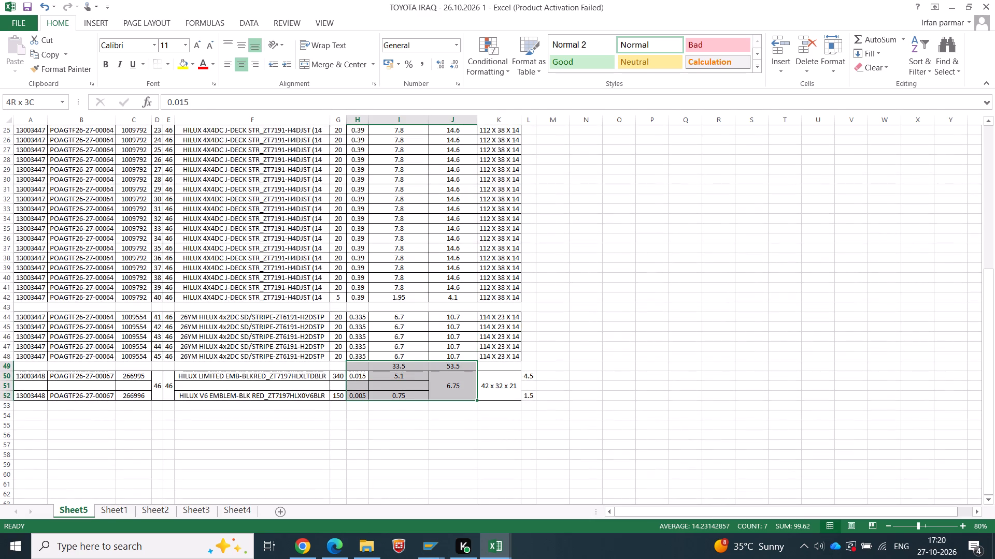
{"action": "left_click_drag", "start_coordinate": [447, 364], "coordinate": [409, 366]}
{"action": "left_click_drag", "start_coordinate": [363, 366], "coordinate": [464, 366]}
{"action": "key", "text": "Delete"}
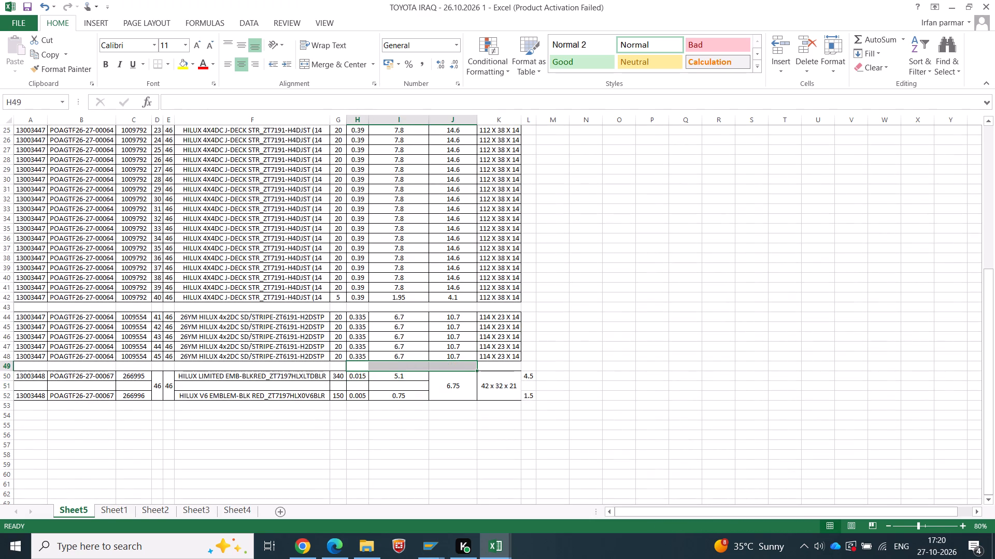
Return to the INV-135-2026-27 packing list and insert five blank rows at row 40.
{"action": "key", "text": "alt+Tab"}
{"action": "scroll", "coordinate": [427, 329], "scroll_direction": "down", "scroll_amount": 5}
{"action": "scroll", "coordinate": [401, 320], "scroll_direction": "up", "scroll_amount": 3}
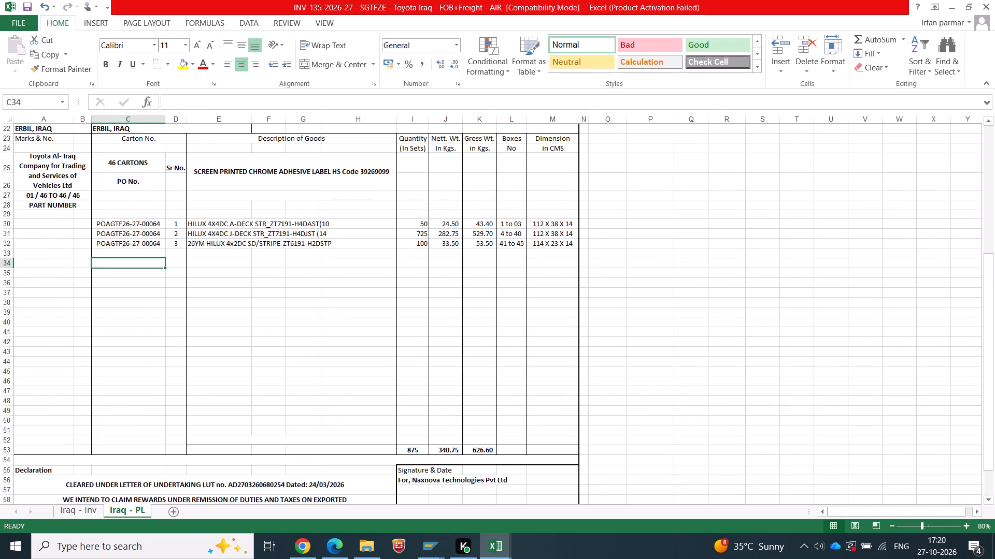
{"action": "left_click_drag", "start_coordinate": [207, 293], "coordinate": [363, 303]}
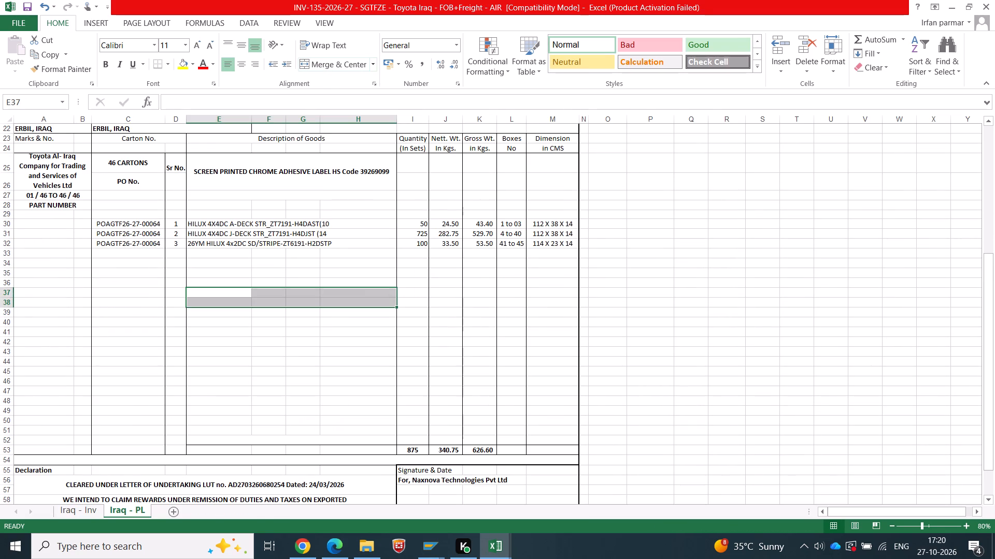
{"action": "right_click", "coordinate": [8, 327]}
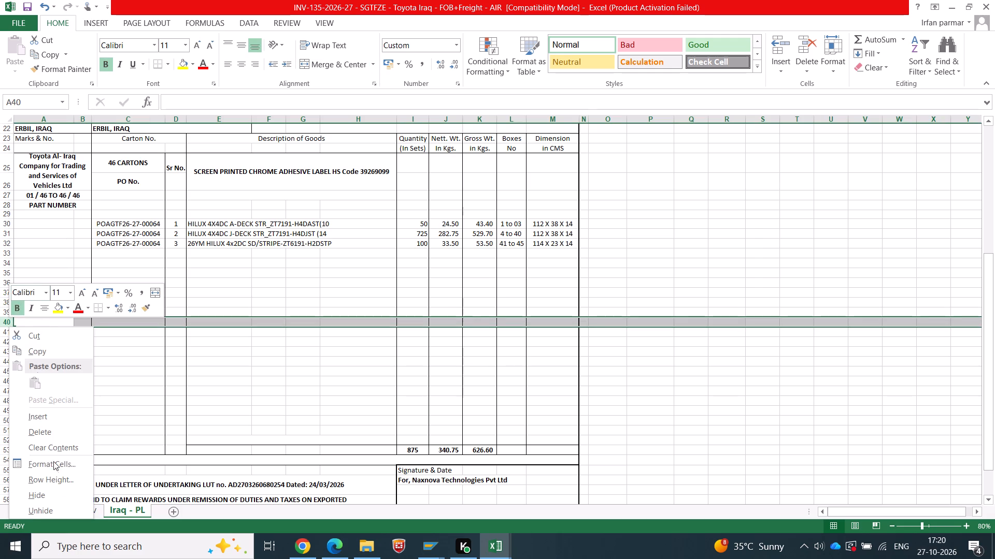
{"action": "left_click", "coordinate": [60, 419]}
{"action": "key", "text": "F4"}
{"action": "key", "text": "F4"}
{"action": "key", "text": "F4"}
{"action": "key", "text": "F4"}
{"action": "left_click", "coordinate": [289, 388]}
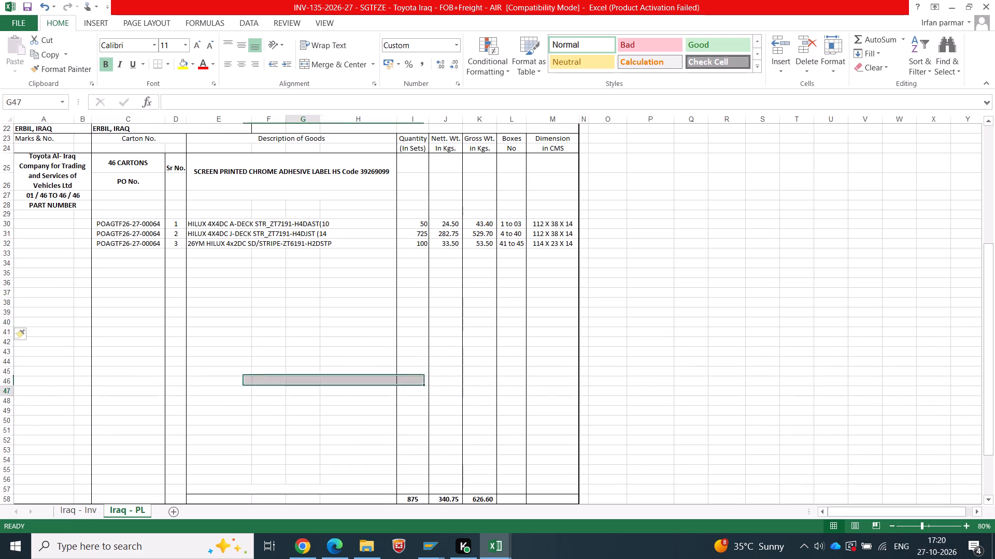
Merge E42:H43 in the description column into one cell with wrapped, middle-aligned text.
{"action": "scroll", "coordinate": [279, 329], "scroll_direction": "down", "scroll_amount": 2}
{"action": "left_click_drag", "start_coordinate": [210, 266], "coordinate": [372, 275]}
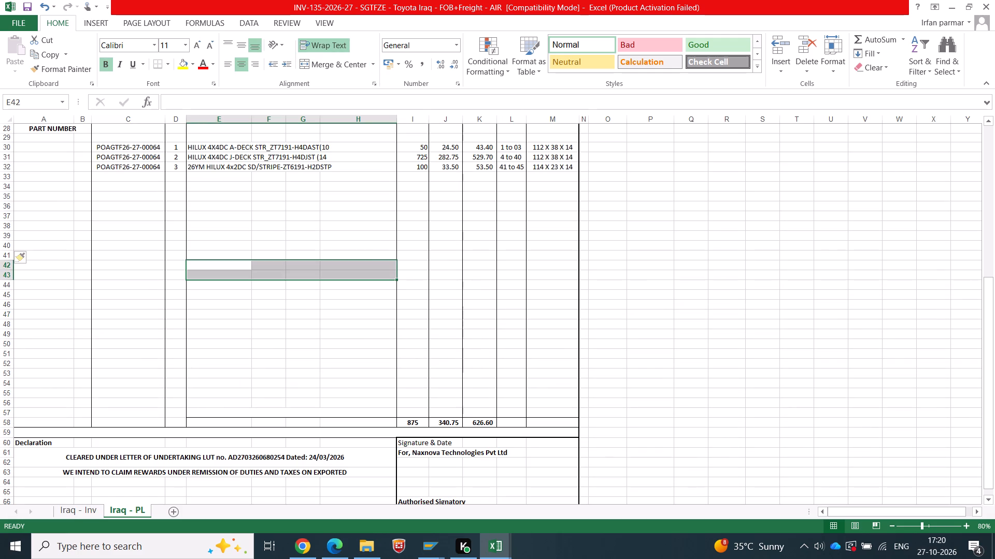
{"action": "left_click", "coordinate": [333, 69]}
{"action": "left_click", "coordinate": [331, 46]}
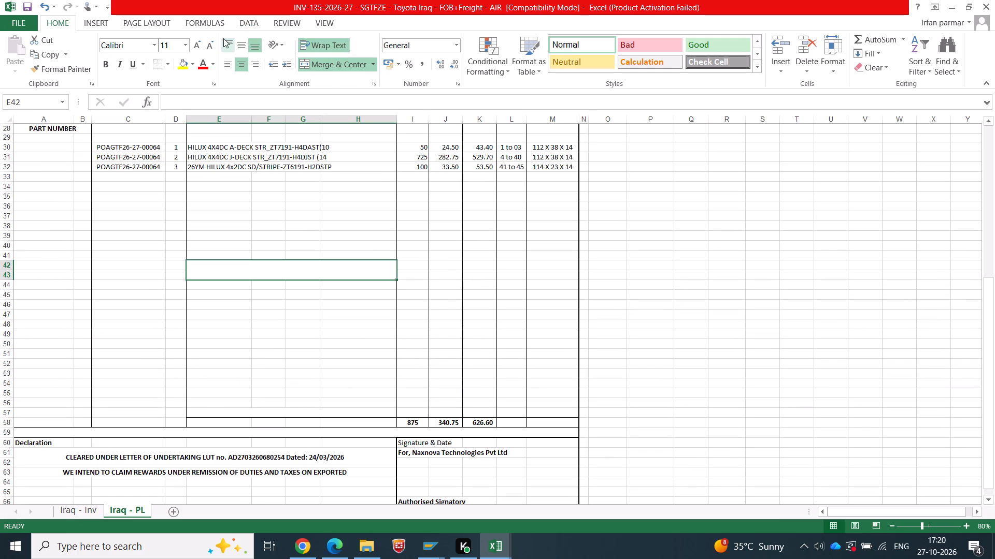
{"action": "left_click", "coordinate": [245, 43]}
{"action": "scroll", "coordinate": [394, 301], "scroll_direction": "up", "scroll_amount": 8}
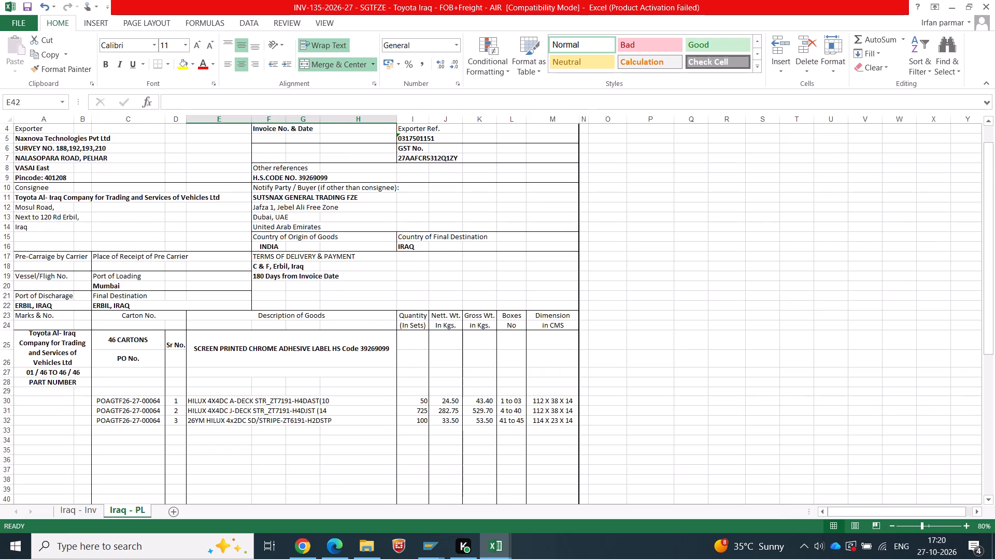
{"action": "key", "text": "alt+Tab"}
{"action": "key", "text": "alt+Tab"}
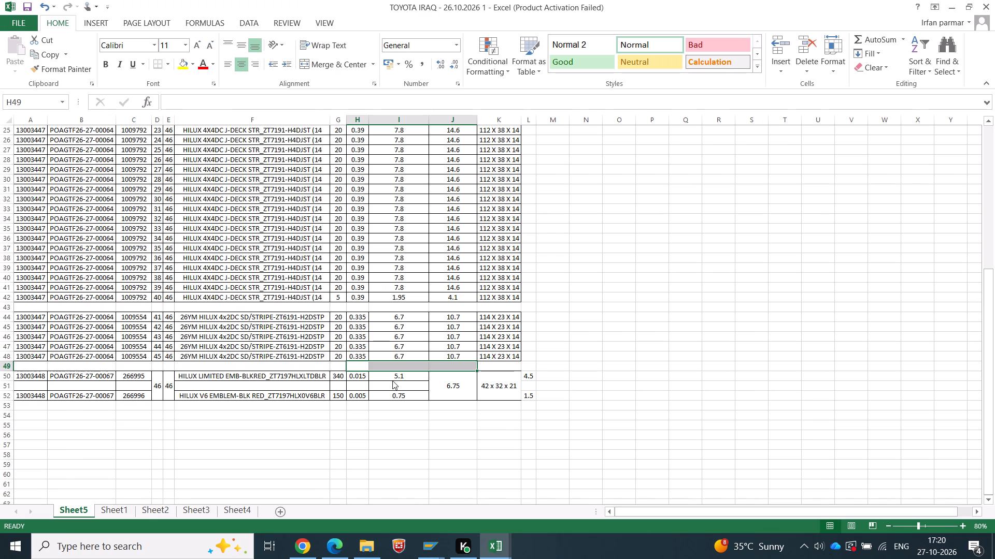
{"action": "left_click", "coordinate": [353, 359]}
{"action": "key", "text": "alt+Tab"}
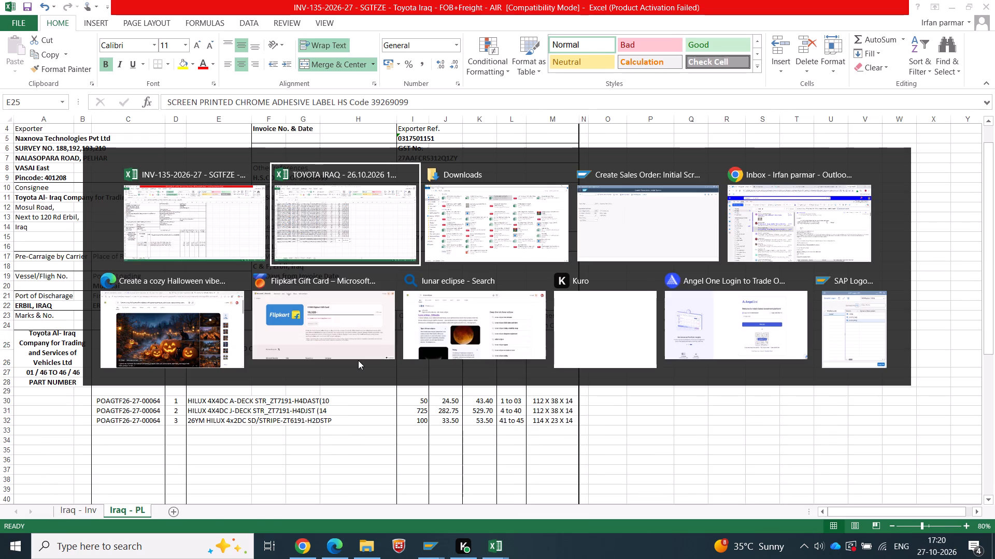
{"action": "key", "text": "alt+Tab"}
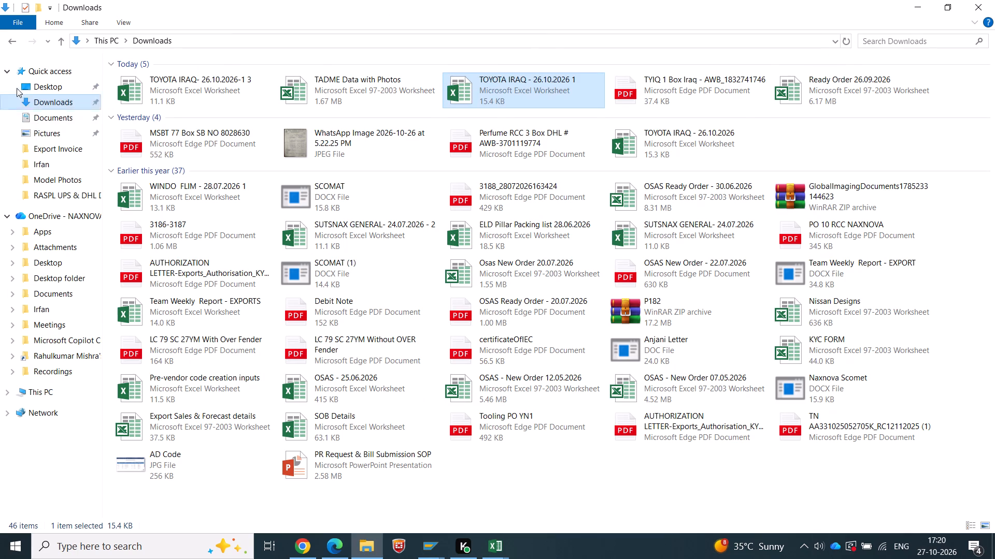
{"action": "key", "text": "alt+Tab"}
Move the heading SCREEN PRINTED CHROME ADHESIVE LABEL HS Code 39269099 from E25 into the merged cell E42 and make it bold.
{"action": "double_click", "coordinate": [380, 346]}
{"action": "left_click_drag", "start_coordinate": [391, 351], "coordinate": [4, 303]}
{"action": "key", "text": "ctrl+x"}
{"action": "left_click", "coordinate": [217, 310]}
{"action": "scroll", "coordinate": [224, 311], "scroll_direction": "down", "scroll_amount": 6}
{"action": "double_click", "coordinate": [287, 349]}
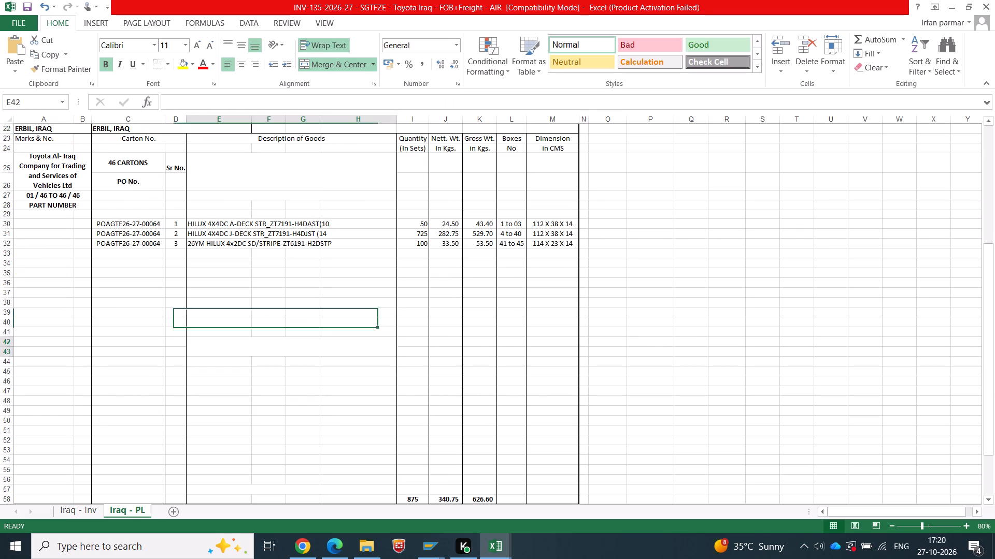
{"action": "key", "text": "ctrl+v"}
{"action": "left_click", "coordinate": [297, 376]}
{"action": "left_click", "coordinate": [352, 344]}
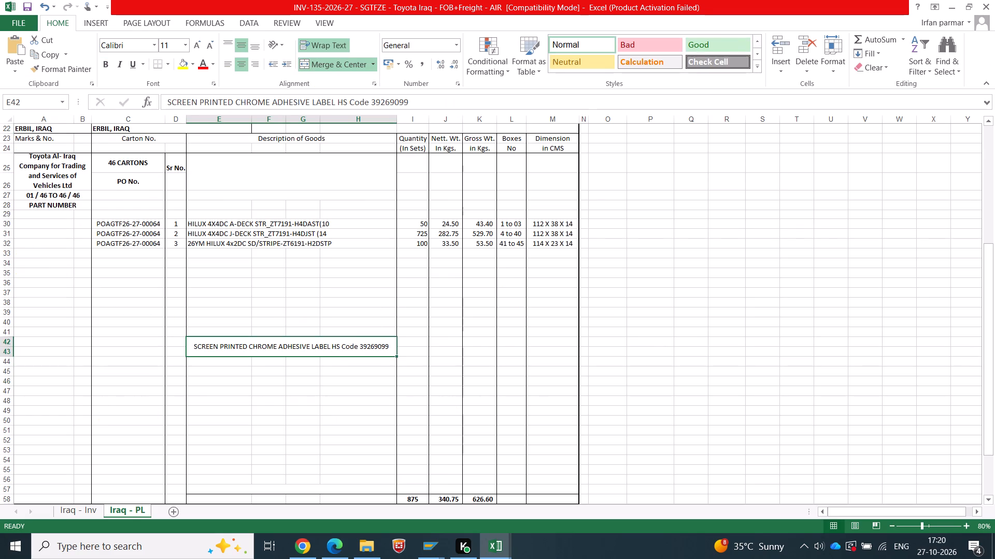
{"action": "key", "text": "ctrl+v"}
{"action": "key", "text": "Escape"}
{"action": "key", "text": "Escape"}
{"action": "key", "text": "Escape"}
{"action": "key", "text": "ctrl+v"}
{"action": "key", "text": "Escape"}
{"action": "key", "text": "Escape"}
{"action": "key", "text": "Escape"}
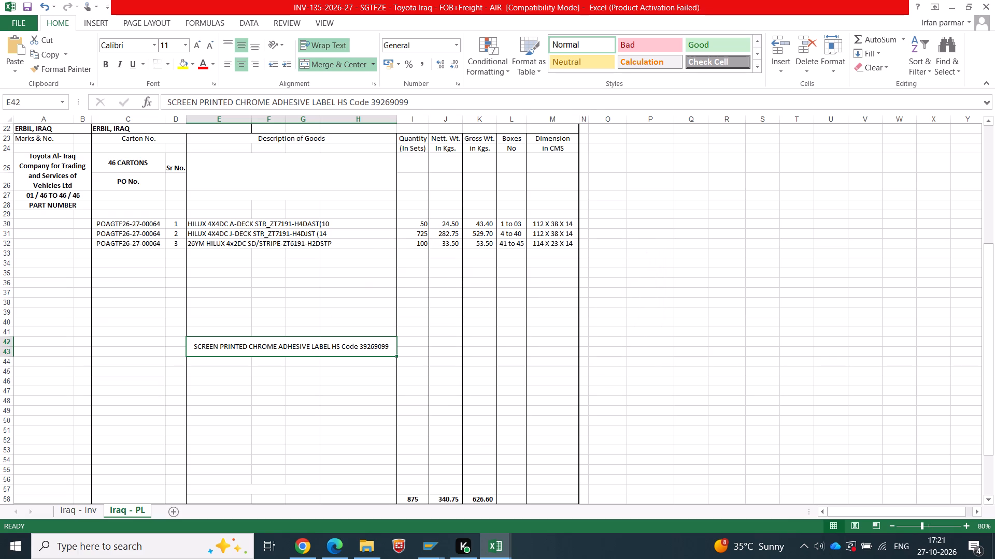
{"action": "key", "text": "ctrl+b"}
Narrow column H of the packing list to roughly a third of its width.
{"action": "left_click", "coordinate": [367, 383]}
{"action": "left_click_drag", "start_coordinate": [396, 119], "coordinate": [353, 118]}
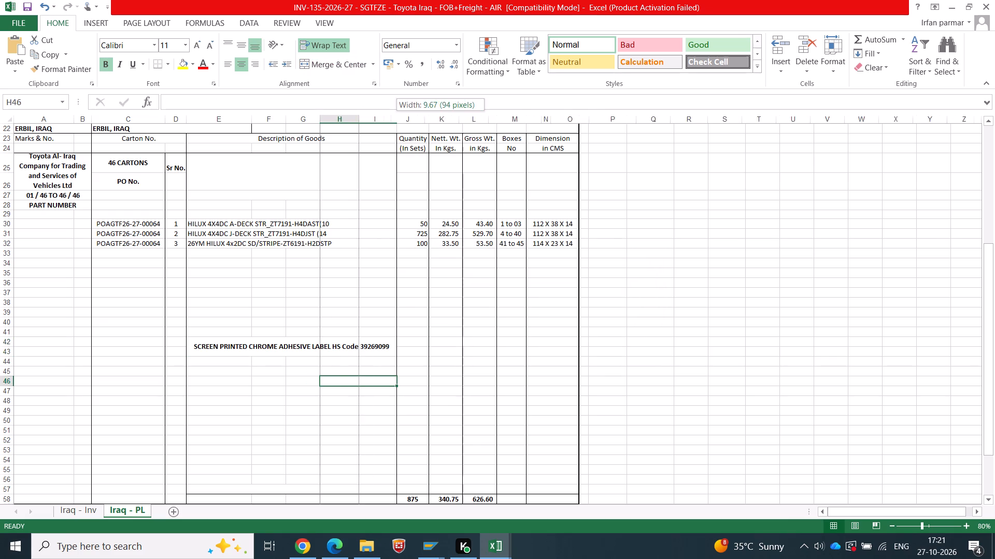
{"action": "left_click_drag", "start_coordinate": [353, 118], "coordinate": [348, 118]}
{"action": "left_click", "coordinate": [441, 319]}
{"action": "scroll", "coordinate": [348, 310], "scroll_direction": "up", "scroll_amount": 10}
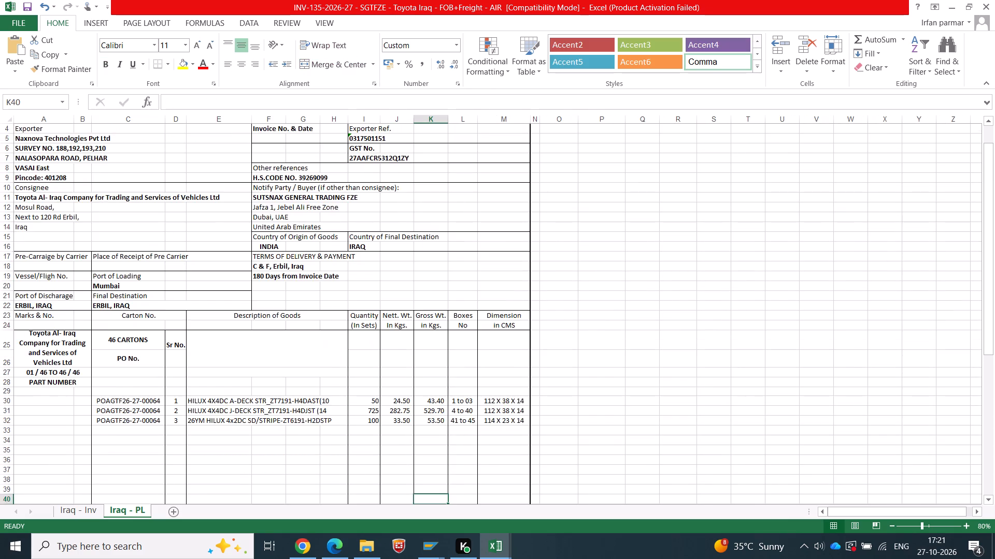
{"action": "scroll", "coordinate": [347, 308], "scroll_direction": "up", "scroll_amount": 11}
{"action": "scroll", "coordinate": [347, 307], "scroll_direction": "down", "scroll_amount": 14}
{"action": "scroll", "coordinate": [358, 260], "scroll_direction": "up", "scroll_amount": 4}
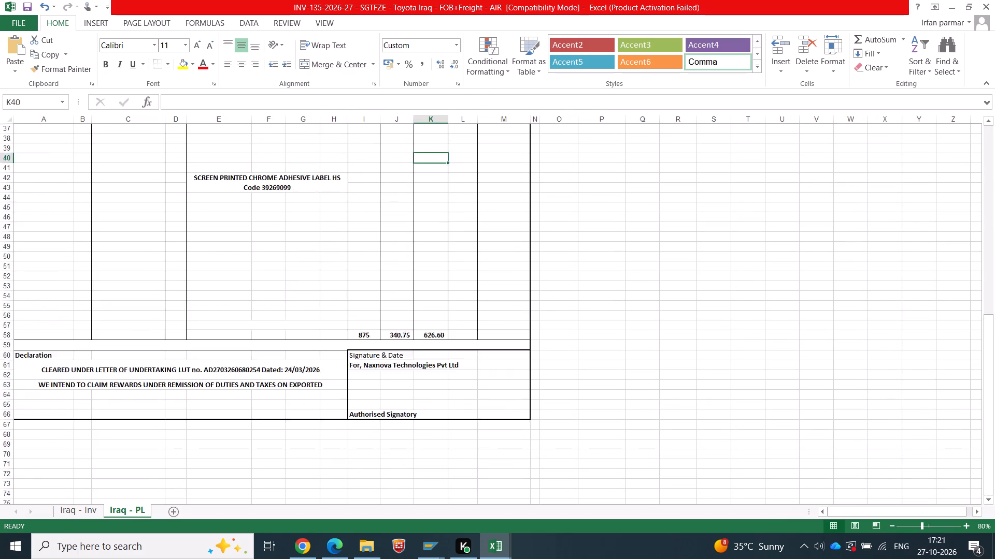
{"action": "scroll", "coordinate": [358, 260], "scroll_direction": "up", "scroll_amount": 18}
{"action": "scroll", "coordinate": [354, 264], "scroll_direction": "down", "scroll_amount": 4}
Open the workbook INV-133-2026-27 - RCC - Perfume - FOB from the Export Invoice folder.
{"action": "left_click", "coordinate": [364, 549]}
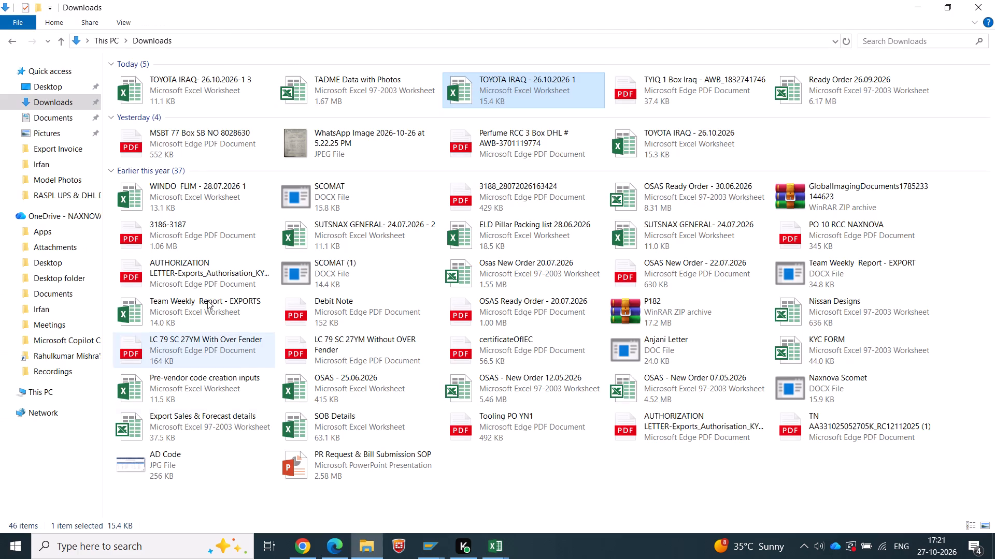
{"action": "left_click", "coordinate": [10, 39]}
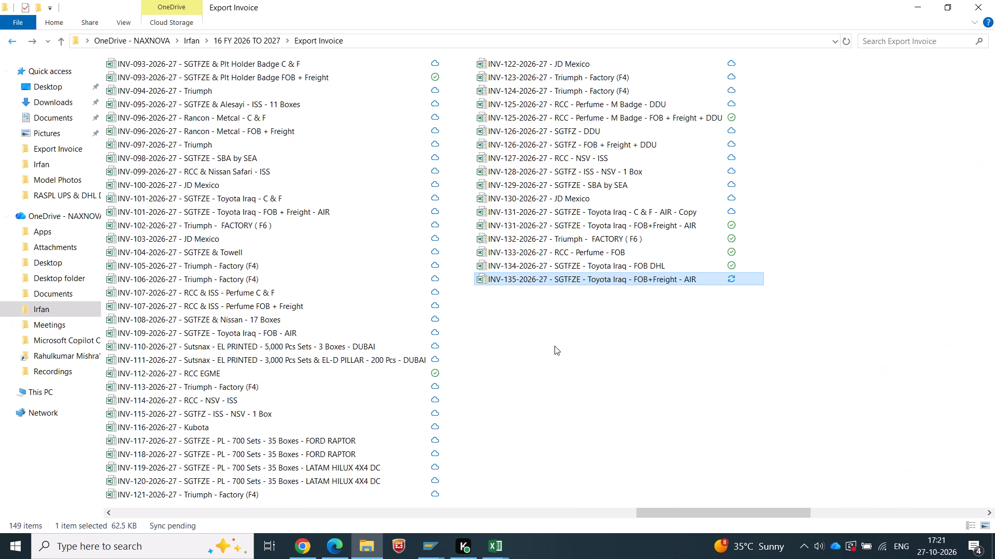
{"action": "double_click", "coordinate": [580, 254]}
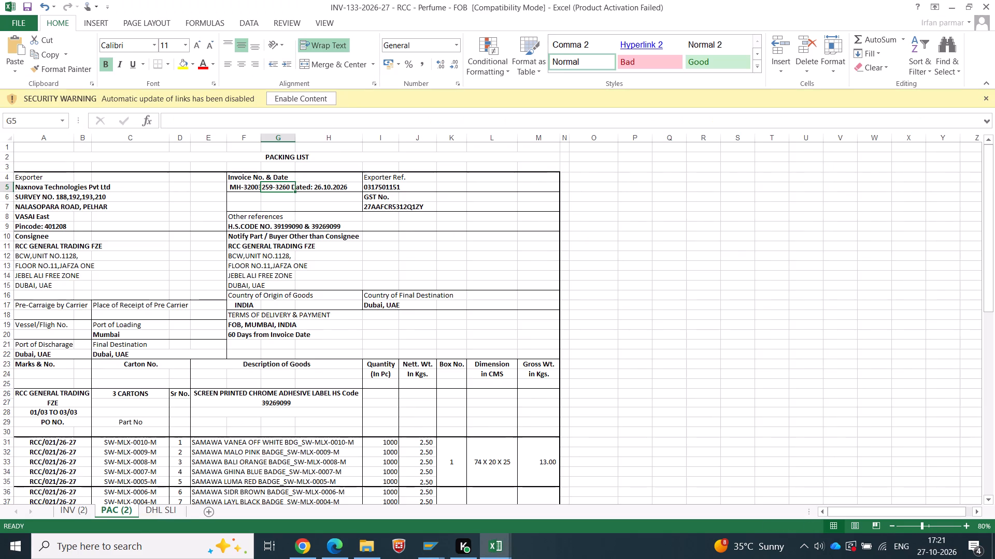
Copy SCREEN PRINTED PVC SELF ADHESIVE LABEL HS Code 39199090 from its packing list, close that workbook and paste the text into E25 of INV-135.
{"action": "scroll", "coordinate": [326, 378], "scroll_direction": "down", "scroll_amount": 5}
{"action": "double_click", "coordinate": [303, 422]}
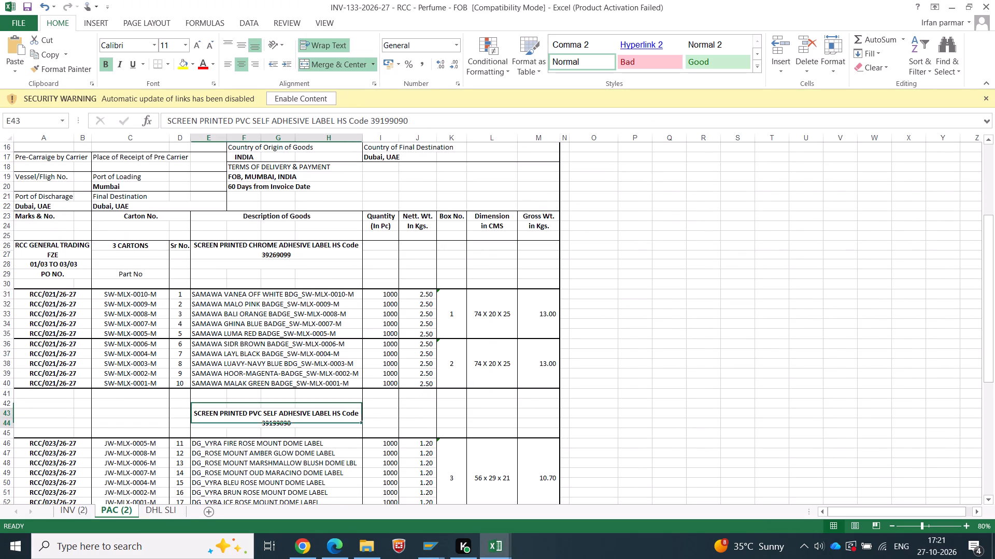
{"action": "left_click_drag", "start_coordinate": [303, 422], "coordinate": [162, 384]}
{"action": "key", "text": "ctrl+c"}
{"action": "key", "text": "ctrl+c"}
{"action": "left_click", "coordinate": [584, 365]}
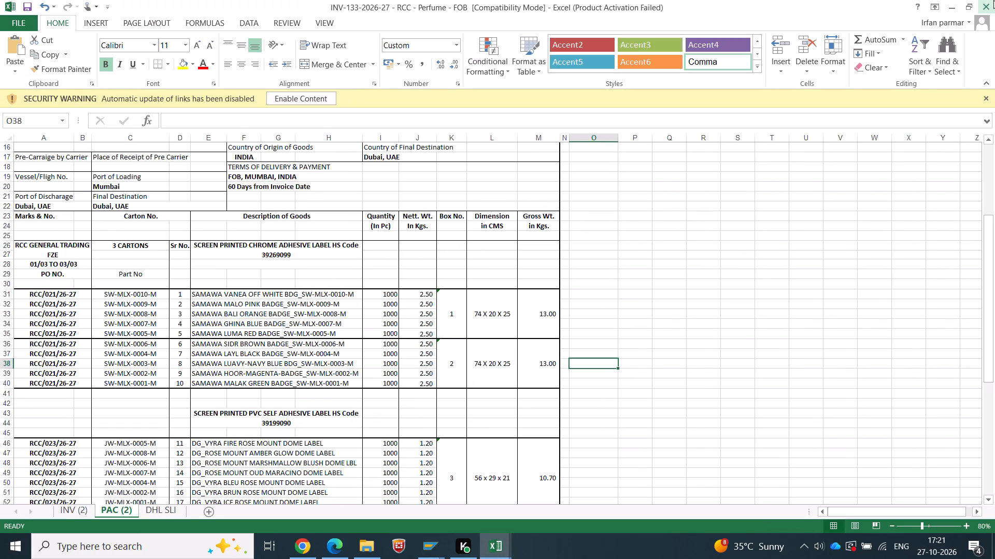
{"action": "left_click", "coordinate": [993, 1]}
{"action": "left_click", "coordinate": [500, 289]}
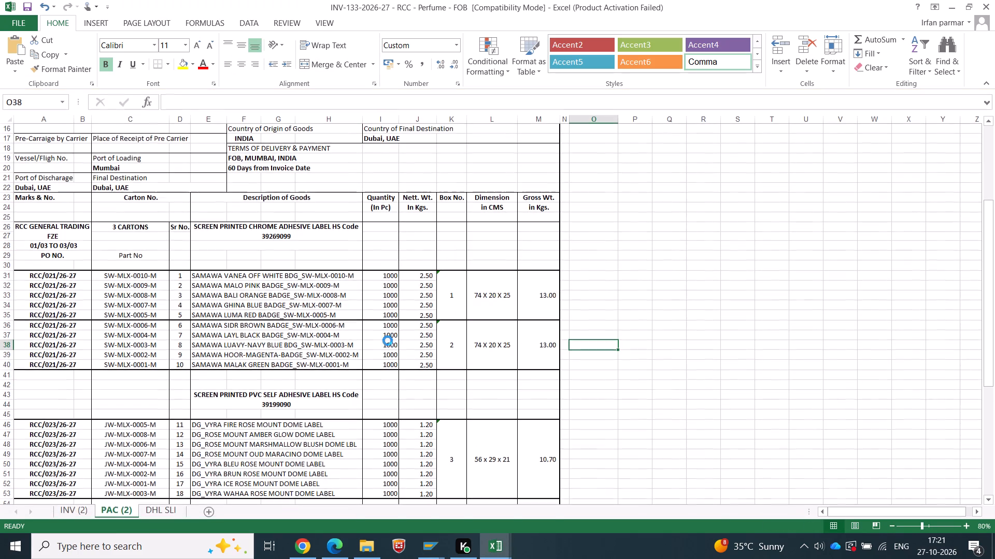
{"action": "double_click", "coordinate": [276, 262]}
{"action": "key", "text": "ctrl+v"}
{"action": "left_click", "coordinate": [277, 290]}
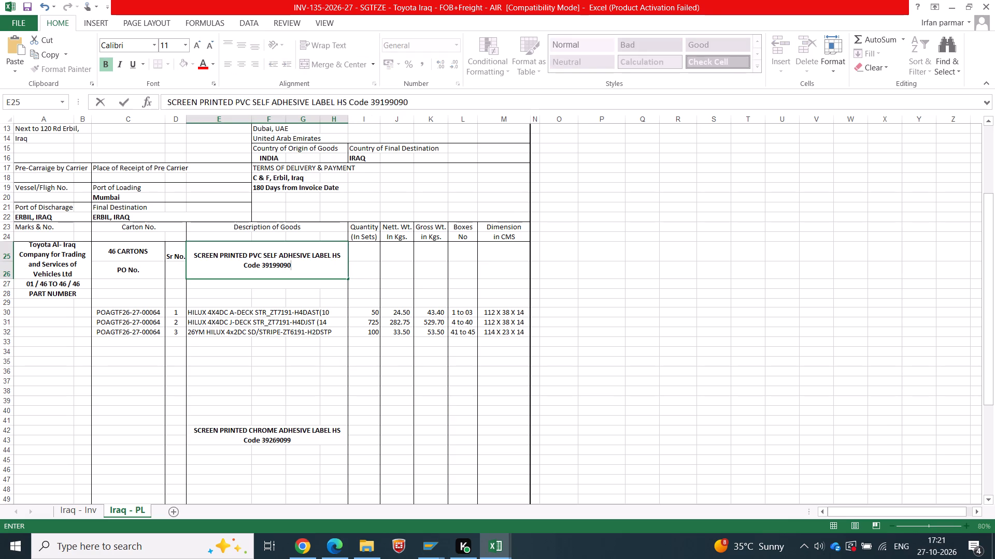
Add 39199090 & before 39269099 in the packing list's H.S.CODE NO. cell F9, copying the code from the PVC heading, and save.
{"action": "scroll", "coordinate": [413, 270], "scroll_direction": "up", "scroll_amount": 5}
{"action": "double_click", "coordinate": [276, 393]}
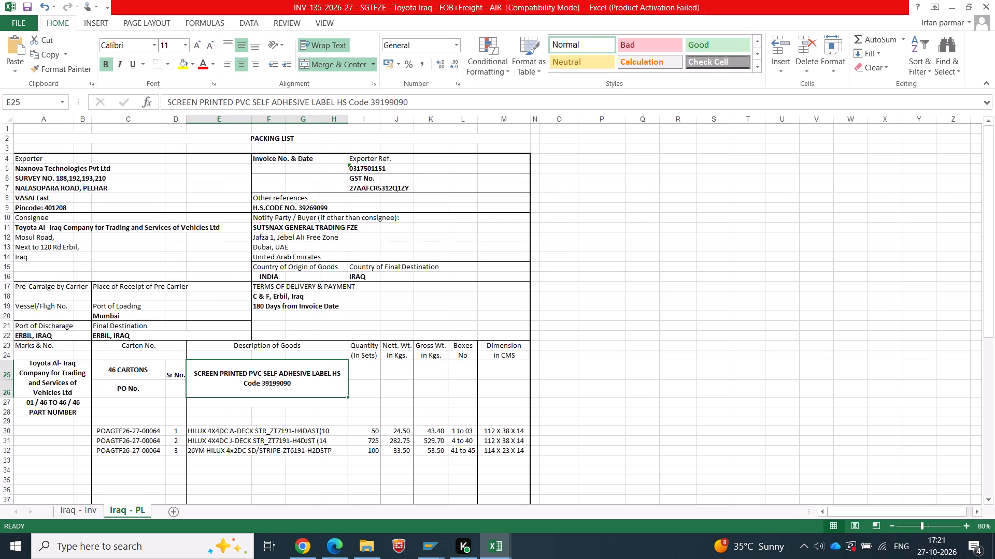
{"action": "double_click", "coordinate": [293, 383]}
{"action": "left_click_drag", "start_coordinate": [294, 383], "coordinate": [263, 383]}
{"action": "key", "text": "ctrl+c"}
{"action": "left_click", "coordinate": [287, 199]}
{"action": "left_click", "coordinate": [262, 211]}
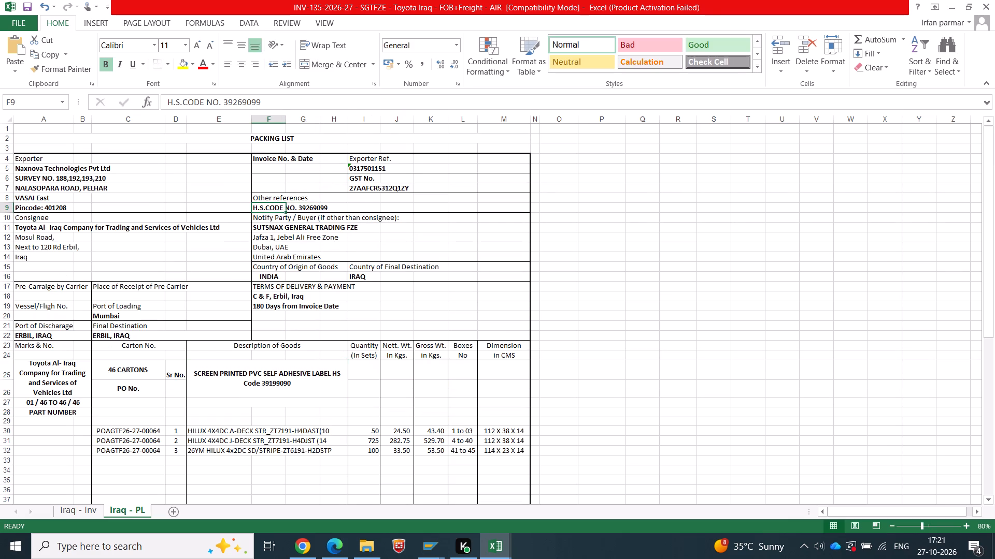
{"action": "left_click", "coordinate": [225, 99]}
{"action": "key", "text": "ctrl+v"}
{"action": "key", "text": "space"}
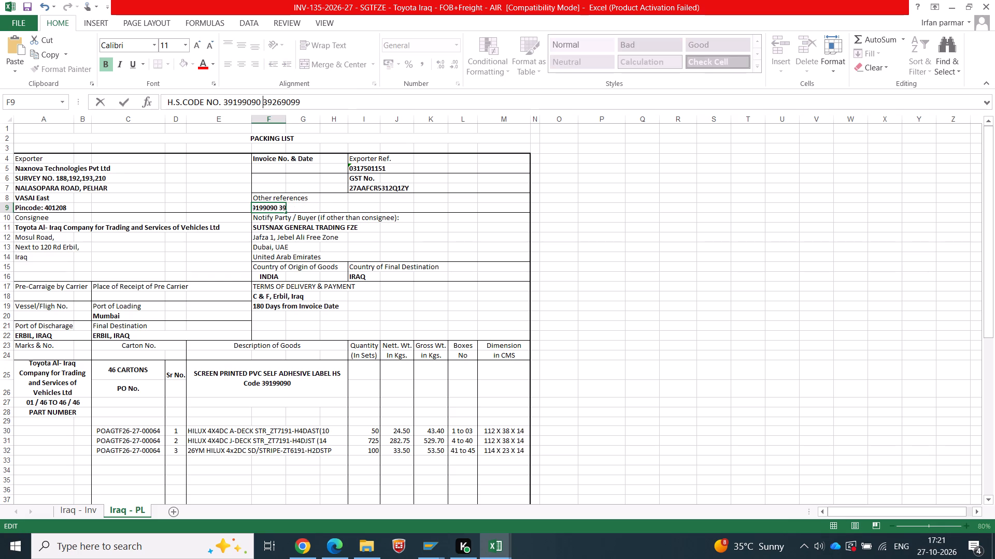
{"action": "type", "text": "&"}
{"action": "key", "text": "space"}
{"action": "key", "text": "Return"}
{"action": "key", "text": "ctrl+s"}
{"action": "left_click", "coordinate": [313, 271]}
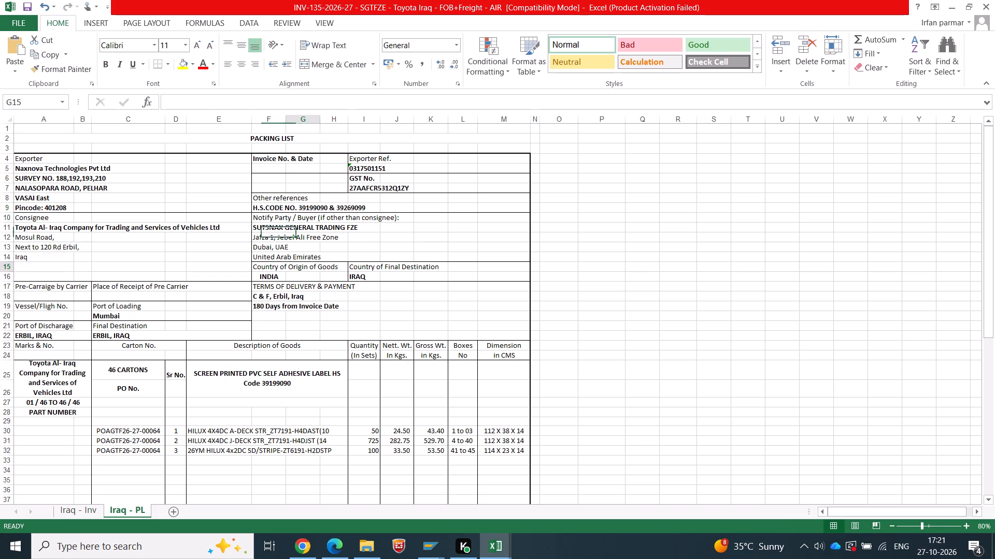
Enter serial numbers 4 and 5 in D45 and D46 under the chrome label heading of the packing list.
{"action": "scroll", "coordinate": [420, 317], "scroll_direction": "down", "scroll_amount": 9}
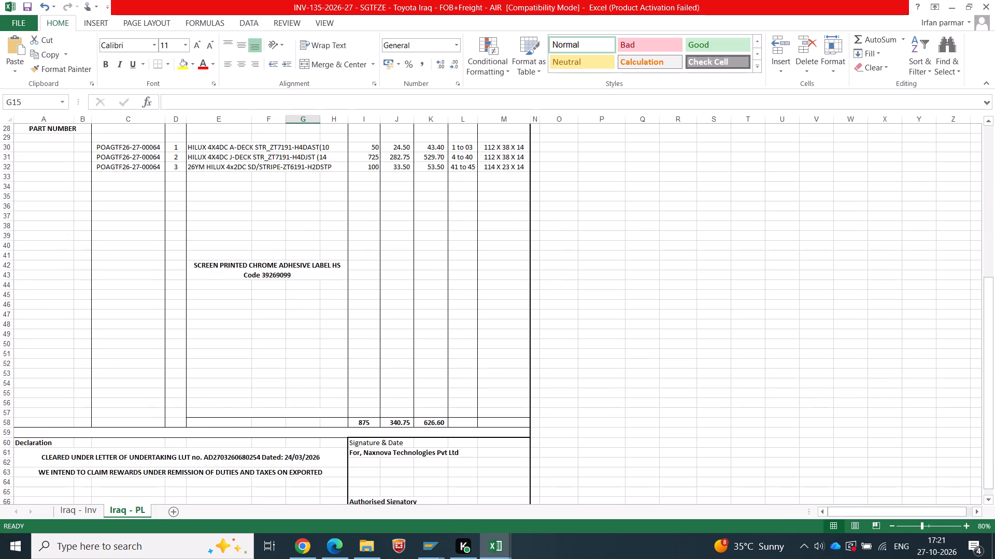
{"action": "left_click", "coordinate": [179, 292]}
{"action": "key", "text": "4"}
{"action": "key", "text": "Return"}
{"action": "key", "text": "5"}
{"action": "key", "text": "Return"}
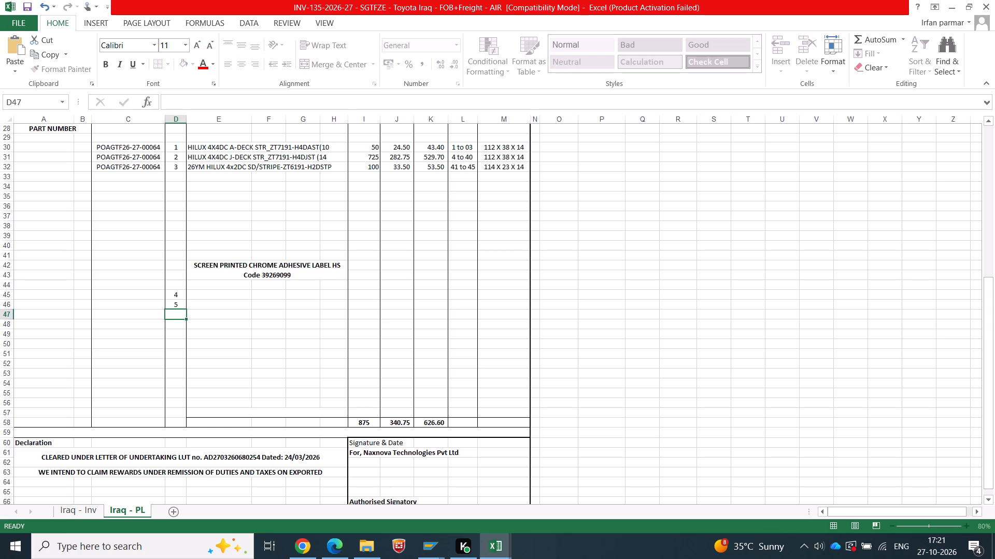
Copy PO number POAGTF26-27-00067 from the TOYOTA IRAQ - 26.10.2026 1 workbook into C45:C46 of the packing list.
{"action": "key", "text": "alt+Tab"}
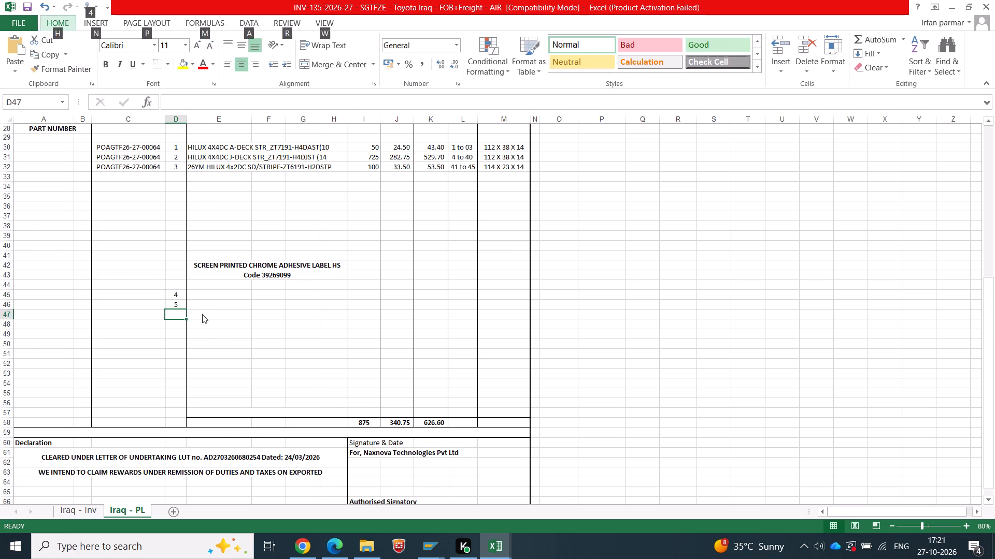
{"action": "key", "text": "alt+Tab"}
{"action": "key", "text": "alt+Tab"}
{"action": "key", "text": "alt+Tab"}
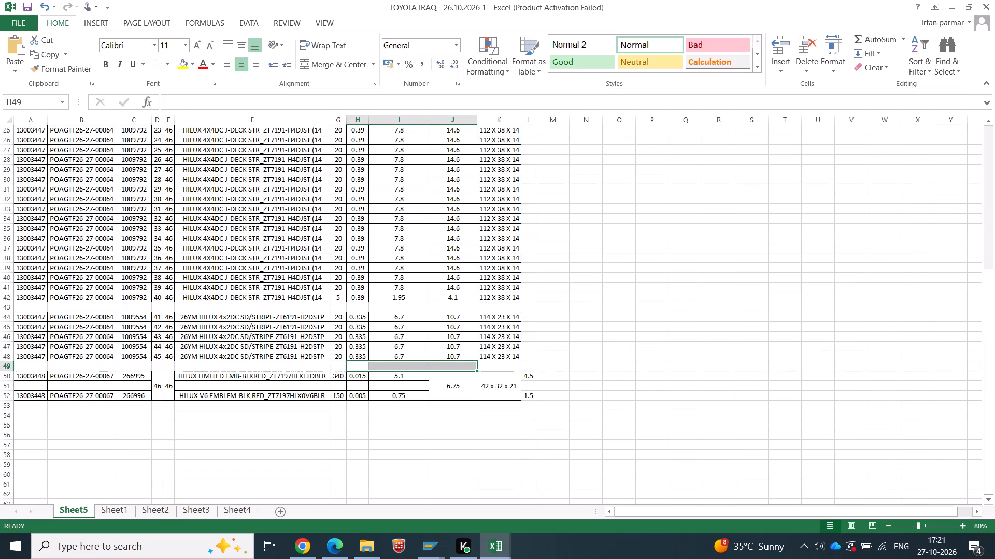
{"action": "left_click", "coordinate": [53, 373]}
{"action": "key", "text": "ctrl+c"}
{"action": "key", "text": "alt+Tab"}
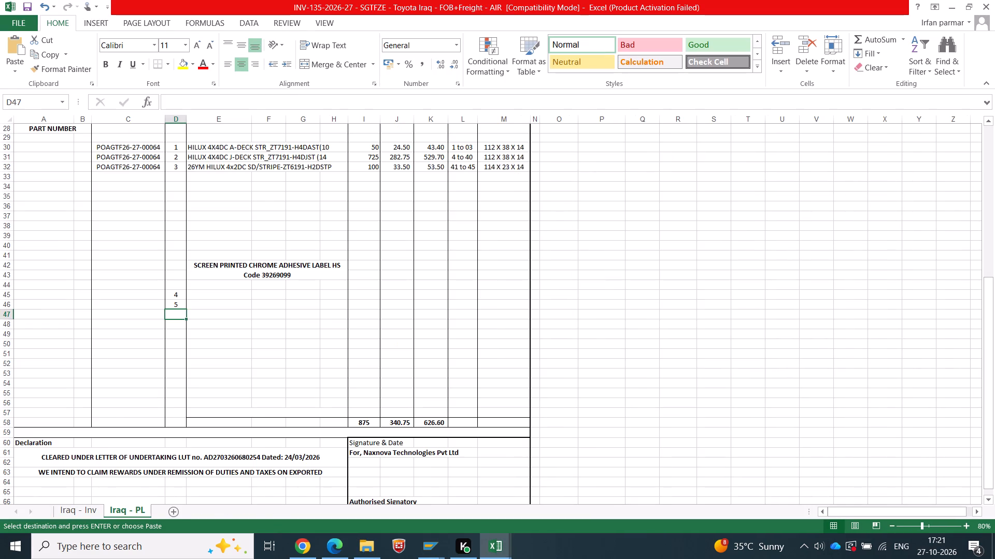
{"action": "left_click_drag", "start_coordinate": [111, 296], "coordinate": [113, 306]}
{"action": "right_click", "coordinate": [113, 306]}
{"action": "left_click", "coordinate": [160, 107]}
Copy the descriptions HILUX LIMITED EMB-BLKRED_ZT7197HLXLTDBLR and HILUX V6 EMBLEM-BLK RED_ZT7197HLX0V6BLR from TOYOTA IRAQ into E45 and E46 of the packing list.
{"action": "key", "text": "alt+Tab"}
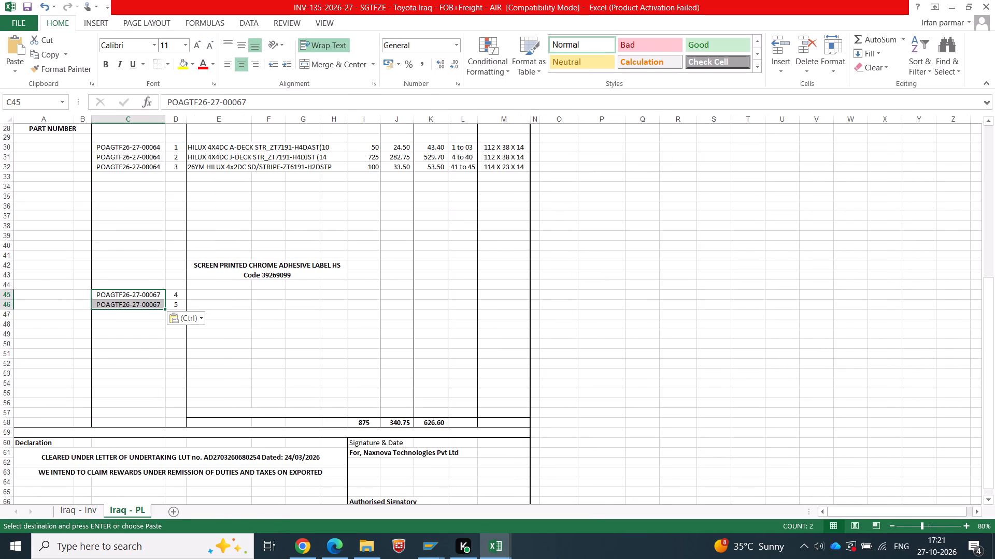
{"action": "left_click", "coordinate": [190, 376]}
{"action": "key", "text": "ctrl+c"}
{"action": "key", "text": "alt+Tab"}
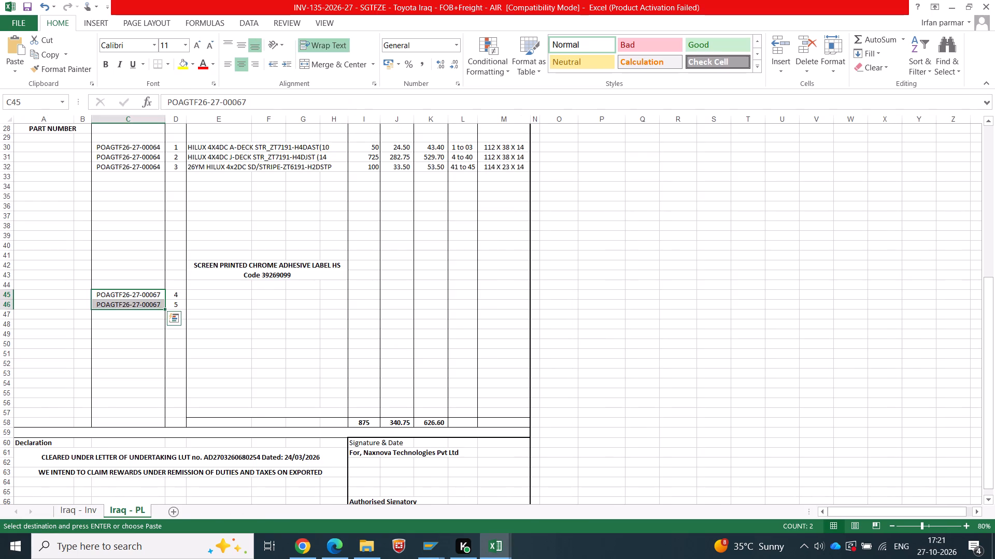
{"action": "right_click", "coordinate": [205, 290]}
{"action": "left_click", "coordinate": [249, 87]}
{"action": "key", "text": "alt+Tab"}
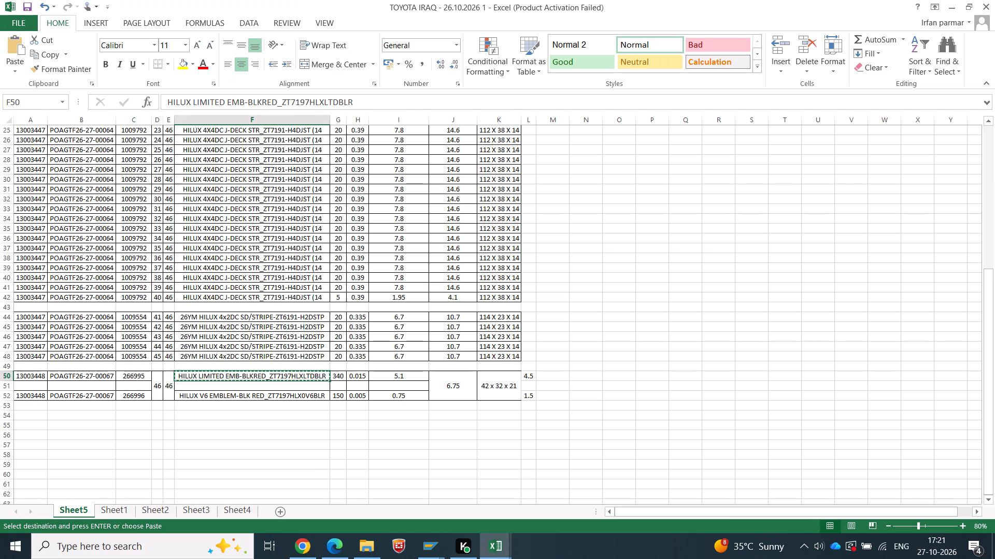
{"action": "left_click", "coordinate": [183, 394]}
{"action": "key", "text": "ctrl+c"}
{"action": "key", "text": "alt+Tab"}
{"action": "right_click", "coordinate": [198, 301]}
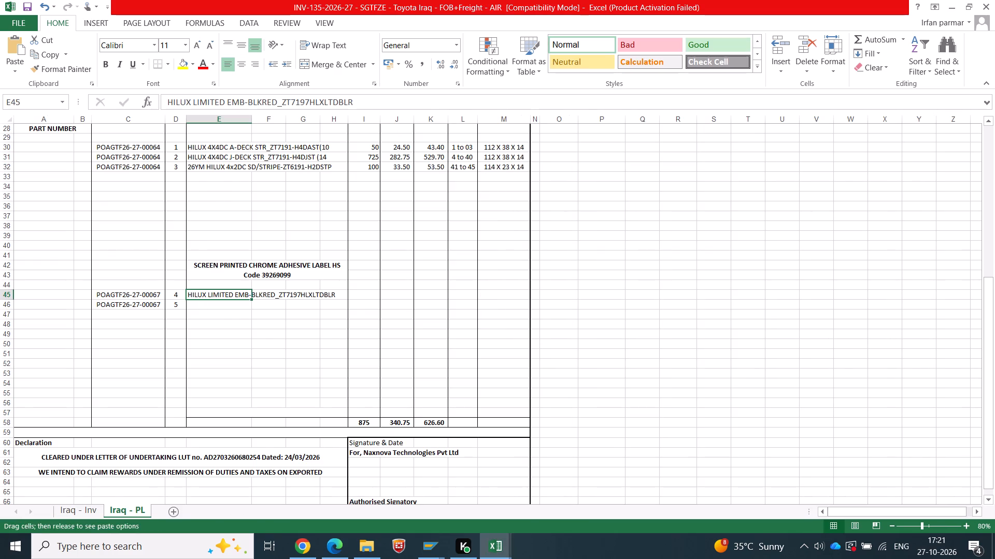
{"action": "right_click", "coordinate": [198, 306]}
{"action": "left_click", "coordinate": [250, 100]}
Enter quantities 340 in I45 and 150 in I46 for the two emblem items, checking them against the TOYOTA IRAQ workbook.
{"action": "left_click", "coordinate": [362, 298]}
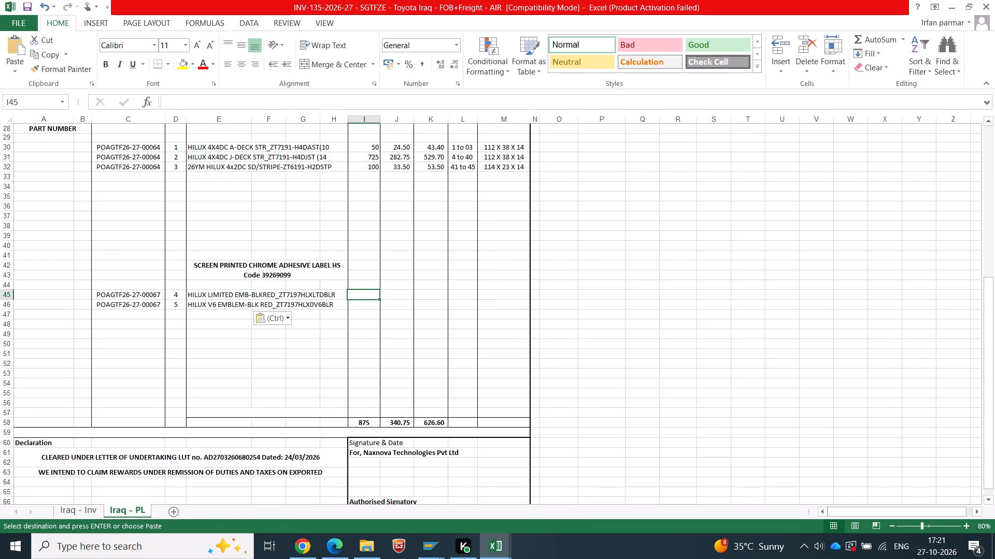
{"action": "type", "text": "340"}
{"action": "key", "text": "Return"}
{"action": "key", "text": "alt+Tab"}
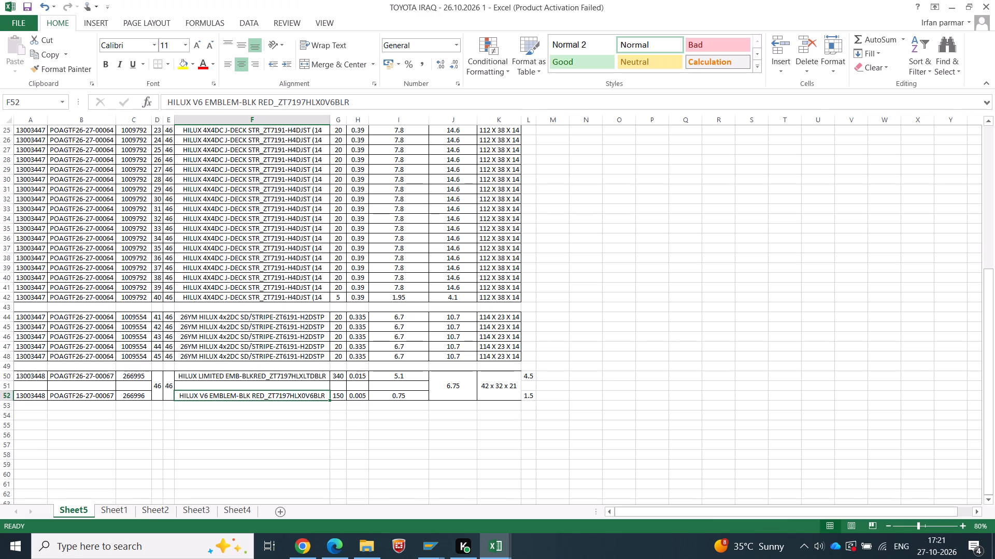
{"action": "key", "text": "alt+Tab"}
{"action": "type", "text": "150"}
{"action": "key", "text": "Tab"}
Delete row 51, the spacer between the two emblem items, from Sheet5 of the TOYOTA IRAQ workbook.
{"action": "key", "text": "alt+Tab"}
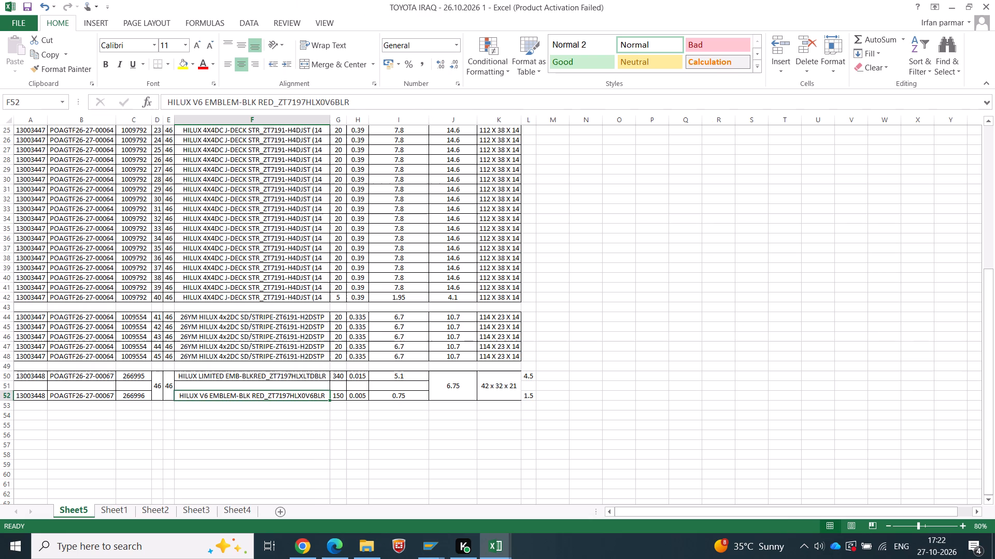
{"action": "left_click", "coordinate": [394, 377]}
{"action": "left_click", "coordinate": [6, 385]}
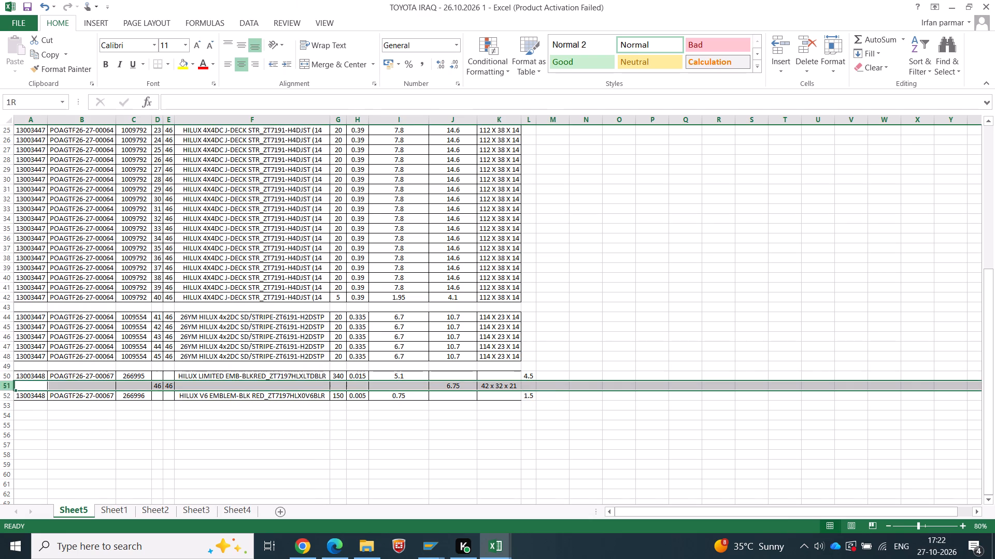
{"action": "right_click", "coordinate": [7, 385]}
{"action": "left_click", "coordinate": [47, 299]}
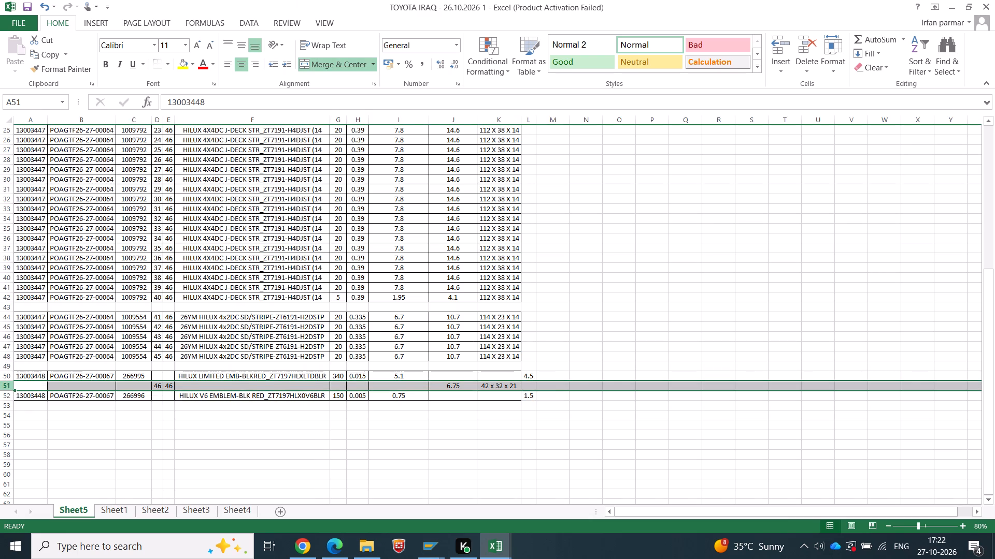
{"action": "left_click", "coordinate": [222, 295]}
Copy the emblem net weights 5.1 and 0.75 from TOYOTA IRAQ and paste them as values into J45:J46 of the packing list.
{"action": "left_click_drag", "start_coordinate": [404, 371], "coordinate": [404, 384]}
{"action": "key", "text": "ctrl+c"}
{"action": "key", "text": "alt+Tab"}
{"action": "right_click", "coordinate": [394, 292]}
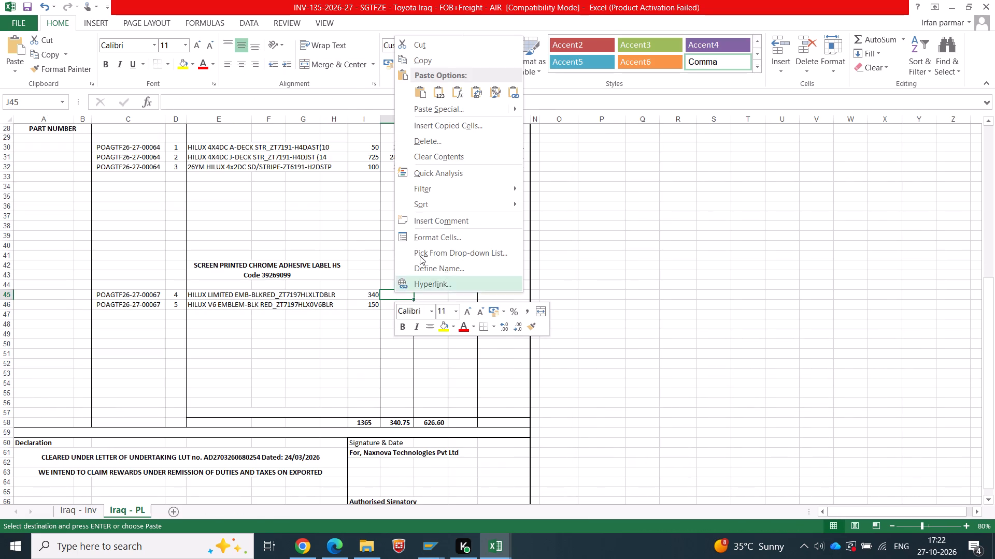
{"action": "left_click", "coordinate": [435, 95]}
Merge and center rows 45 and 46 separately in the gross weight, boxes and dimension columns K, L and M.
{"action": "left_click_drag", "start_coordinate": [432, 298], "coordinate": [431, 311]}
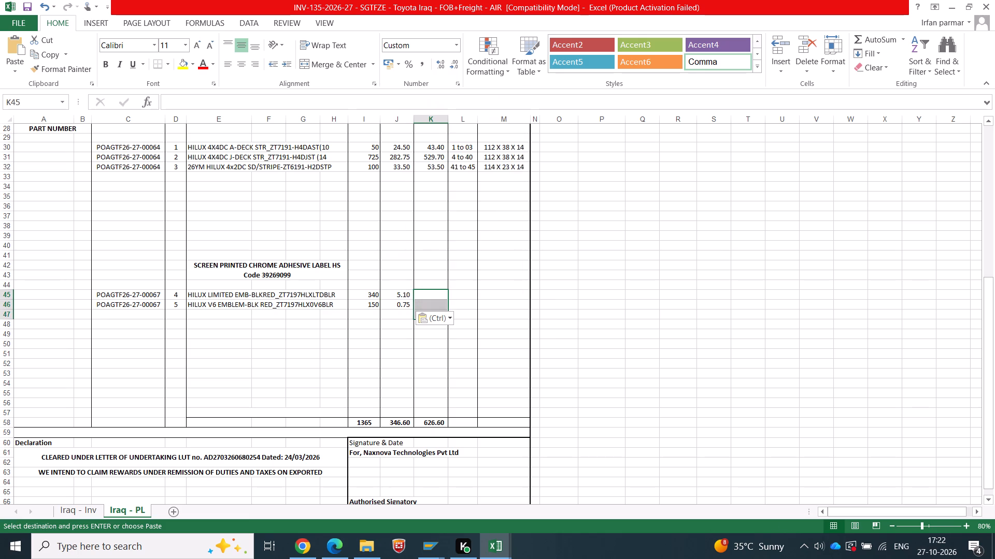
{"action": "left_click_drag", "start_coordinate": [436, 290], "coordinate": [433, 299]}
{"action": "left_click_drag", "start_coordinate": [433, 297], "coordinate": [433, 303]}
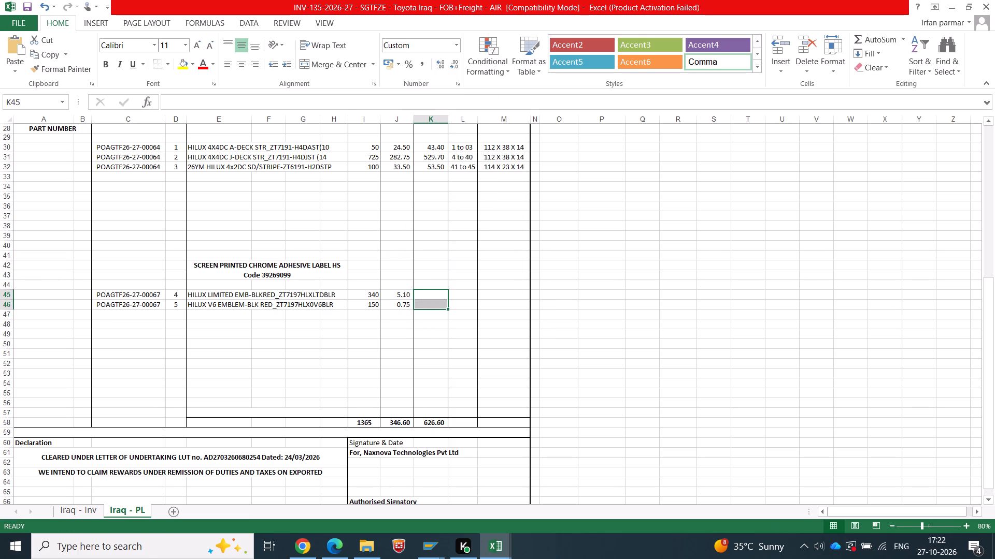
{"action": "left_click", "coordinate": [340, 65]}
{"action": "key", "text": "Right"}
{"action": "key", "text": "shift+Down"}
{"action": "key", "text": "F4"}
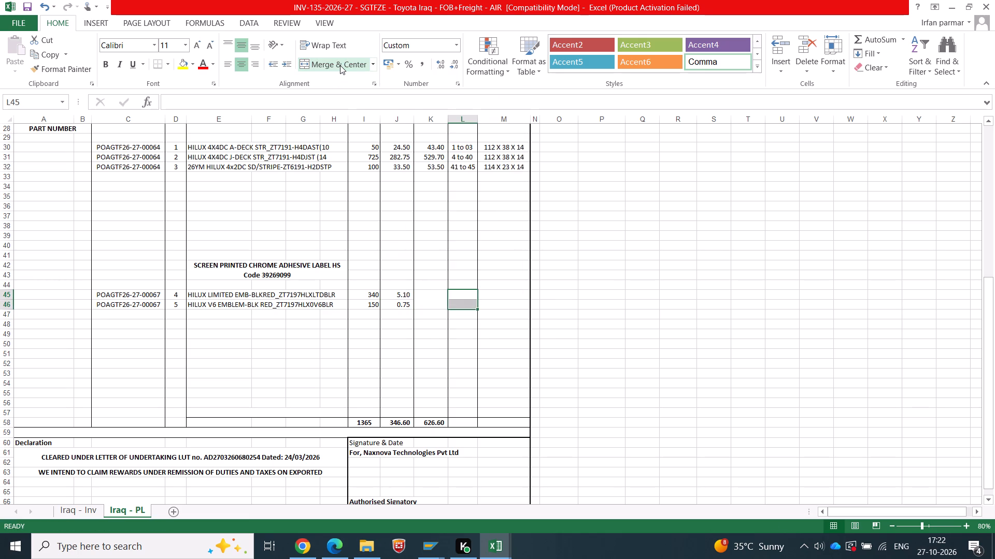
{"action": "key", "text": "Right"}
{"action": "key", "text": "shift+Down"}
{"action": "key", "text": "F4"}
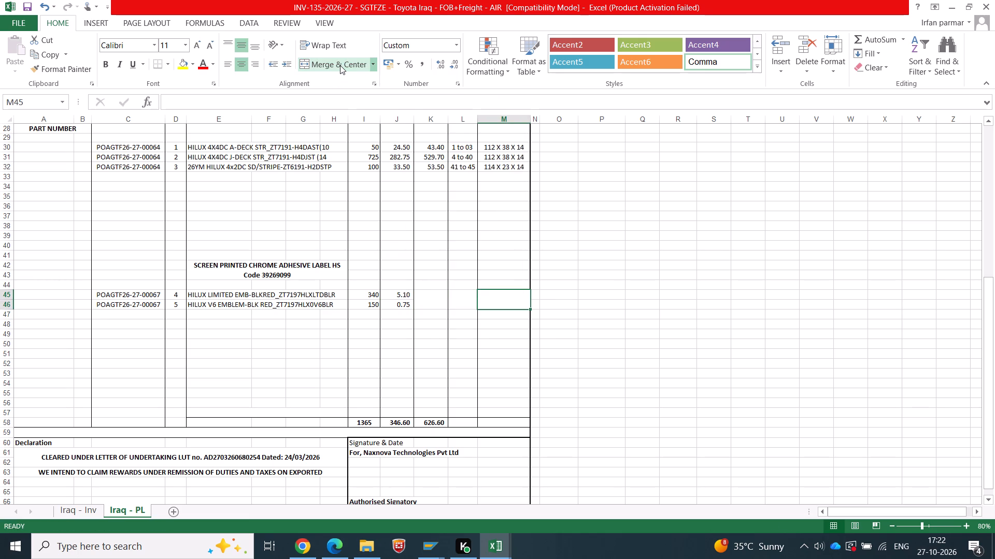
{"action": "key", "text": "Left"}
{"action": "key", "text": "Left"}
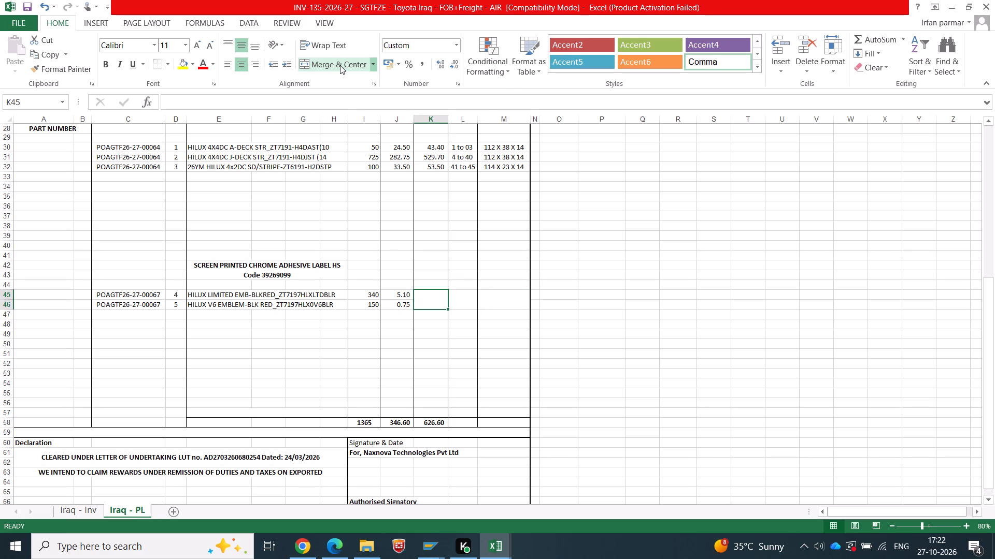
Enter gross weight 6.75 in merged cell K45 and box number 46 as text in merged cell L45.
{"action": "key", "text": "alt+Tab"}
{"action": "key", "text": "alt+Tab"}
{"action": "type", "text": "6.75"}
{"action": "key", "text": "Tab"}
{"action": "key", "text": "alt+Tab"}
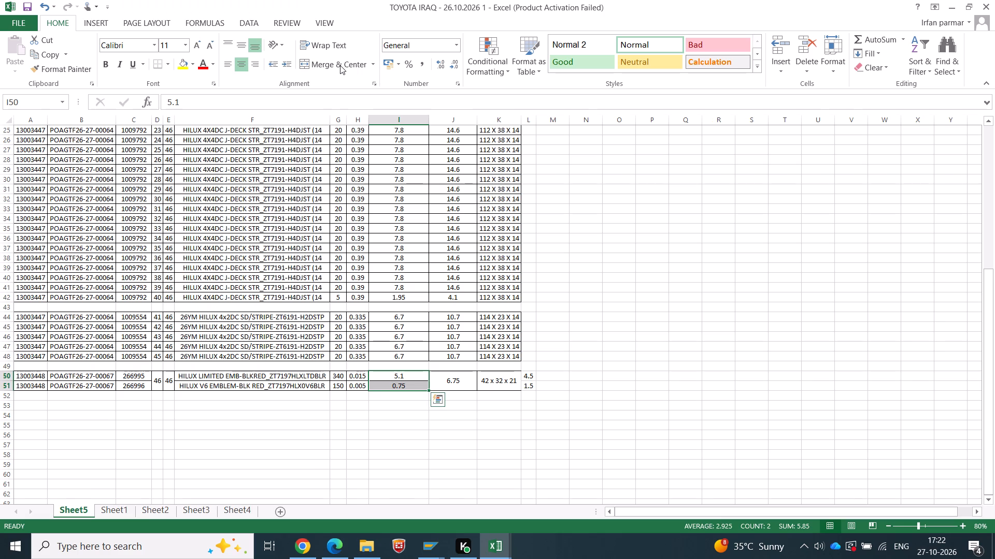
{"action": "key", "text": "alt+Tab"}
{"action": "key", "text": "apostrophe"}
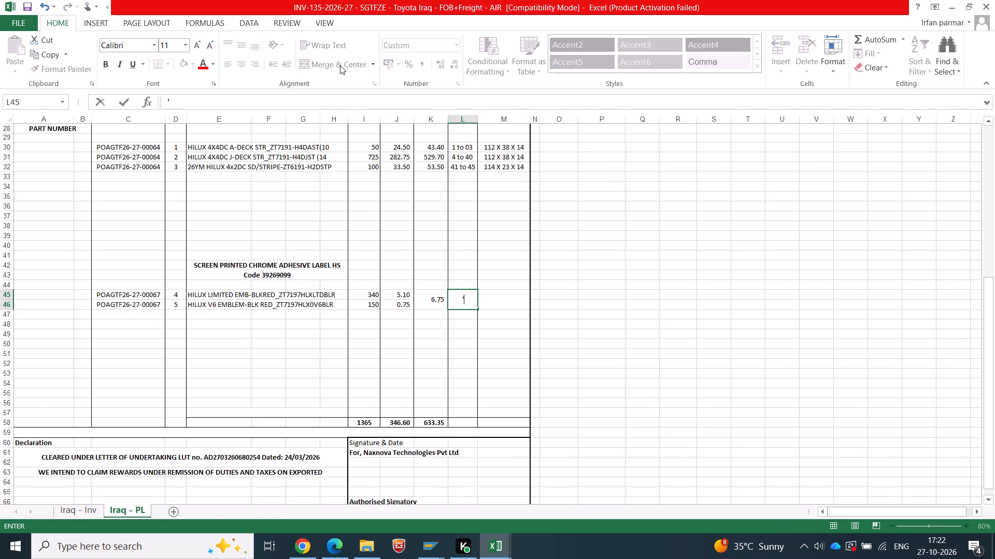
{"action": "type", "text": "46"}
{"action": "key", "text": "Tab"}
Copy the carton dimension 42 x 32 x 21 from TOYOTA IRAQ into merged cell M45 of the packing list and save.
{"action": "key", "text": "alt+Tab"}
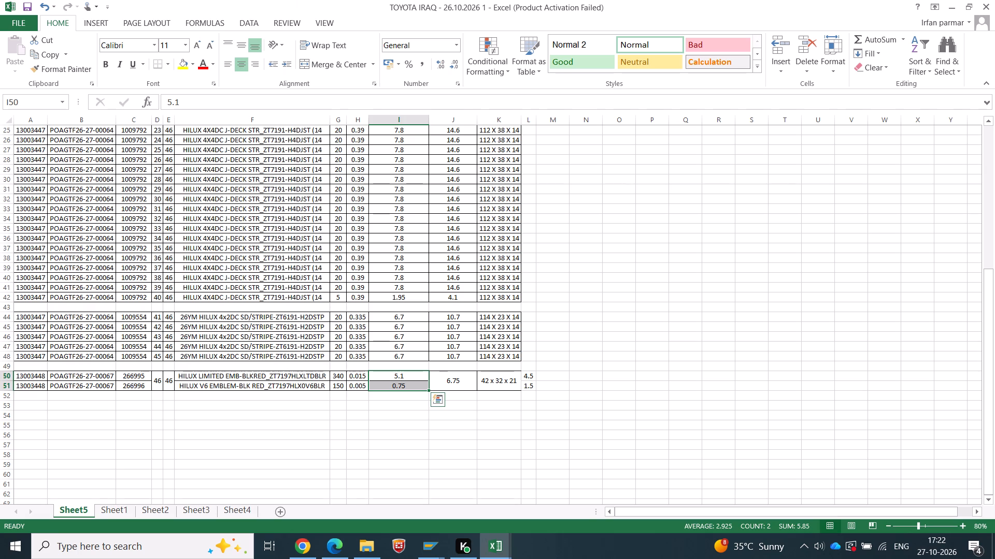
{"action": "left_click", "coordinate": [498, 390]}
{"action": "left_click_drag", "start_coordinate": [232, 104], "coordinate": [68, 98]}
{"action": "key", "text": "ctrl+c"}
{"action": "key", "text": "Tab"}
{"action": "key", "text": "alt+Tab"}
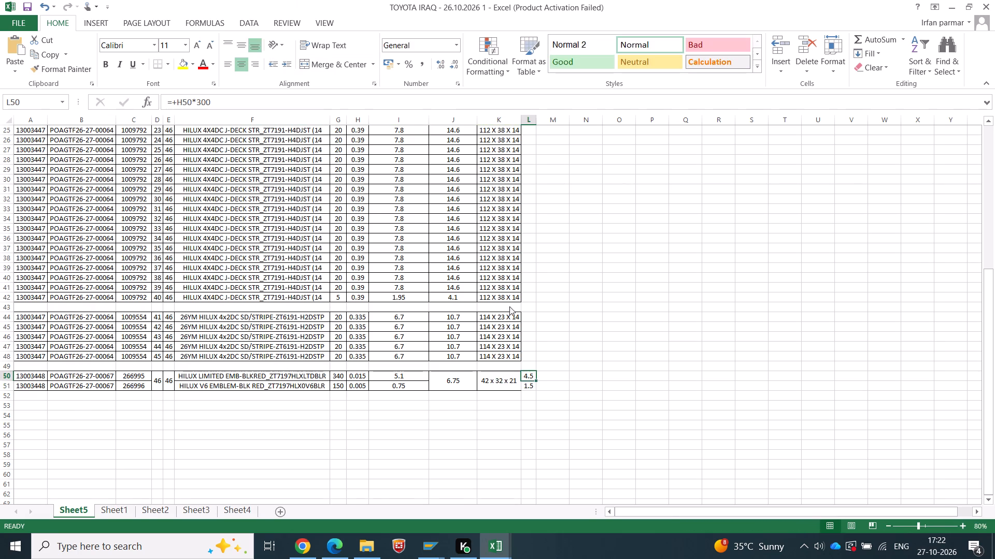
{"action": "double_click", "coordinate": [505, 306]}
{"action": "double_click", "coordinate": [505, 302]}
{"action": "key", "text": "ctrl+v"}
{"action": "left_click", "coordinate": [575, 334]}
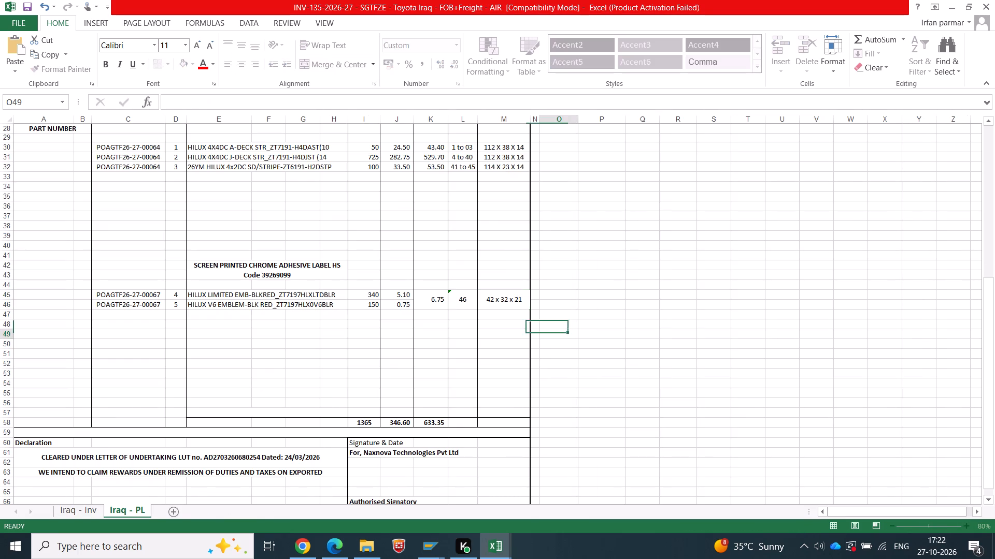
{"action": "key", "text": "ctrl+s"}
Replace the Iraq - Inv goods heading with SCREEN PRINTED PVC SELF ADHESIVE LABEL HS Code 39199090 copied from the packing list.
{"action": "left_click", "coordinate": [345, 327]}
{"action": "scroll", "coordinate": [327, 322], "scroll_direction": "up", "scroll_amount": 20}
{"action": "scroll", "coordinate": [327, 322], "scroll_direction": "up", "scroll_amount": 1}
{"action": "scroll", "coordinate": [318, 316], "scroll_direction": "down", "scroll_amount": 3}
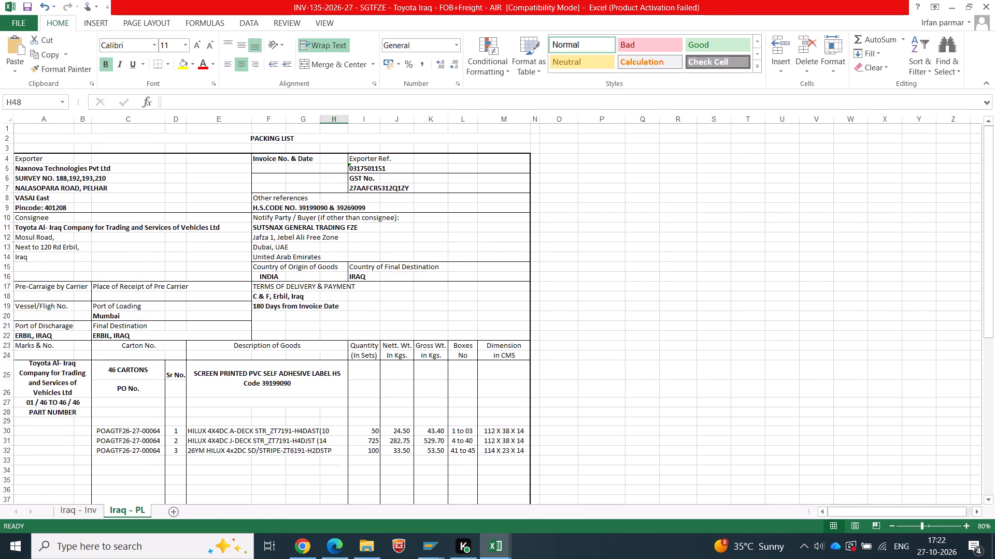
{"action": "scroll", "coordinate": [318, 316], "scroll_direction": "down", "scroll_amount": 3}
{"action": "left_click", "coordinate": [79, 507]}
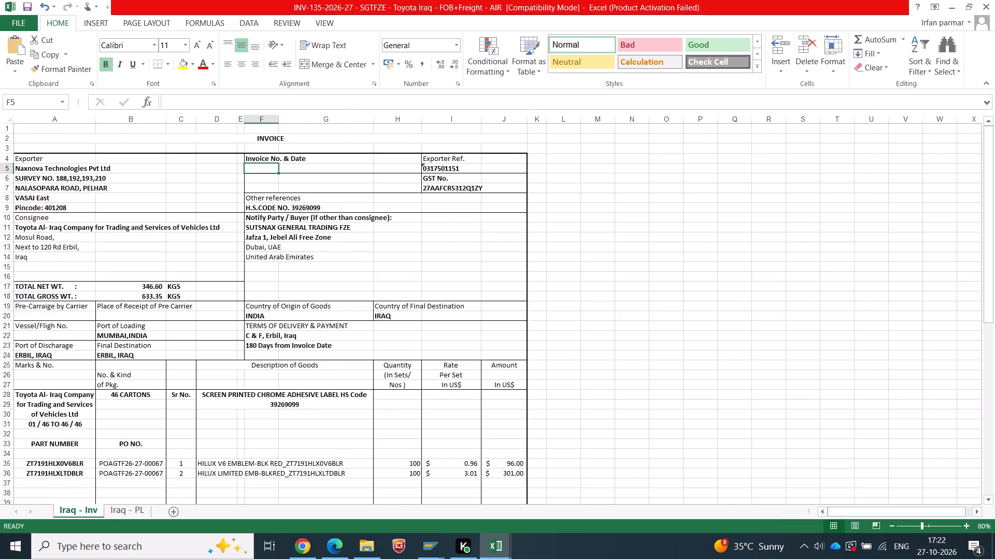
{"action": "scroll", "coordinate": [134, 411], "scroll_direction": "down", "scroll_amount": 6}
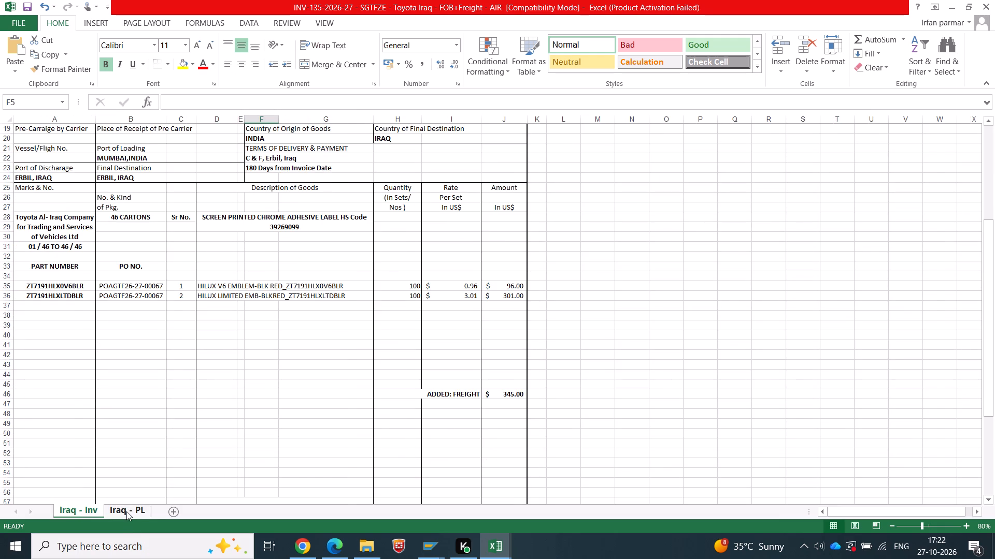
{"action": "left_click", "coordinate": [126, 511]}
{"action": "scroll", "coordinate": [261, 302], "scroll_direction": "up", "scroll_amount": 1}
{"action": "double_click", "coordinate": [300, 240]}
{"action": "left_click_drag", "start_coordinate": [305, 237], "coordinate": [0, 173]}
{"action": "key", "text": "ctrl+c"}
{"action": "left_click", "coordinate": [65, 511]}
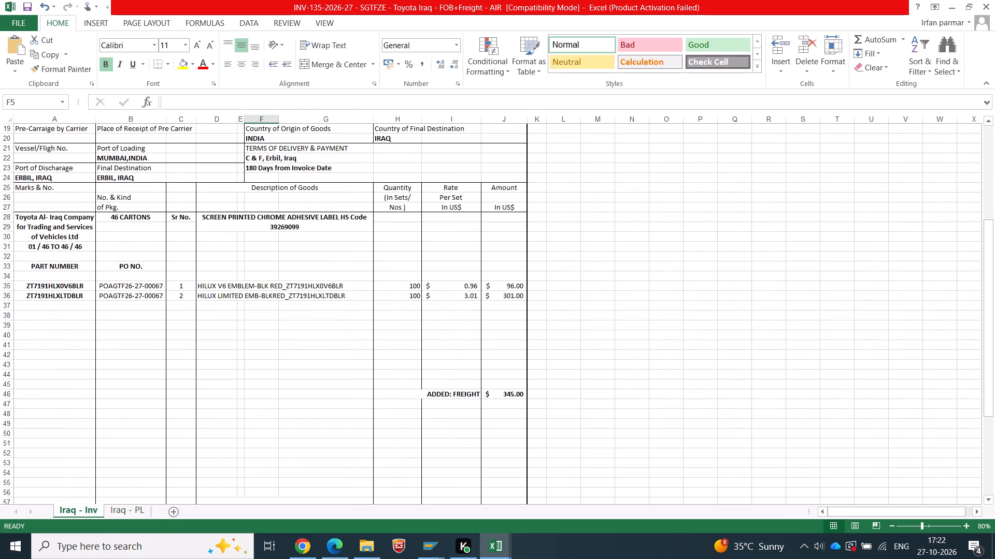
{"action": "double_click", "coordinate": [302, 229]}
{"action": "left_click_drag", "start_coordinate": [321, 228], "coordinate": [74, 181]}
{"action": "key", "text": "ctrl+v"}
{"action": "left_click", "coordinate": [243, 351]}
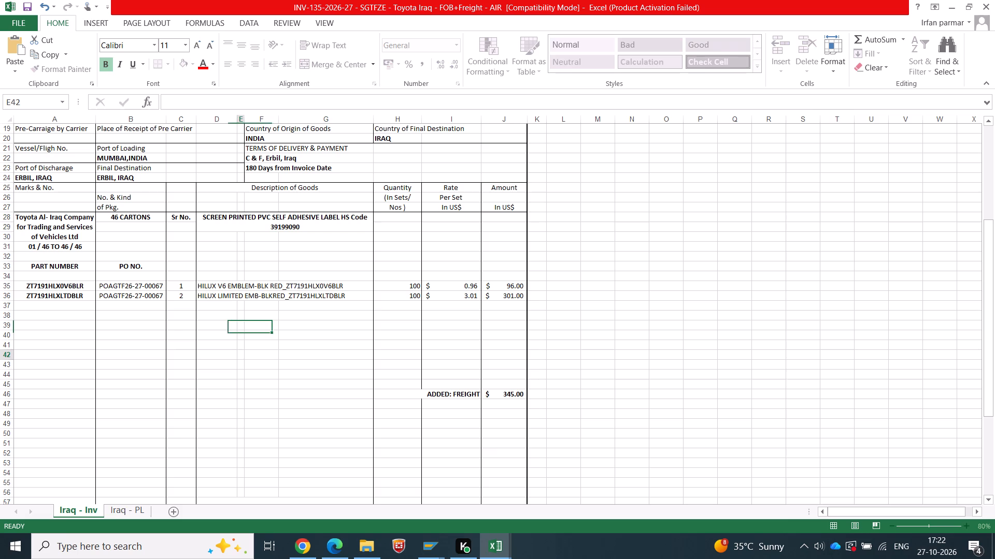
Copy part number ZT7191-H4DAST from the item 1 description on Iraq - PL into cell A30.
{"action": "left_click", "coordinate": [117, 510]}
{"action": "left_click", "coordinate": [103, 286]}
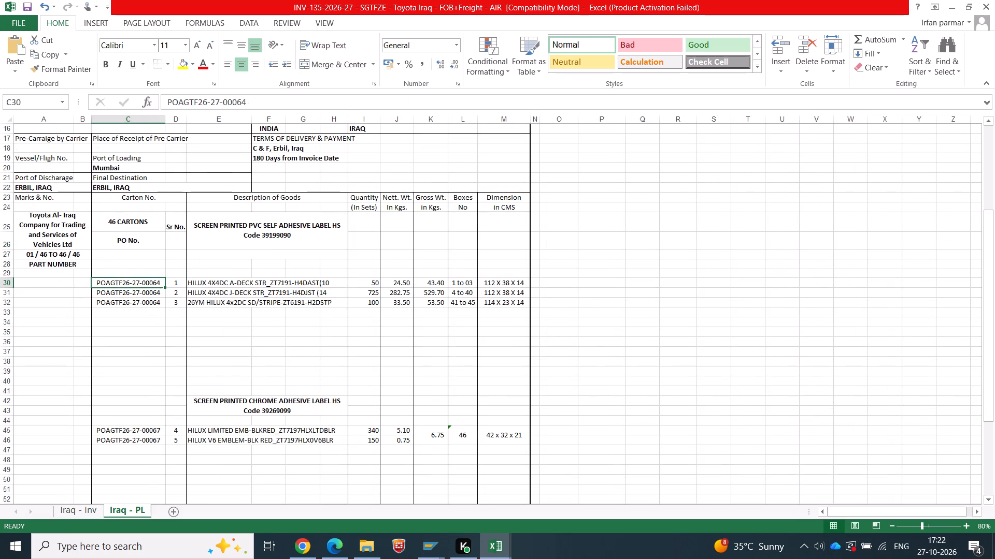
{"action": "key", "text": "Tab"}
{"action": "key", "text": "Tab"}
{"action": "left_click_drag", "start_coordinate": [330, 103], "coordinate": [269, 102]}
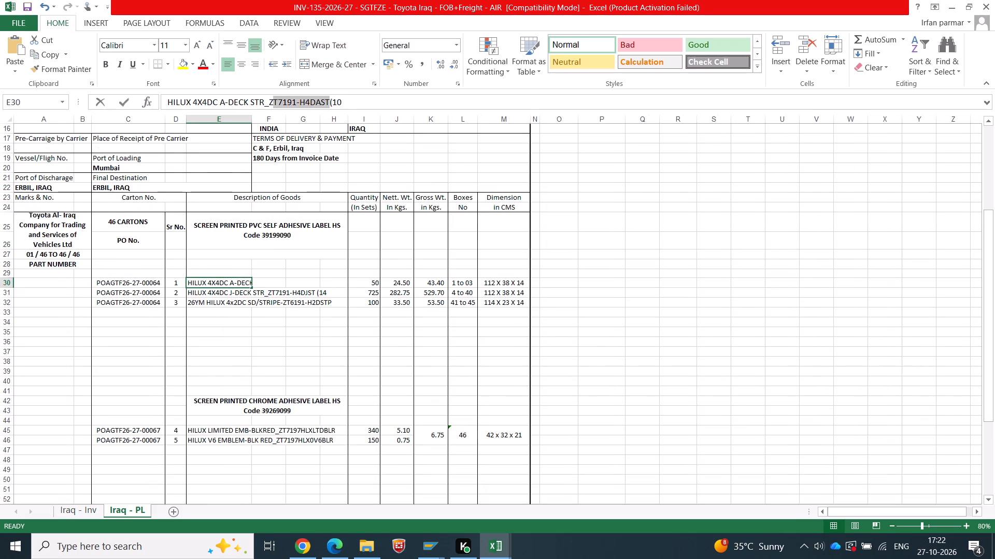
{"action": "left_click_drag", "start_coordinate": [269, 102], "coordinate": [268, 102]}
{"action": "key", "text": "ctrl+c"}
{"action": "double_click", "coordinate": [62, 285]}
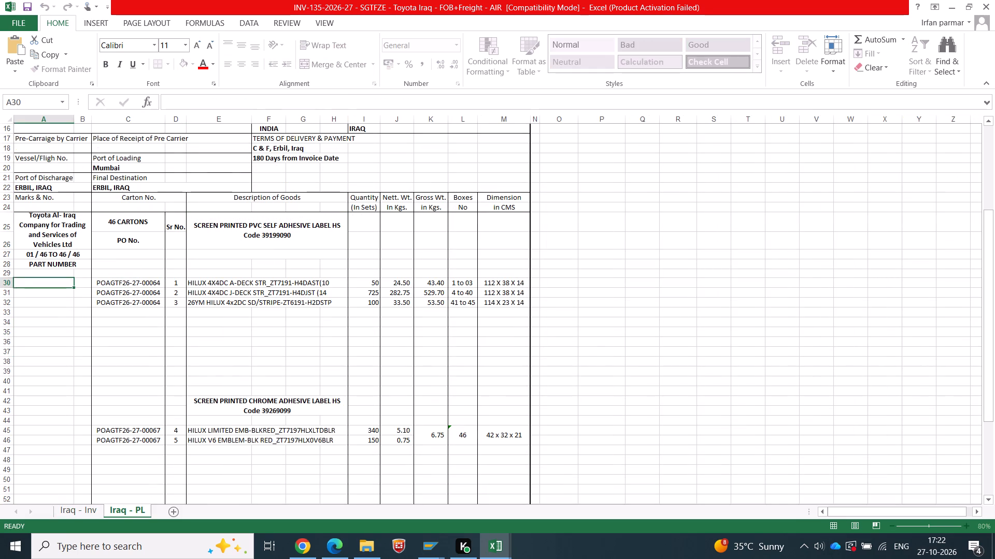
{"action": "key", "text": "ctrl+v"}
Copy part number ZT7191-H4DJST from the item 2 description into cell A31 of the packing list.
{"action": "left_click", "coordinate": [196, 293]}
{"action": "left_click", "coordinate": [323, 105]}
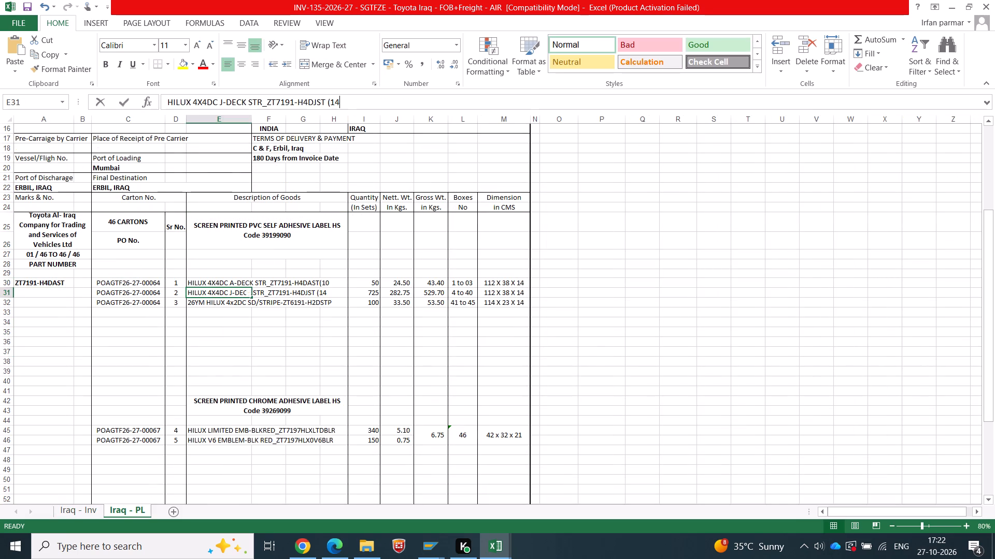
{"action": "left_click_drag", "start_coordinate": [326, 100], "coordinate": [268, 100]}
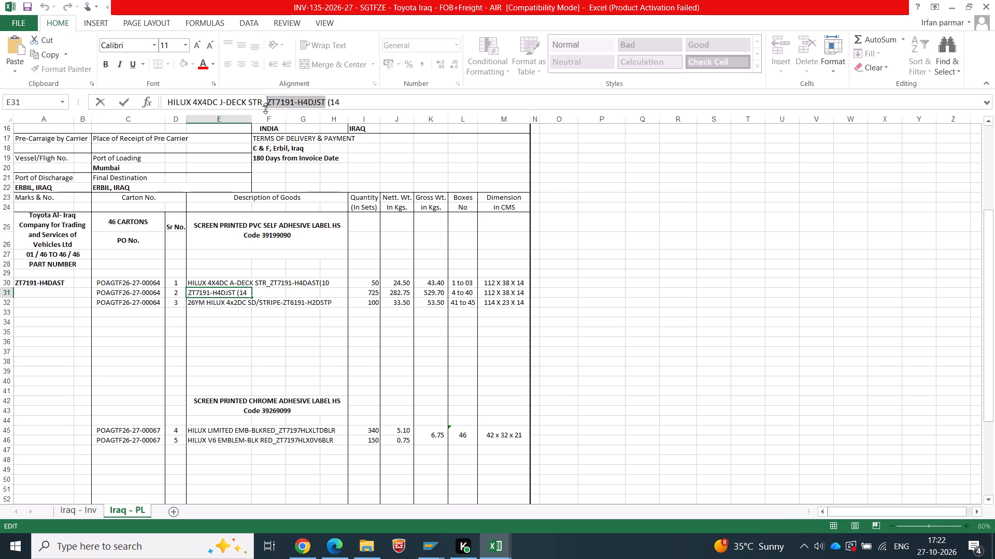
{"action": "key", "text": "ctrl+c"}
{"action": "double_click", "coordinate": [45, 289]}
{"action": "double_click", "coordinate": [44, 294]}
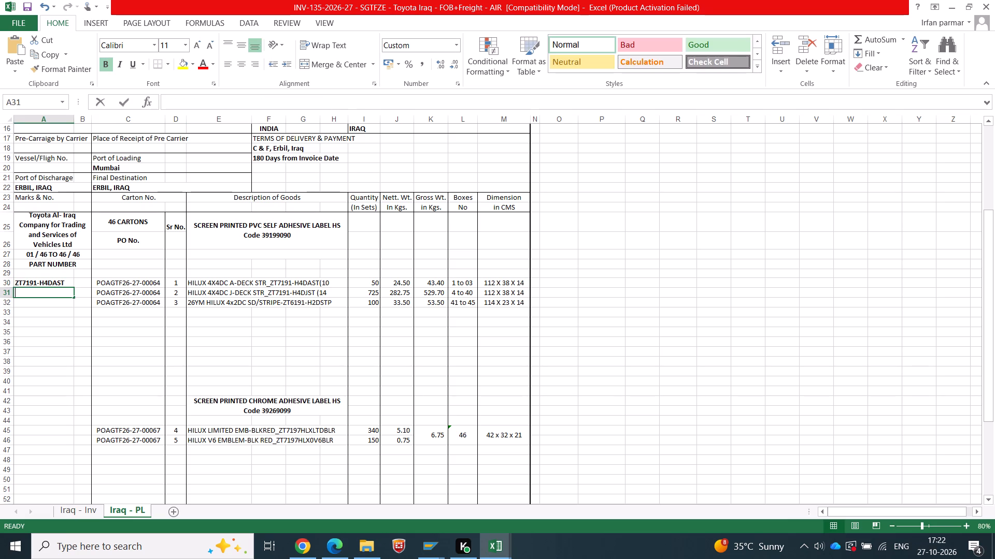
{"action": "key", "text": "ctrl+v"}
Copy part number ZT6191-H2DSTP from the item 3 description into cell A32 of the packing list.
{"action": "left_click", "coordinate": [205, 305]}
{"action": "left_click_drag", "start_coordinate": [357, 108], "coordinate": [311, 106]}
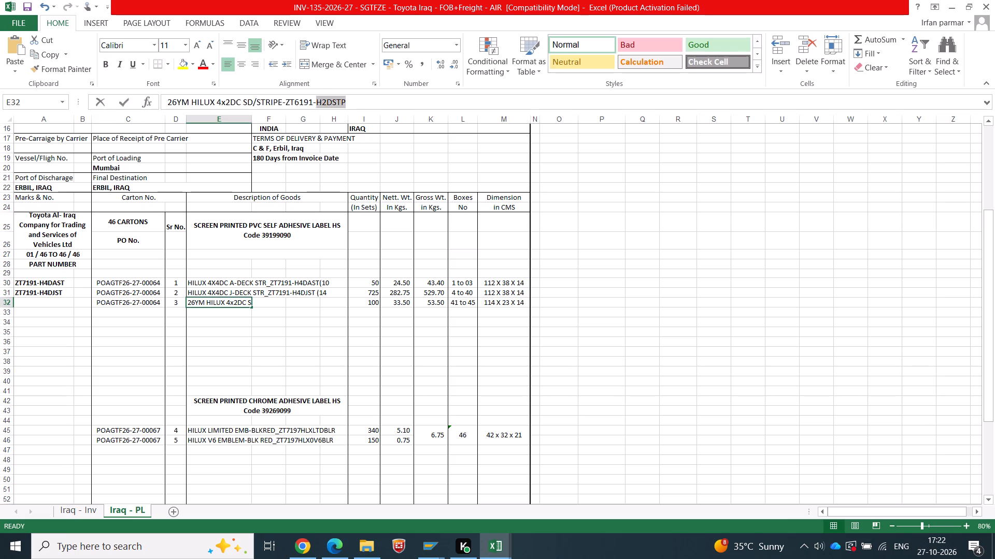
{"action": "left_click_drag", "start_coordinate": [311, 106], "coordinate": [286, 102]}
{"action": "key", "text": "ctrl+c"}
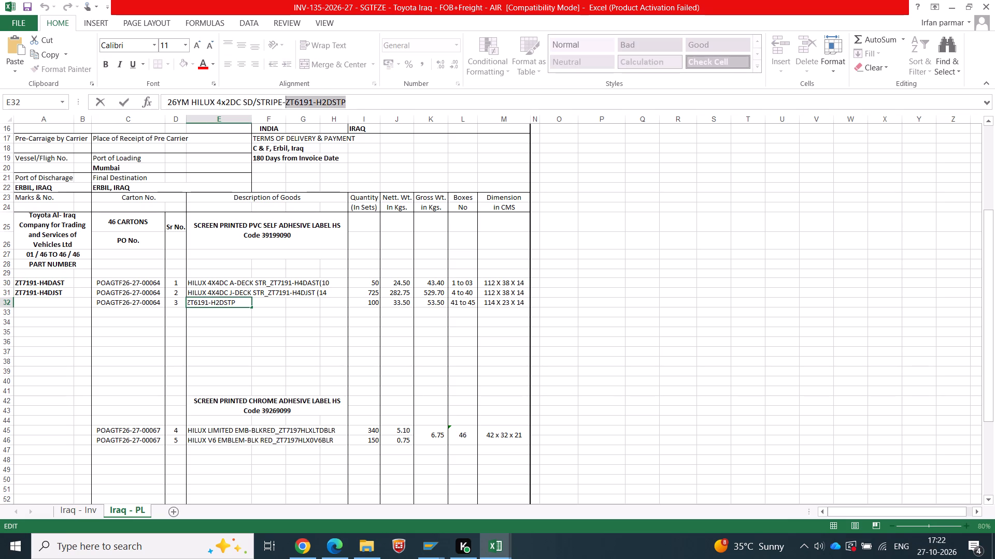
{"action": "double_click", "coordinate": [39, 302]}
{"action": "key", "text": "ctrl+v"}
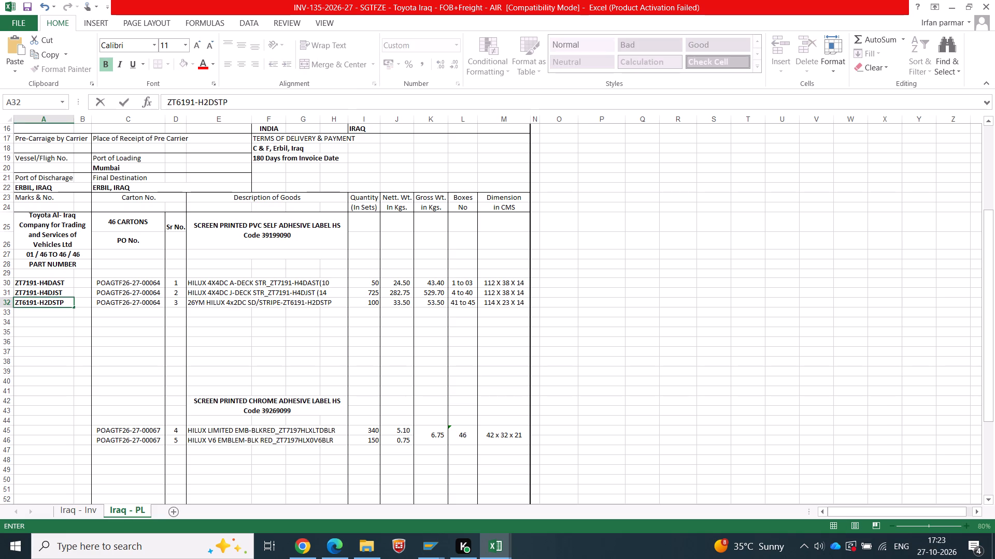
{"action": "left_click", "coordinate": [36, 284]}
{"action": "left_click", "coordinate": [26, 392]}
Merge and center columns A and B separately in rows 30, 31 and 32 for the PVC label part numbers.
{"action": "left_click_drag", "start_coordinate": [32, 286], "coordinate": [91, 279]}
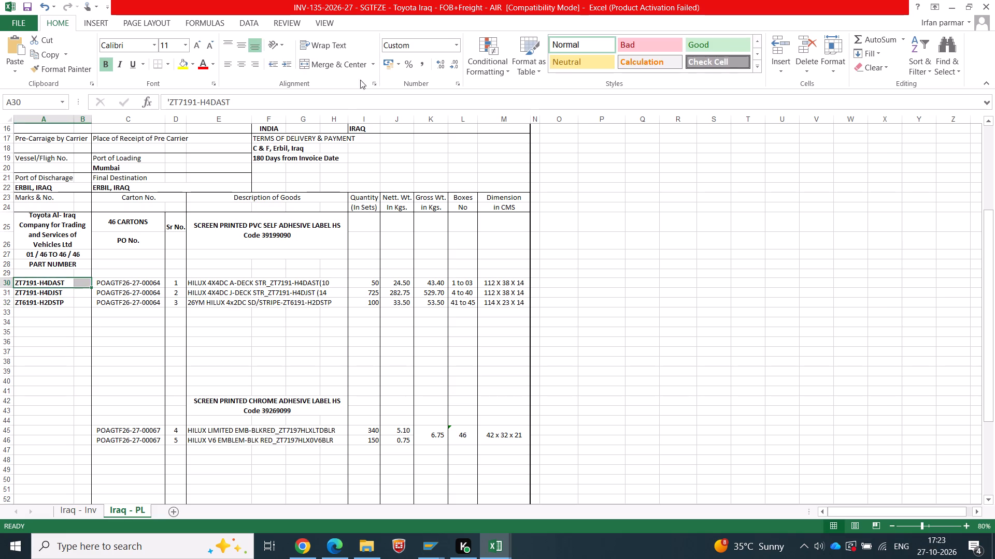
{"action": "left_click", "coordinate": [353, 63]}
{"action": "left_click", "coordinate": [45, 299]}
{"action": "left_click_drag", "start_coordinate": [46, 292], "coordinate": [78, 292]}
{"action": "key", "text": "F4"}
{"action": "left_click_drag", "start_coordinate": [52, 302], "coordinate": [77, 302]}
{"action": "key", "text": "F4"}
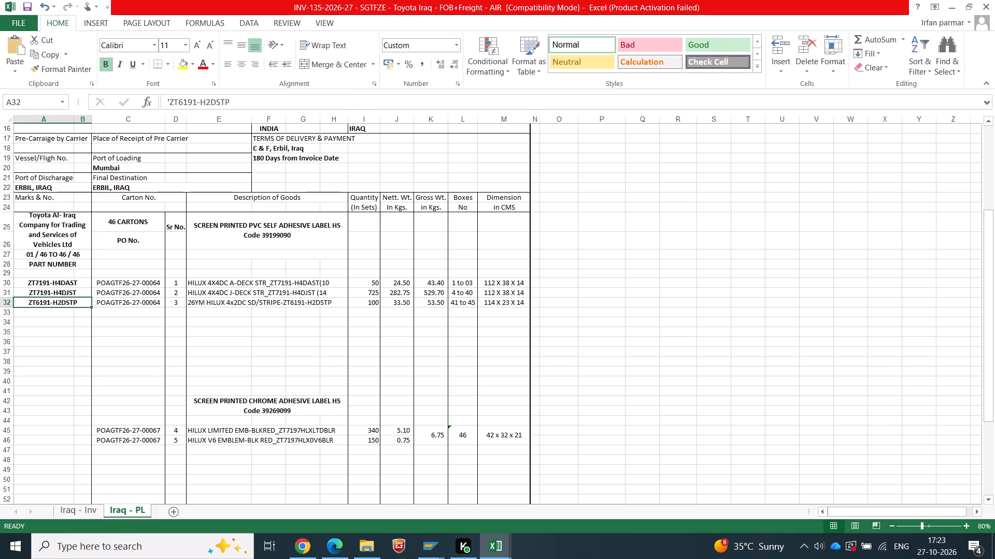
{"action": "left_click", "coordinate": [78, 339]}
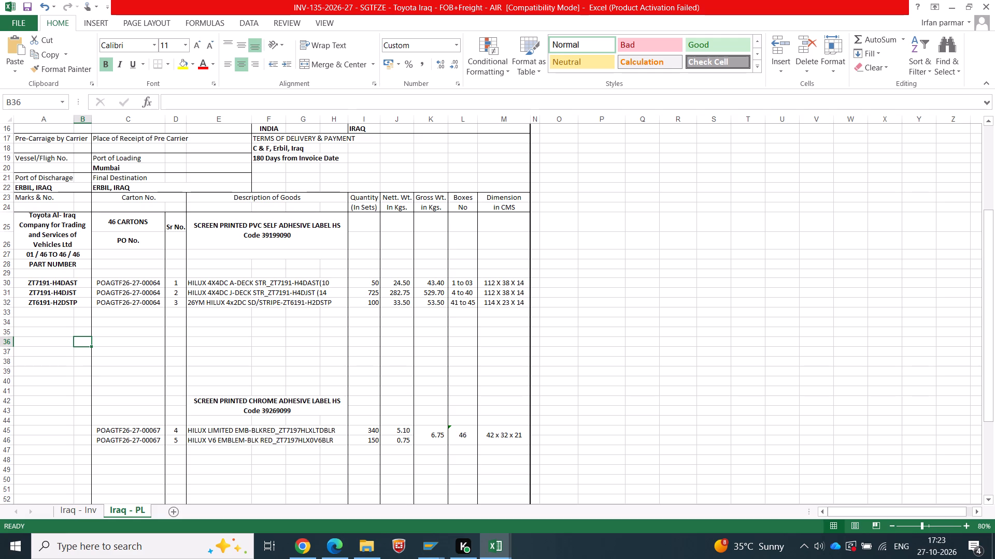
Copy part number ZT7197HLXLTDBLR from the item 4 description into cell A45 of the packing list.
{"action": "scroll", "coordinate": [173, 383], "scroll_direction": "down", "scroll_amount": 2}
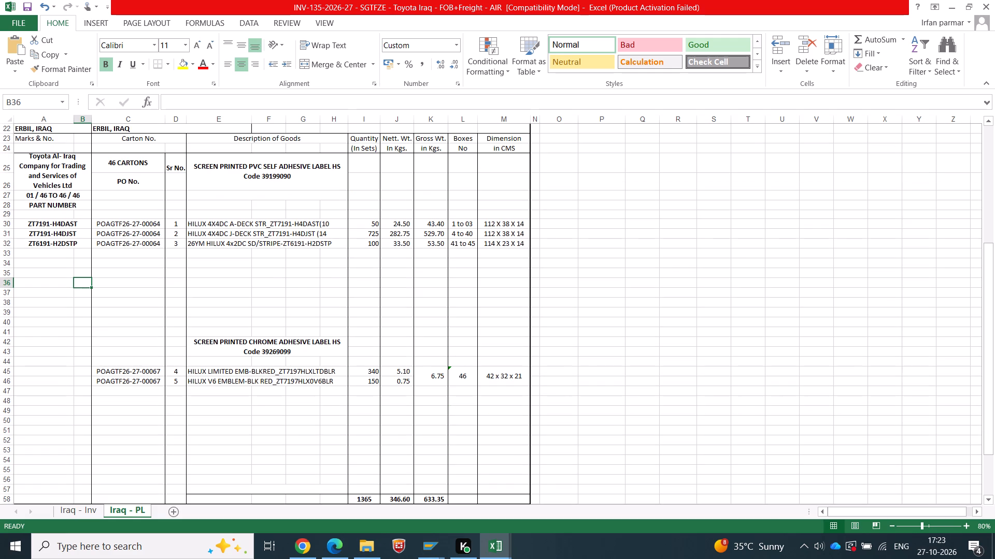
{"action": "left_click", "coordinate": [193, 371]}
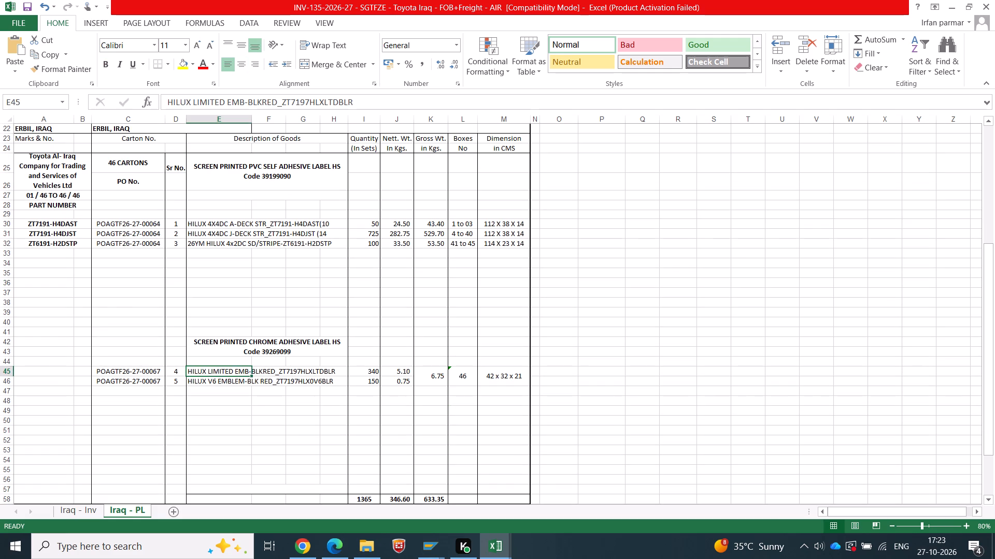
{"action": "left_click_drag", "start_coordinate": [379, 106], "coordinate": [283, 106]}
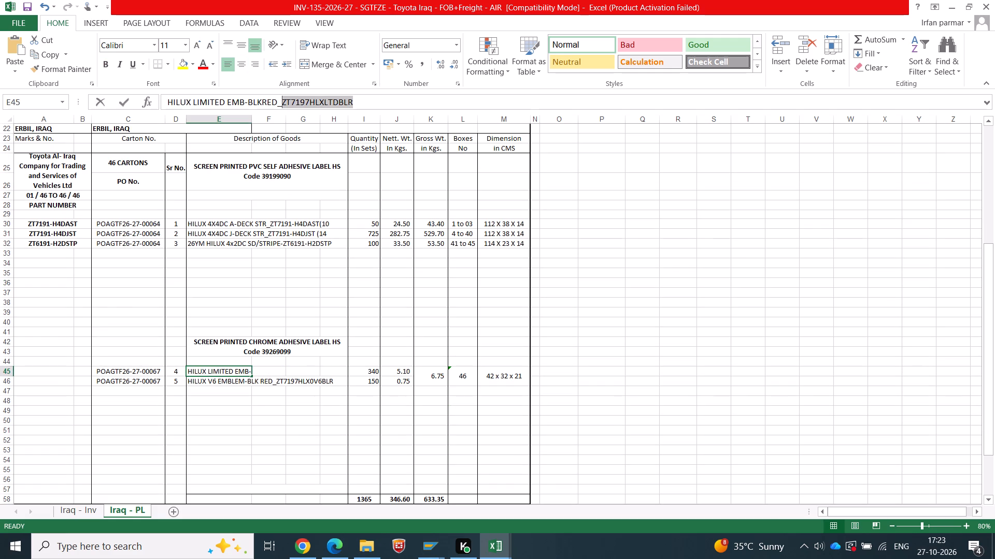
{"action": "key", "text": "ctrl+c"}
{"action": "key", "text": "ctrl+c"}
{"action": "double_click", "coordinate": [55, 371]}
{"action": "key", "text": "ctrl+v"}
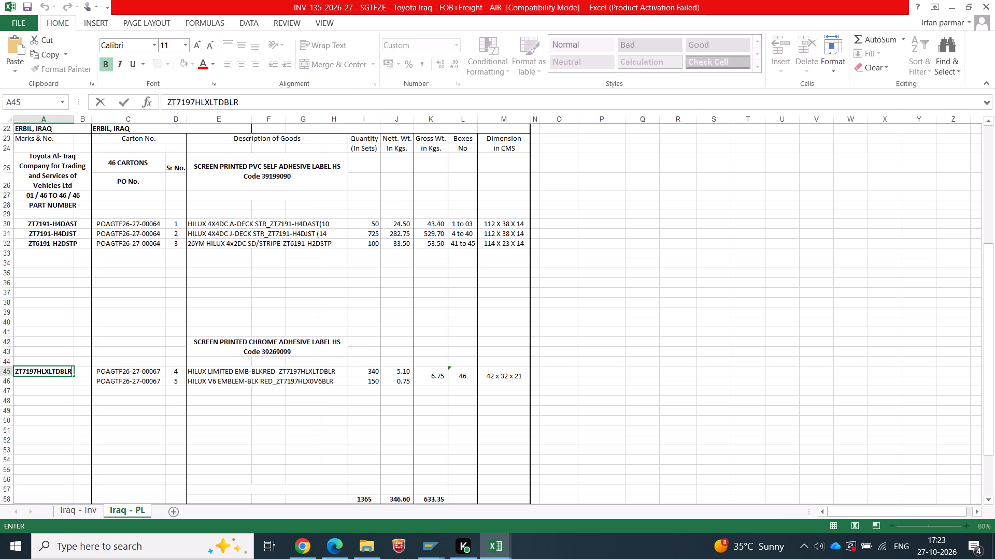
Copy part number ZT7197HLX0V6BLR from the item 5 description into cell A46 of the packing list.
{"action": "left_click", "coordinate": [206, 385]}
{"action": "left_click_drag", "start_coordinate": [363, 99], "coordinate": [282, 99]}
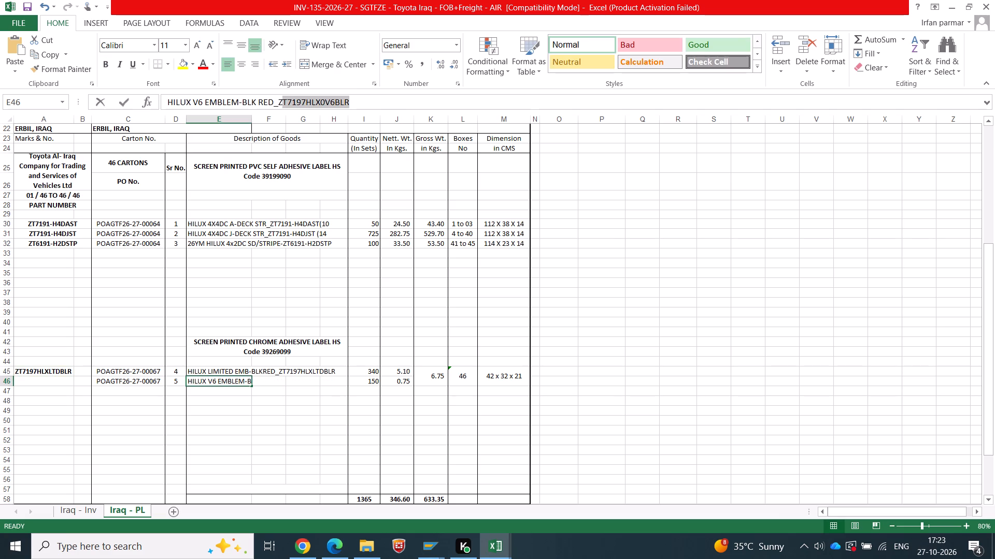
{"action": "left_click_drag", "start_coordinate": [282, 99], "coordinate": [279, 100]}
{"action": "key", "text": "ctrl+c"}
{"action": "double_click", "coordinate": [50, 380]}
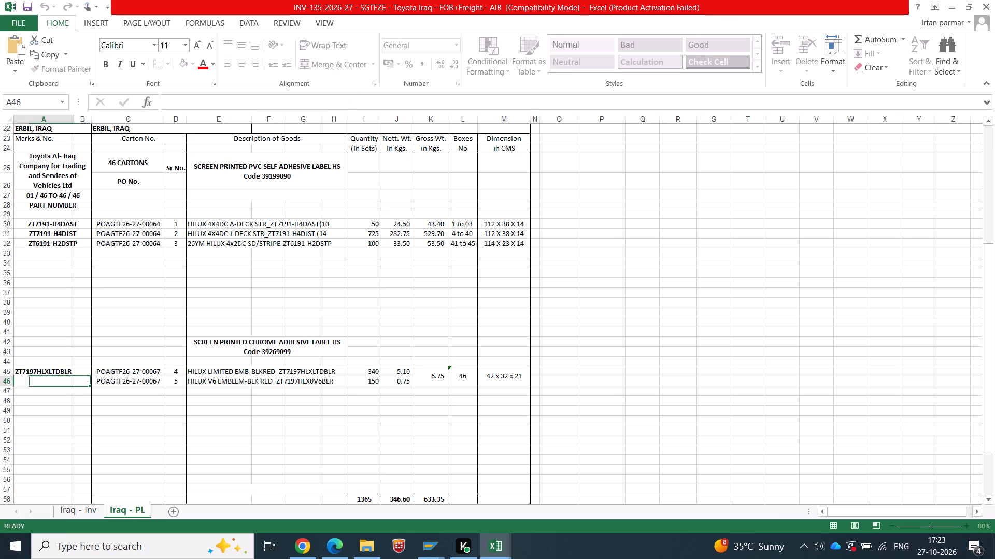
{"action": "key", "text": "ctrl+v"}
{"action": "left_click", "coordinate": [67, 409]}
Merge and center columns A and B separately in rows 45 and 46, and save the workbook.
{"action": "left_click_drag", "start_coordinate": [44, 368], "coordinate": [75, 368]}
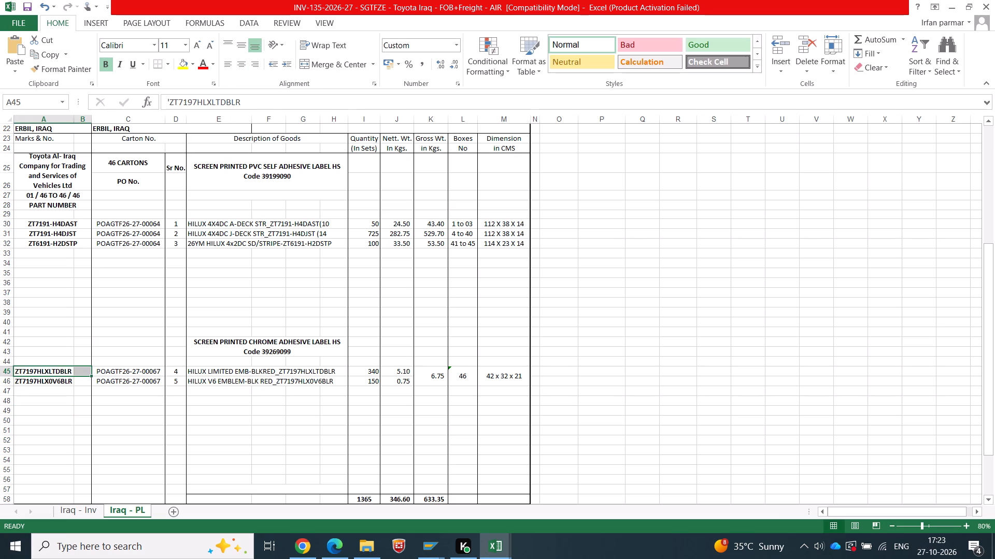
{"action": "left_click", "coordinate": [347, 68]}
{"action": "left_click_drag", "start_coordinate": [70, 384], "coordinate": [77, 386]}
{"action": "key", "text": "F4"}
{"action": "left_click", "coordinate": [145, 464]}
{"action": "key", "text": "ctrl+s"}
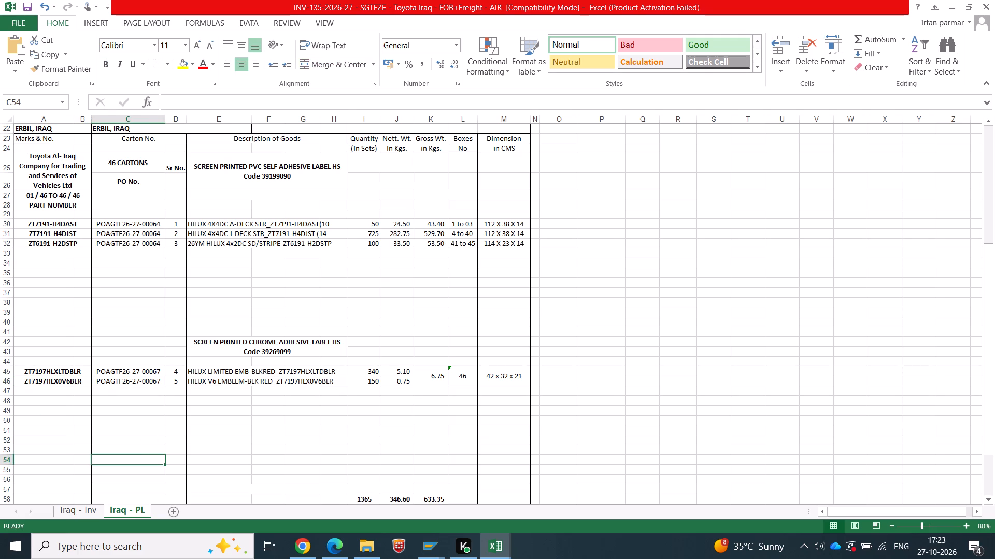
Copy the three PVC label part numbers from packing list rows 30 to 32 into Iraq - Inv from A35 as values.
{"action": "left_click_drag", "start_coordinate": [44, 223], "coordinate": [78, 245]}
{"action": "key", "text": "ctrl+c"}
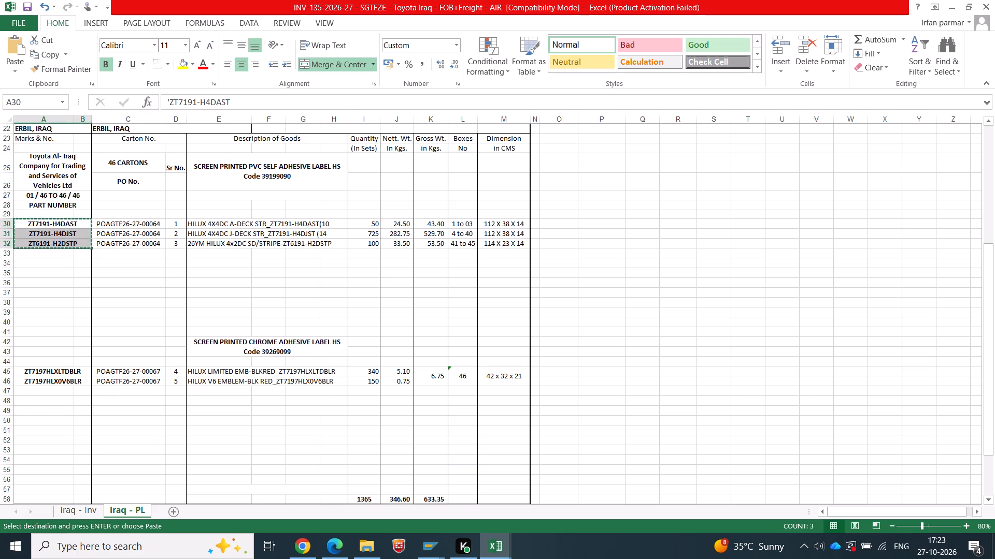
{"action": "left_click", "coordinate": [66, 514]}
{"action": "right_click", "coordinate": [64, 285]}
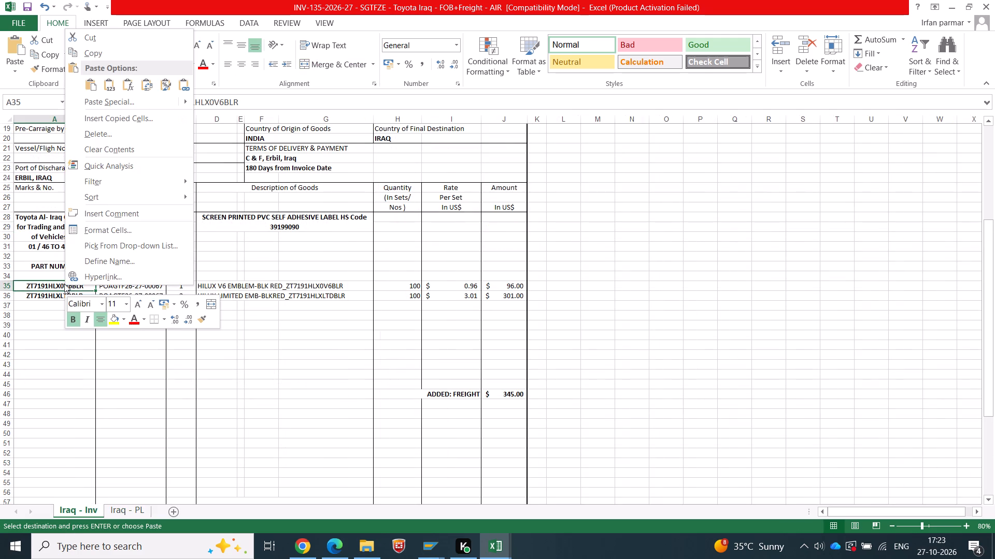
{"action": "left_click", "coordinate": [112, 78]}
Copy the PO numbers, serial numbers and descriptions from packing list C30:E32 into Iraq - Inv from B35 as values.
{"action": "left_click", "coordinate": [123, 511]}
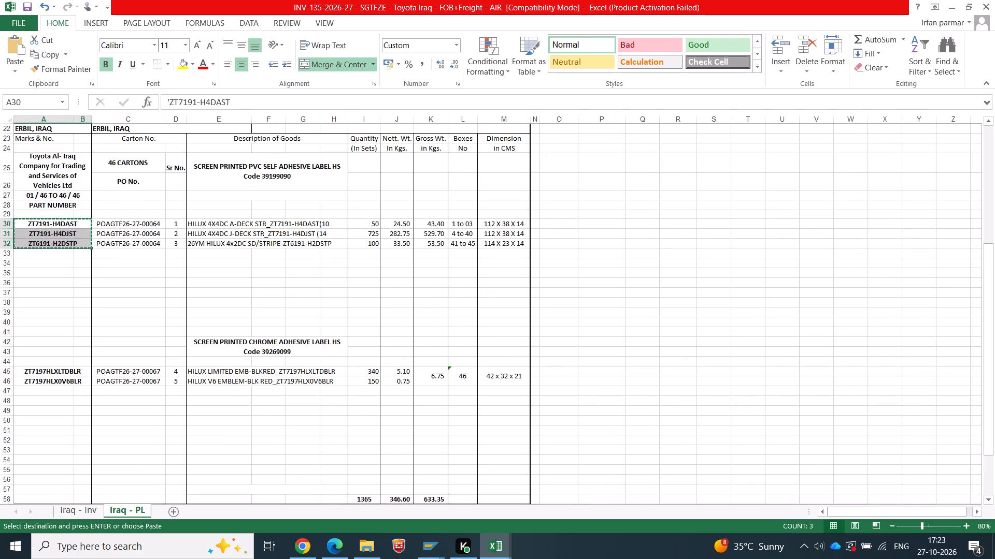
{"action": "left_click_drag", "start_coordinate": [127, 222], "coordinate": [205, 246]}
{"action": "key", "text": "ctrl+c"}
{"action": "left_click", "coordinate": [64, 510]}
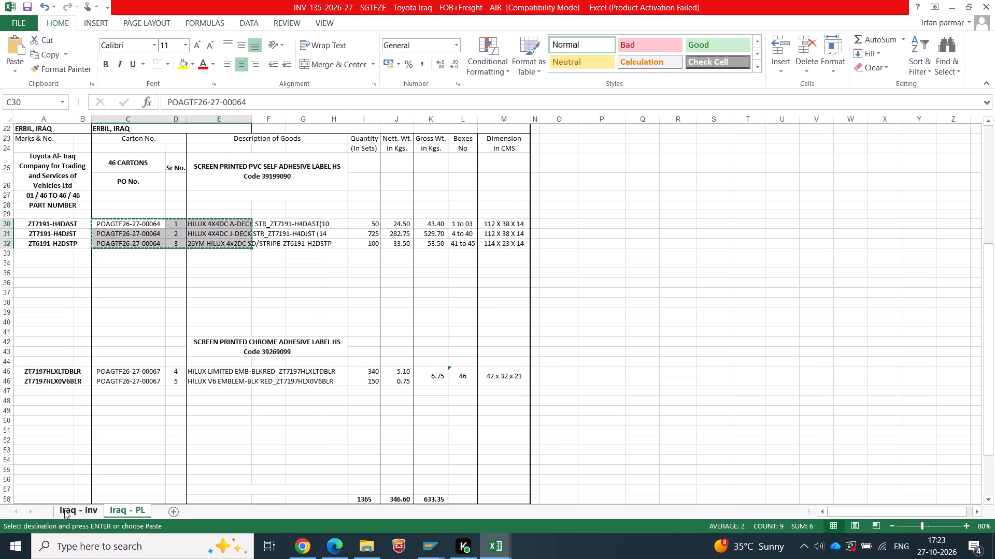
{"action": "left_click", "coordinate": [129, 285]}
{"action": "right_click", "coordinate": [130, 285]}
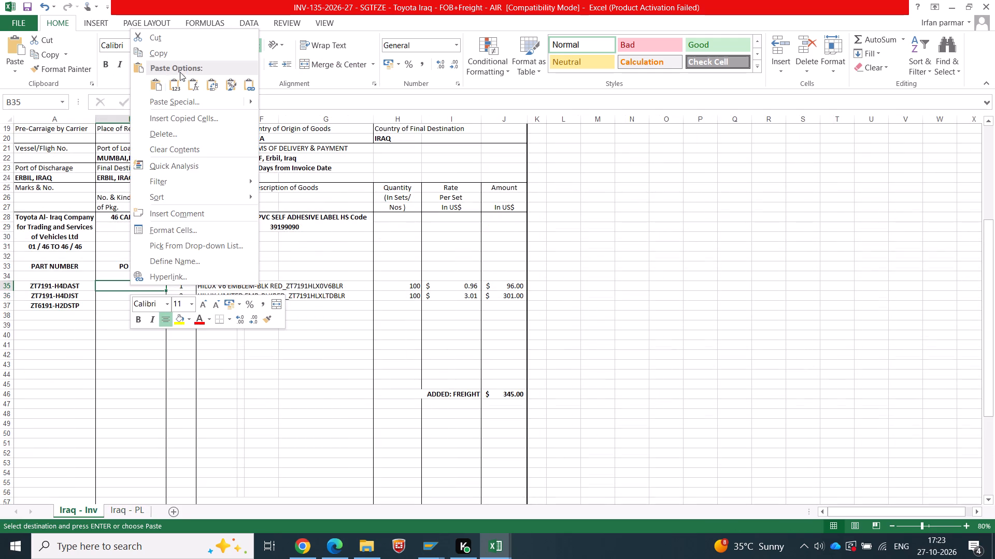
{"action": "left_click", "coordinate": [178, 88]}
Copy the quantities 50, 725 and 100 from packing list I30:I32 into Iraq - Inv from H35 as values.
{"action": "left_click", "coordinate": [130, 513]}
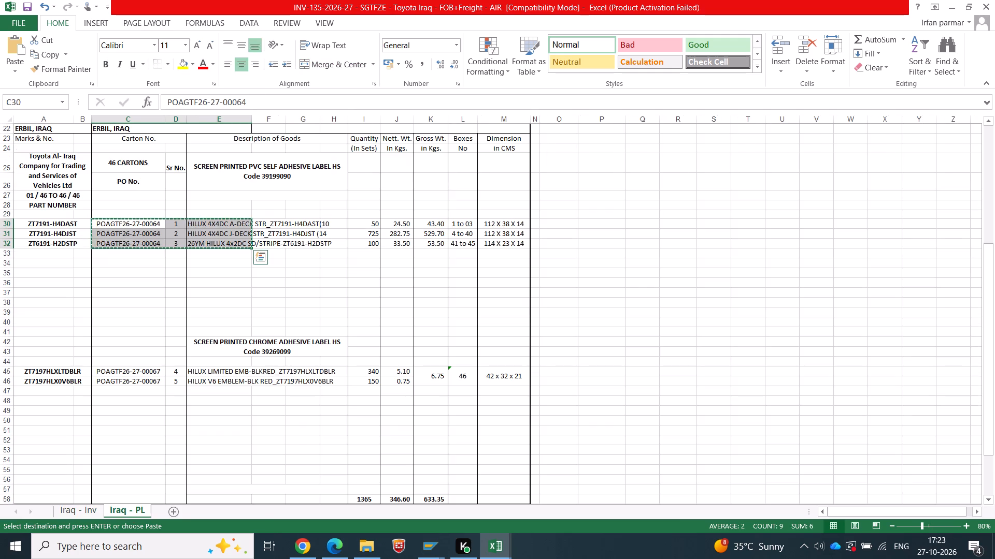
{"action": "left_click_drag", "start_coordinate": [362, 224], "coordinate": [363, 244]}
{"action": "key", "text": "ctrl+c"}
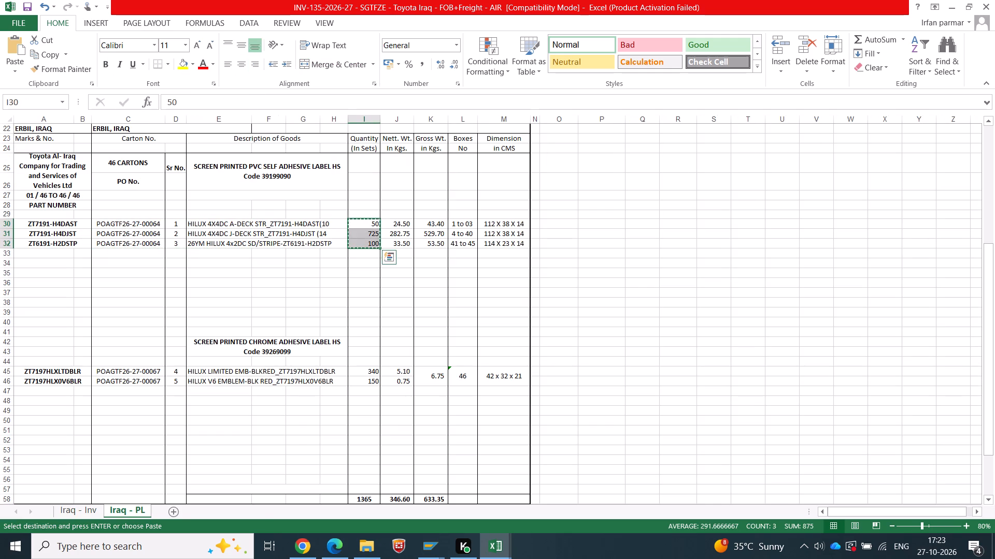
{"action": "left_click_drag", "start_coordinate": [89, 503], "coordinate": [84, 506]}
{"action": "left_click", "coordinate": [80, 513]}
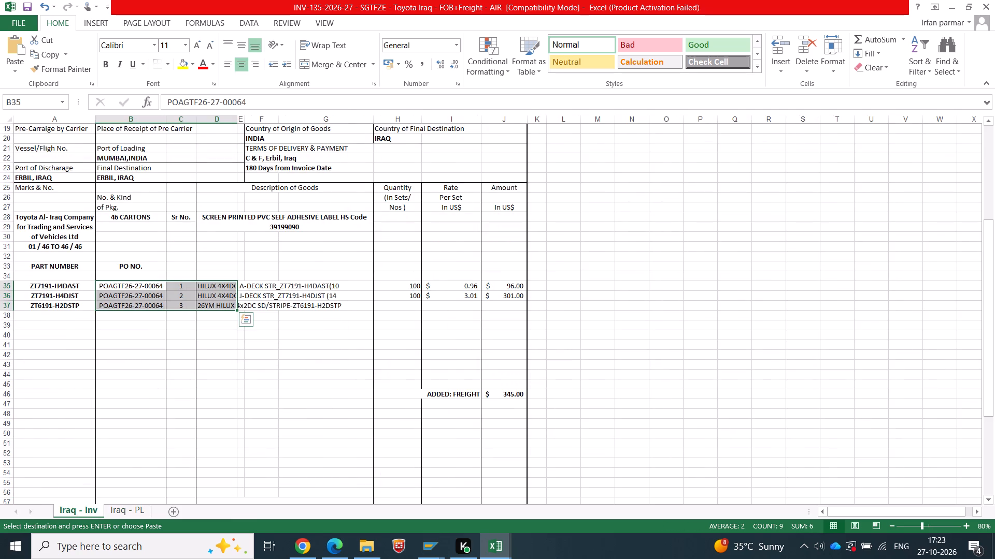
{"action": "right_click", "coordinate": [401, 282]}
{"action": "left_click", "coordinate": [451, 86]}
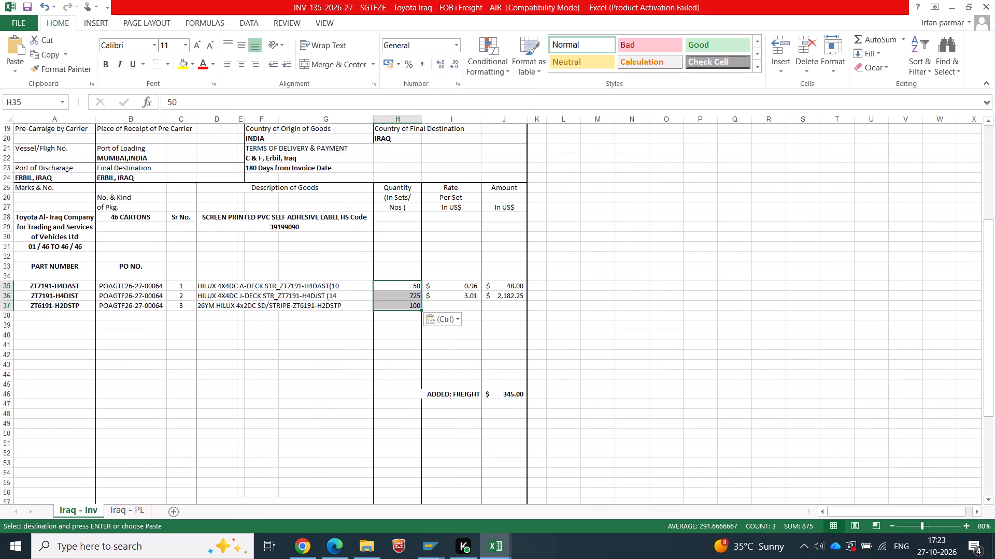
Fill the amount formula down into J37 and clear the old rates from I35:I37 on the invoice.
{"action": "left_click", "coordinate": [510, 303]}
{"action": "key", "text": "ctrl+d"}
{"action": "left_click_drag", "start_coordinate": [459, 287], "coordinate": [459, 303]}
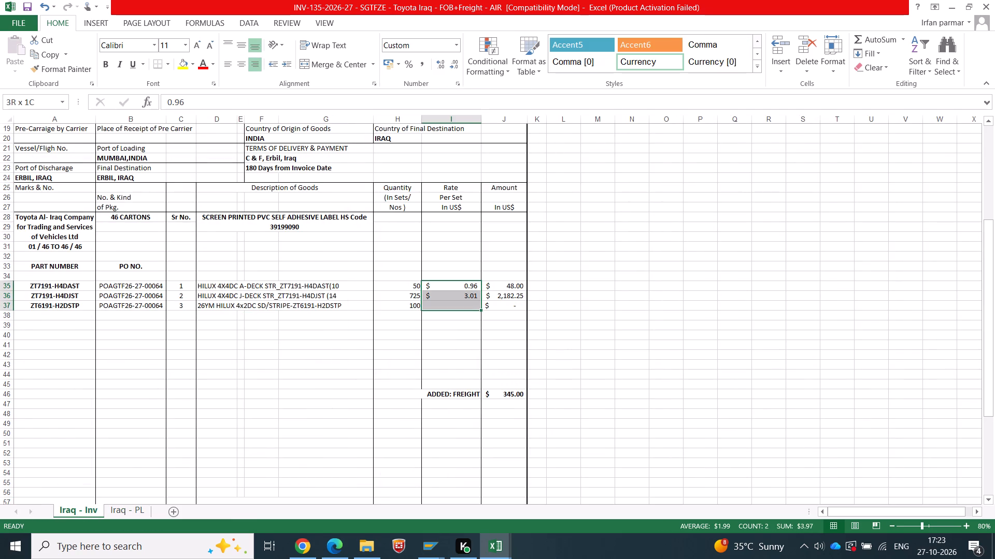
{"action": "left_click_drag", "start_coordinate": [459, 303], "coordinate": [460, 303]}
{"action": "key", "text": "Delete"}
Delete the ADDED: FREIGHT row 46 from the Iraq - Inv sheet.
{"action": "left_click", "coordinate": [9, 406]}
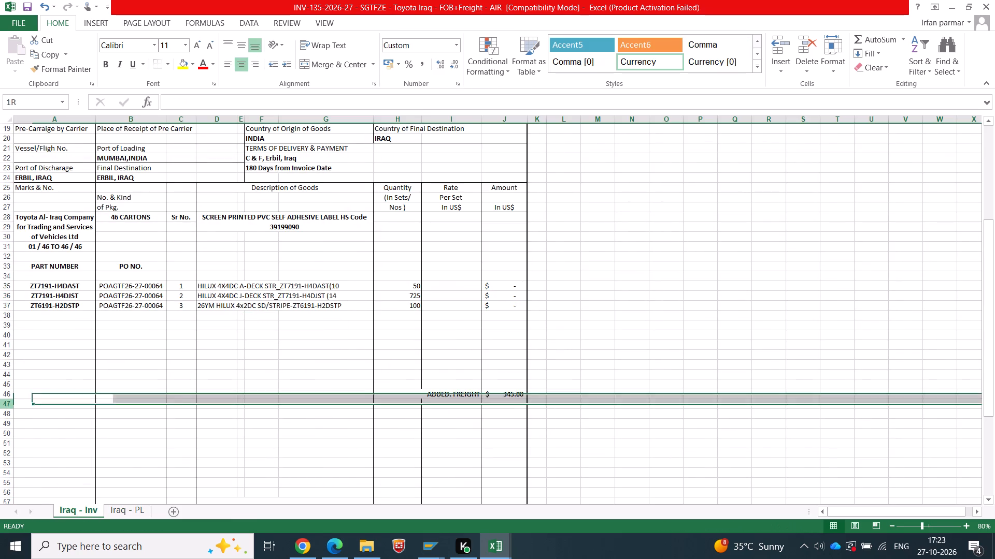
{"action": "left_click", "coordinate": [12, 395]}
{"action": "right_click", "coordinate": [12, 395]}
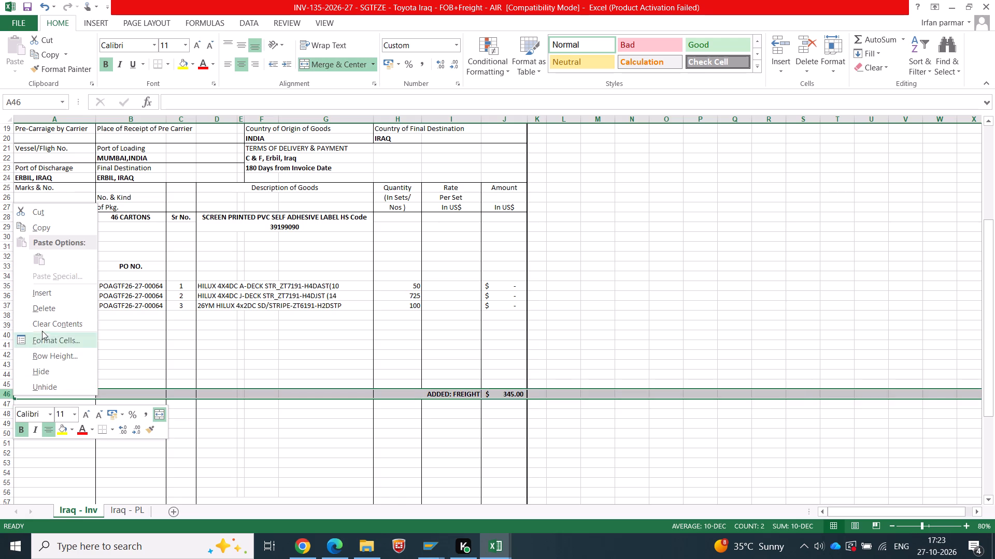
{"action": "left_click", "coordinate": [49, 306]}
{"action": "left_click", "coordinate": [235, 317]}
Merge and center D43:G44 in the invoice description column, with text wrapping and middle alignment.
{"action": "scroll", "coordinate": [271, 384], "scroll_direction": "down", "scroll_amount": 1}
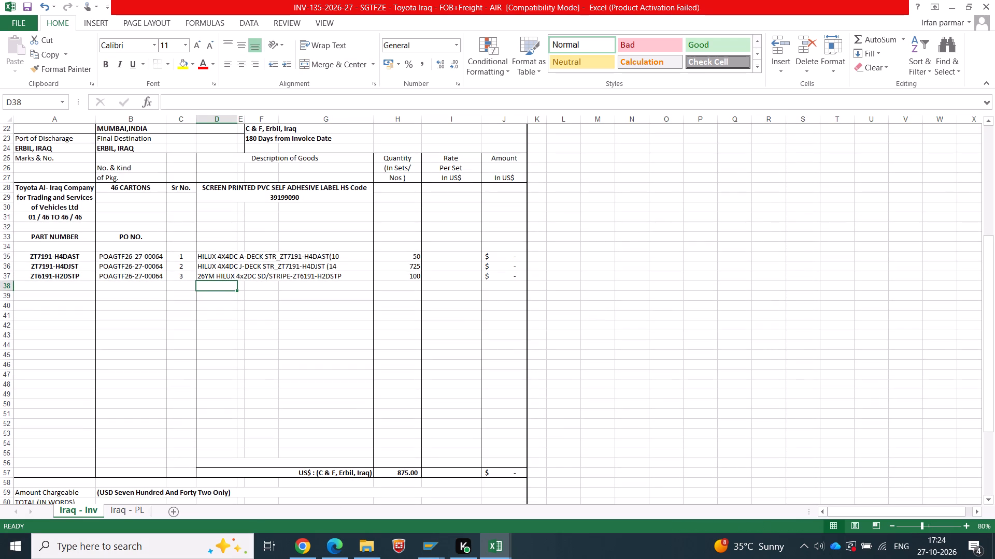
{"action": "left_click_drag", "start_coordinate": [211, 336], "coordinate": [316, 344]}
{"action": "left_click", "coordinate": [322, 63]}
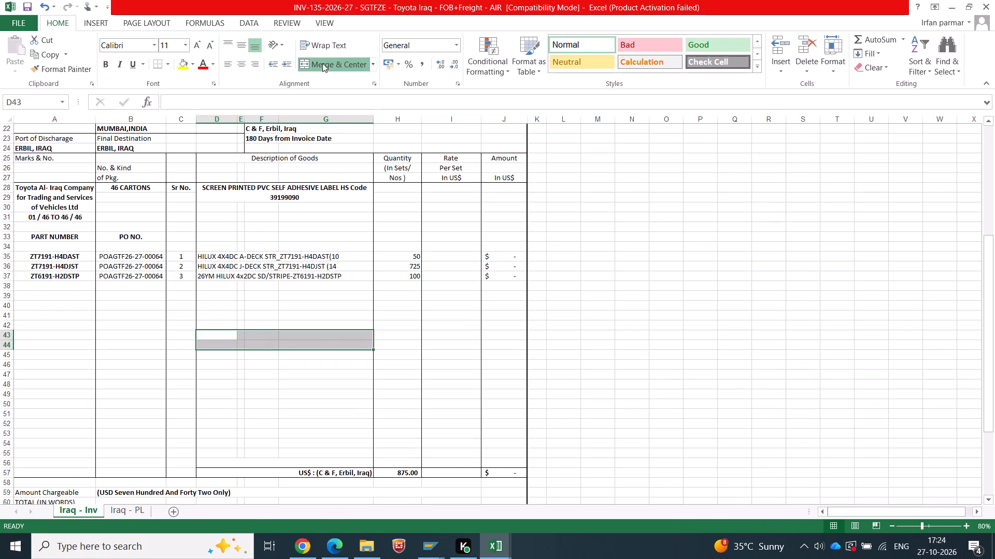
{"action": "left_click", "coordinate": [321, 44]}
{"action": "left_click", "coordinate": [244, 40]}
Insert four blank rows at row 49 of the Iraq - Inv sheet, above the total row.
{"action": "right_click", "coordinate": [5, 397]}
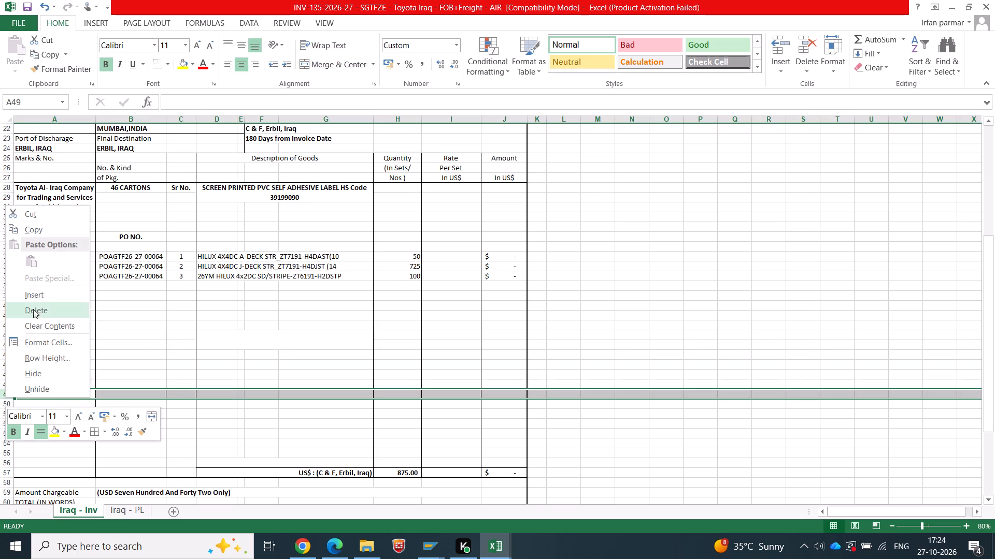
{"action": "left_click", "coordinate": [40, 282]}
{"action": "left_click", "coordinate": [40, 296]}
{"action": "key", "text": "F4"}
{"action": "key", "text": "F4"}
{"action": "key", "text": "F4"}
{"action": "left_click", "coordinate": [288, 313]}
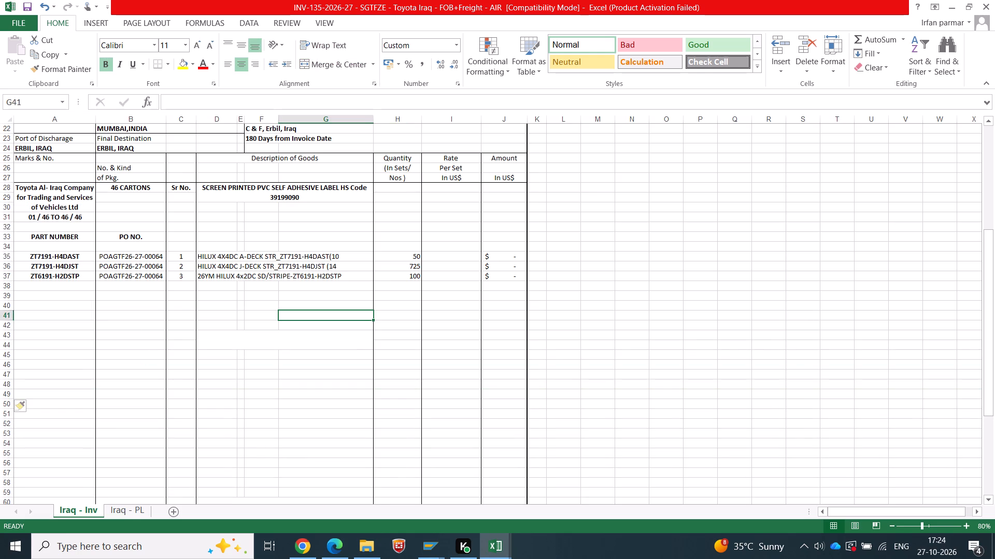
{"action": "left_click", "coordinate": [252, 391]}
Copy the heading SCREEN PRINTED CHROME ADHESIVE LABEL HS Code 39269099 from the packing list into merged cell D43 of Iraq - Inv and make it bold.
{"action": "left_click", "coordinate": [125, 510]}
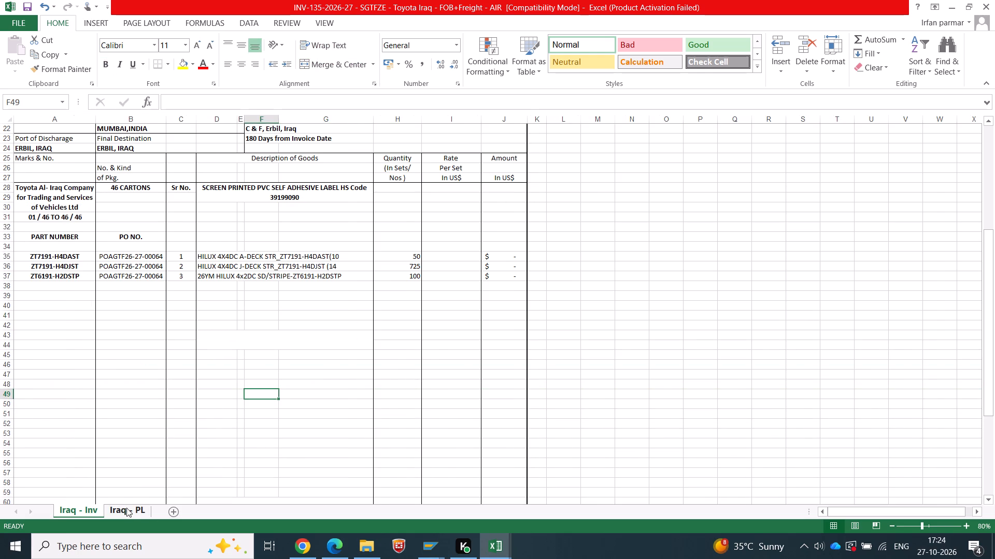
{"action": "double_click", "coordinate": [307, 341]}
{"action": "left_click_drag", "start_coordinate": [307, 341], "coordinate": [87, 307]}
{"action": "key", "text": "ctrl+c"}
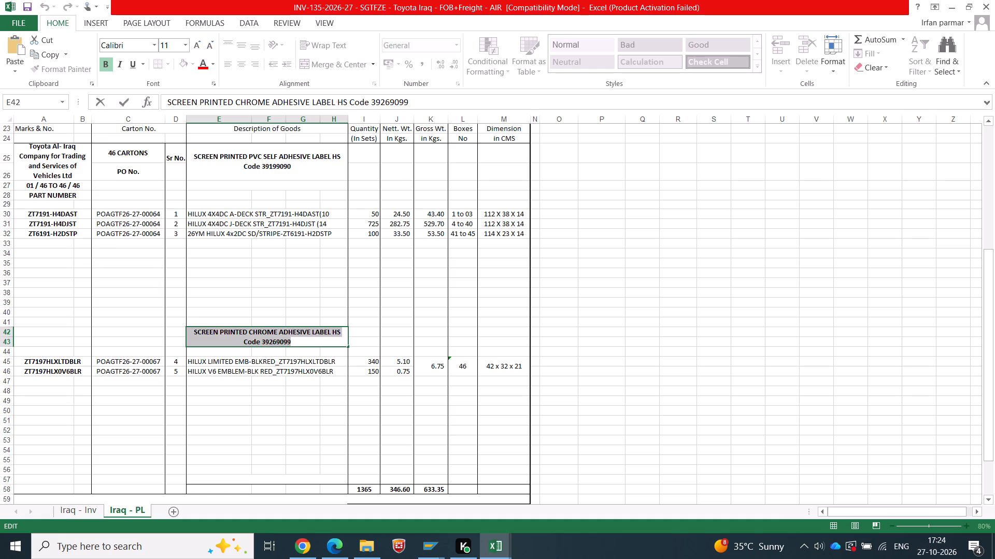
{"action": "left_click", "coordinate": [75, 503]}
{"action": "left_click", "coordinate": [74, 512]}
{"action": "left_click", "coordinate": [252, 323]}
{"action": "double_click", "coordinate": [252, 336]}
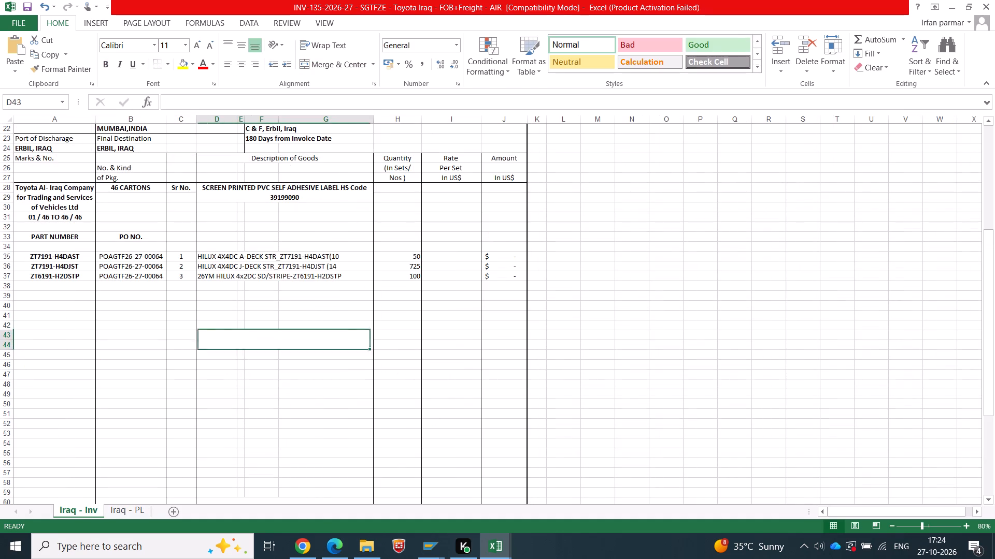
{"action": "key", "text": "ctrl+v"}
{"action": "left_click", "coordinate": [276, 400]}
{"action": "left_click", "coordinate": [277, 336]}
{"action": "key", "text": "ctrl+b"}
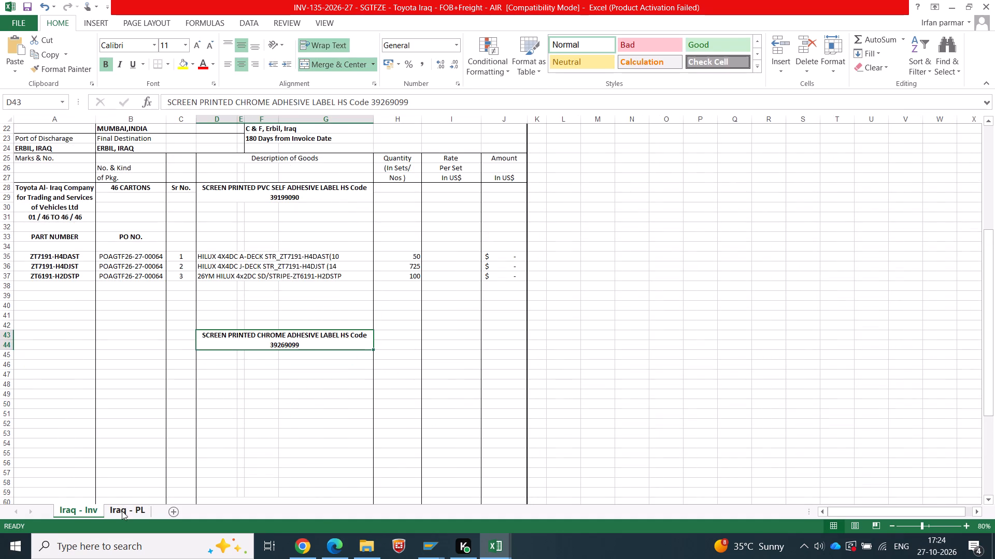
Replace invoice cell F9 with the packing list's H.S.CODE NO. 39199090 & 39269099 and save the workbook.
{"action": "left_click", "coordinate": [122, 511]}
{"action": "scroll", "coordinate": [328, 286], "scroll_direction": "up", "scroll_amount": 7}
{"action": "left_click", "coordinate": [263, 202]}
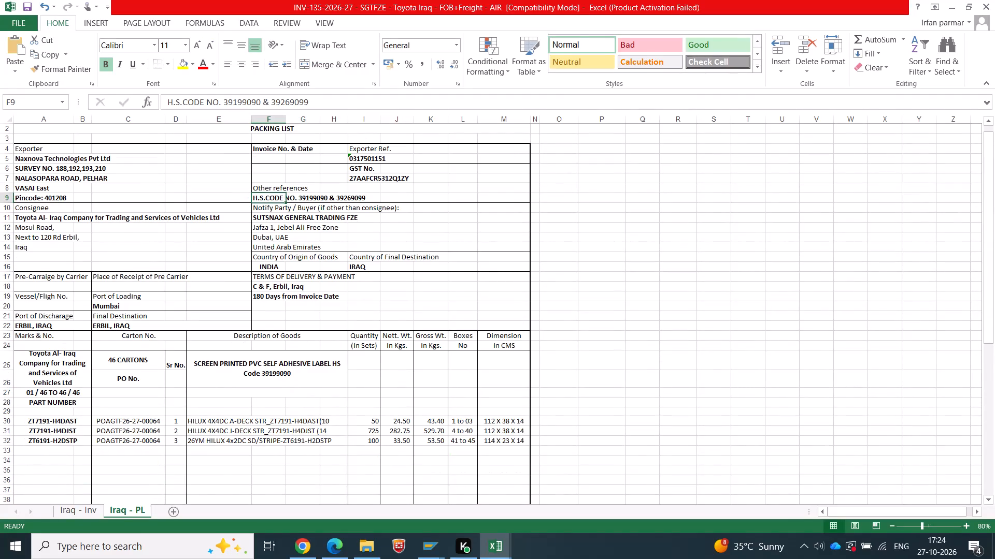
{"action": "left_click_drag", "start_coordinate": [345, 97], "coordinate": [29, 90]}
{"action": "key", "text": "ctrl+c"}
{"action": "key", "text": "Tab"}
{"action": "left_click", "coordinate": [75, 517]}
{"action": "scroll", "coordinate": [318, 251], "scroll_direction": "up", "scroll_amount": 3}
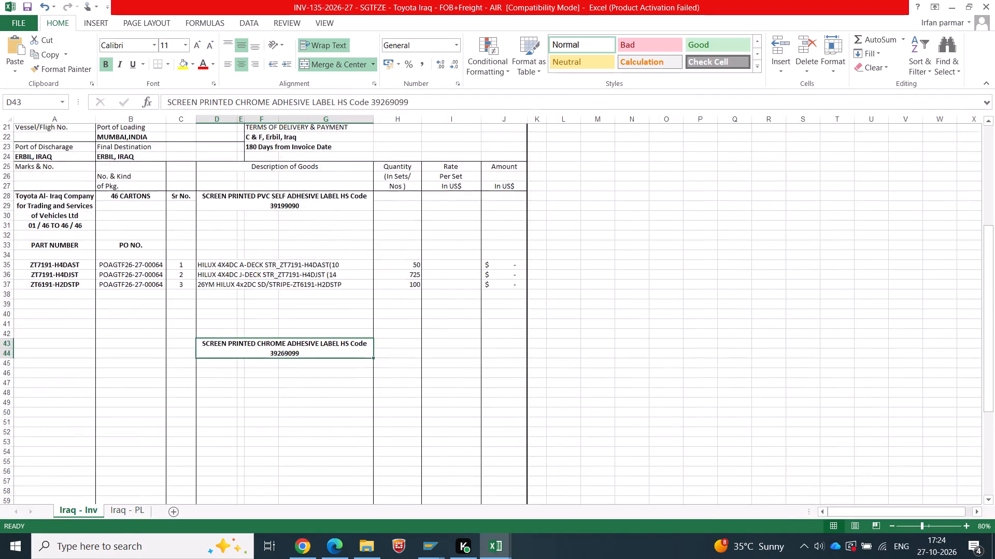
{"action": "scroll", "coordinate": [331, 245], "scroll_direction": "up", "scroll_amount": 7}
{"action": "left_click", "coordinate": [254, 204]}
{"action": "left_click_drag", "start_coordinate": [298, 102], "coordinate": [0, 69]}
{"action": "key", "text": "ctrl+v"}
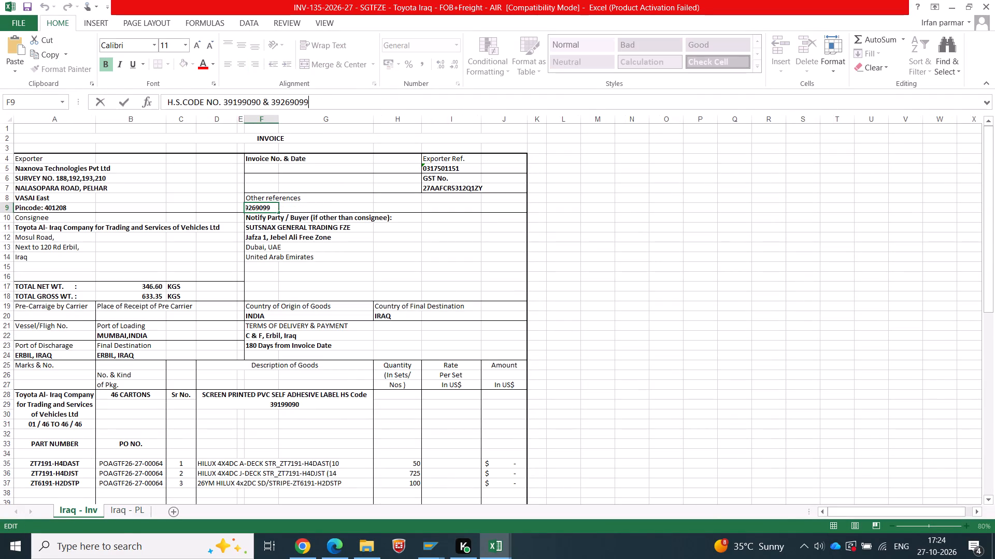
{"action": "key", "text": "Tab"}
{"action": "left_click", "coordinate": [592, 356]}
{"action": "key", "text": "ctrl+s"}
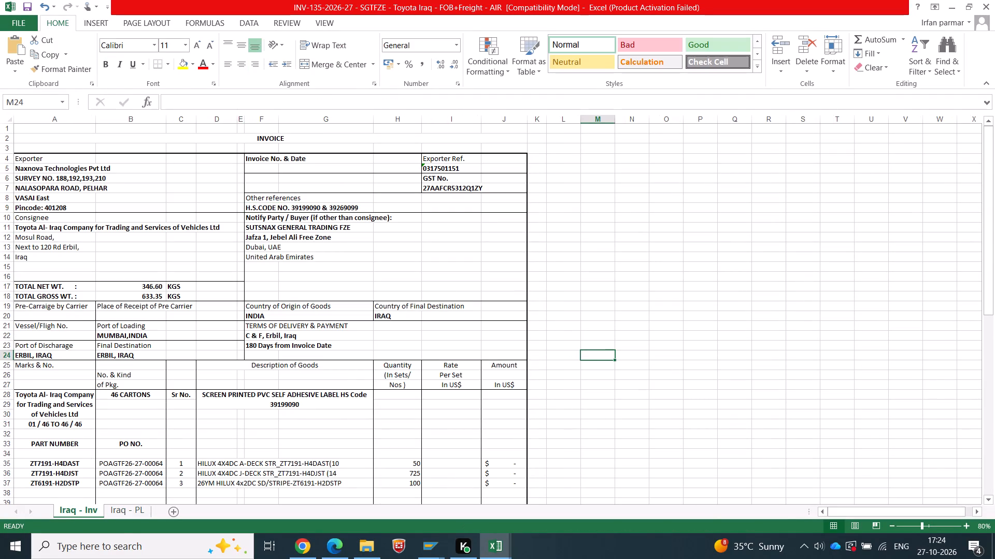
Copy part numbers ZT7197HLXLTDBLR and ZT7197HLX0V6BLR from packing list A45:A46 into Iraq - Inv from A46 as values.
{"action": "scroll", "coordinate": [459, 370], "scroll_direction": "down", "scroll_amount": 10}
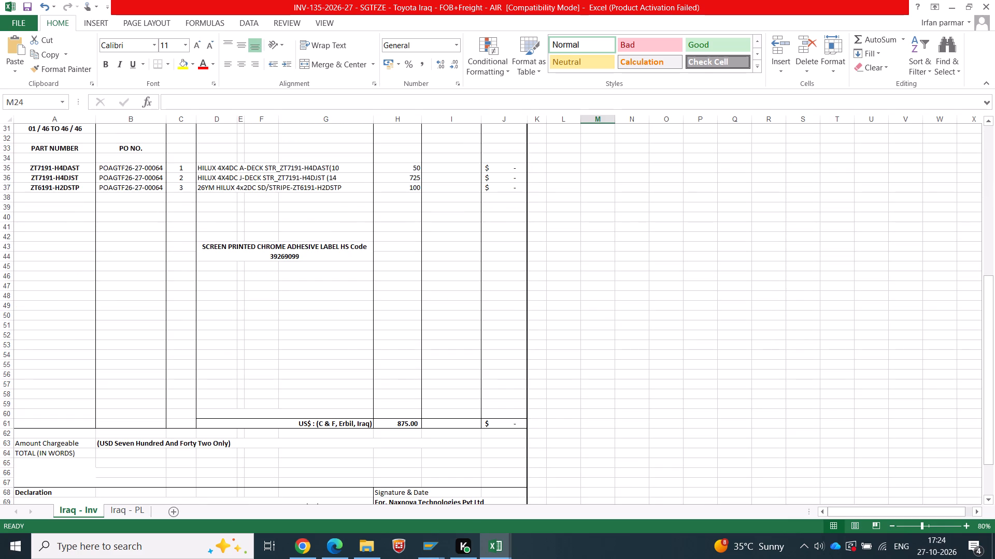
{"action": "double_click", "coordinate": [119, 505]}
{"action": "scroll", "coordinate": [104, 447], "scroll_direction": "down", "scroll_amount": 4}
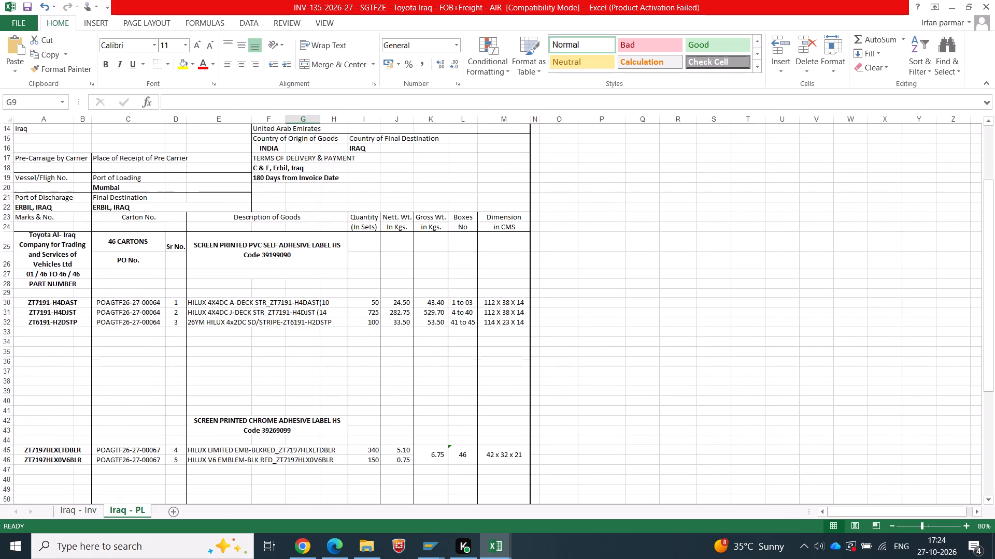
{"action": "scroll", "coordinate": [104, 447], "scroll_direction": "down", "scroll_amount": 3}
{"action": "left_click_drag", "start_coordinate": [51, 363], "coordinate": [53, 372]}
{"action": "key", "text": "ctrl+c"}
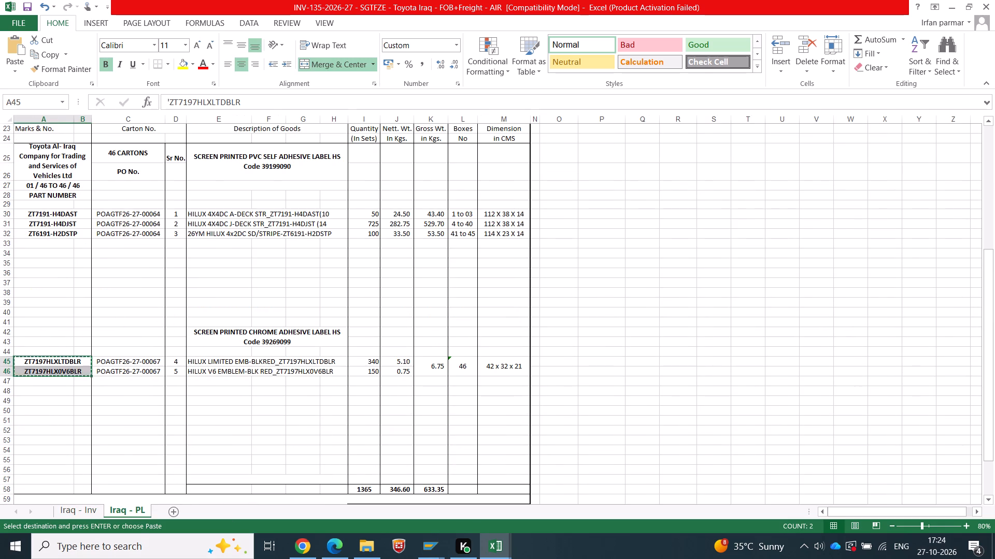
{"action": "left_click", "coordinate": [74, 517]}
{"action": "left_click_drag", "start_coordinate": [246, 276], "coordinate": [69, 278]}
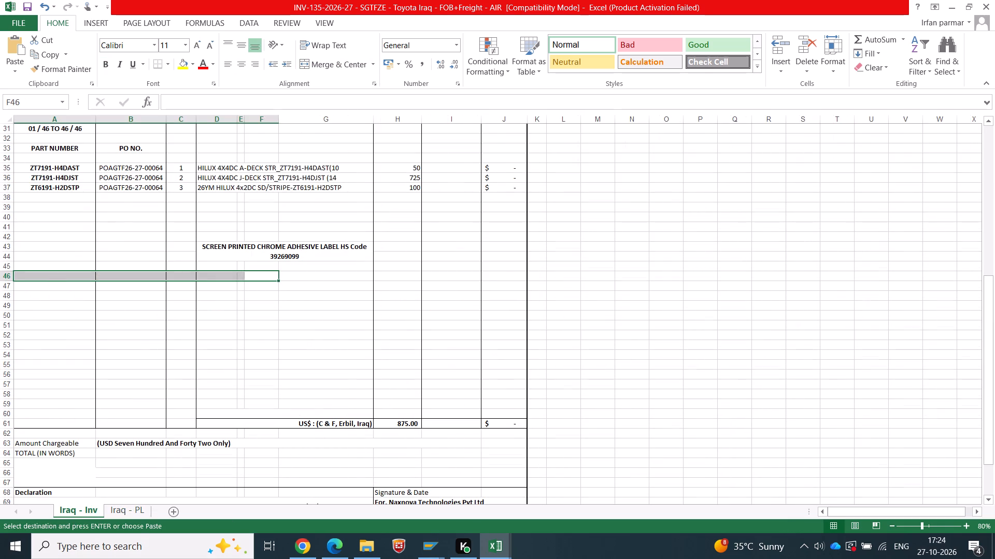
{"action": "left_click", "coordinate": [66, 276]}
{"action": "right_click", "coordinate": [66, 276]}
{"action": "left_click", "coordinate": [113, 76]}
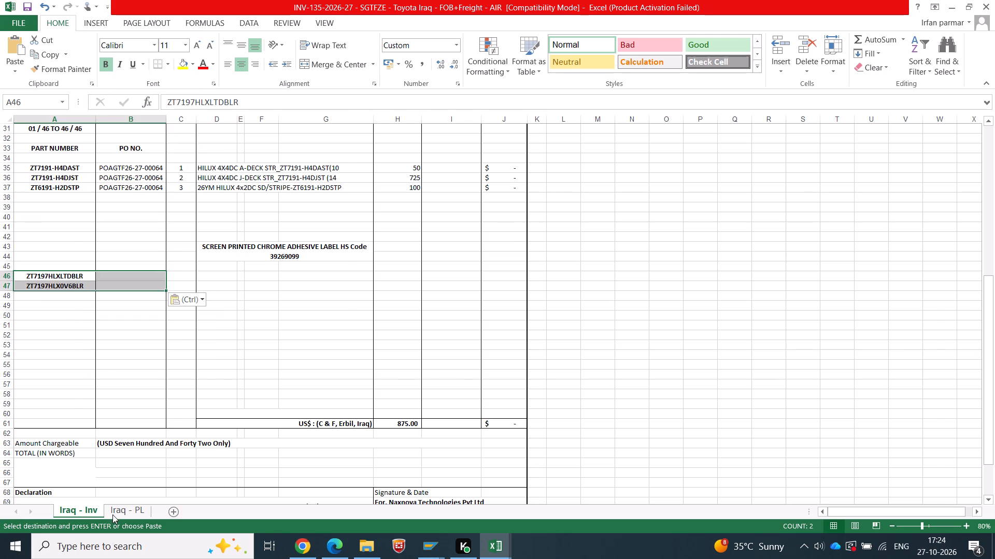
Copy the chrome items' PO numbers, serial numbers and descriptions from packing list C45:E46 into Iraq - Inv from B46 as values.
{"action": "left_click", "coordinate": [112, 514]}
{"action": "left_click_drag", "start_coordinate": [115, 361], "coordinate": [178, 373]}
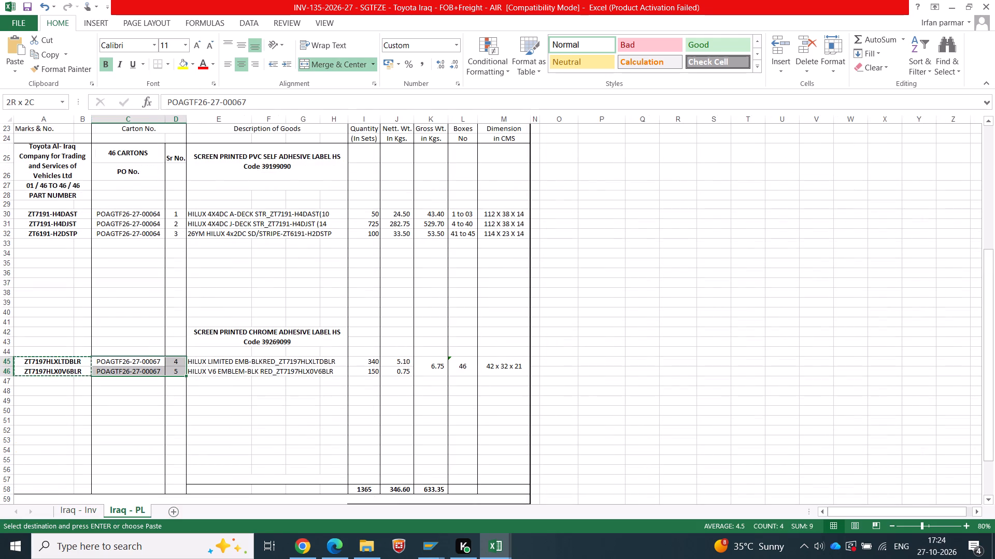
{"action": "left_click_drag", "start_coordinate": [178, 373], "coordinate": [190, 373]}
{"action": "key", "text": "ctrl+c"}
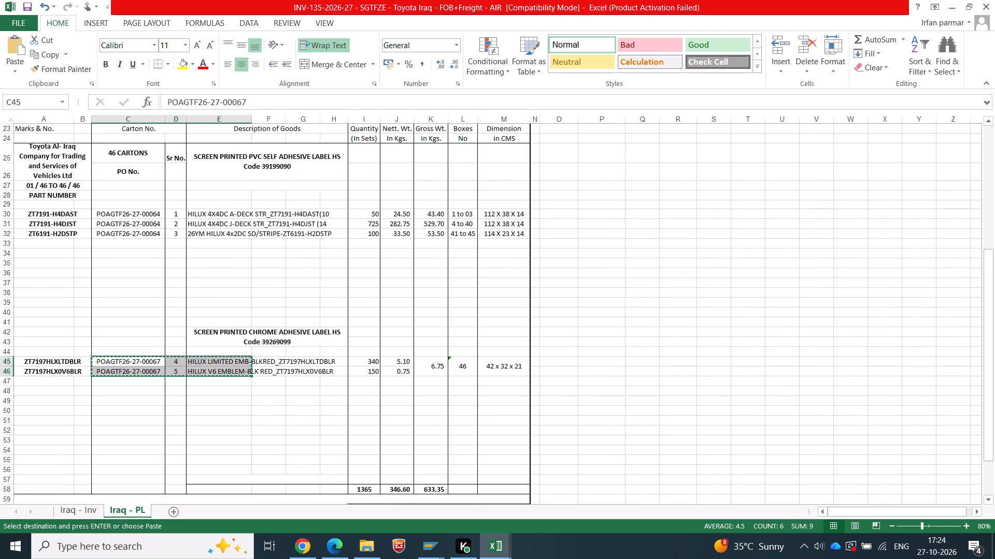
{"action": "left_click", "coordinate": [75, 511]}
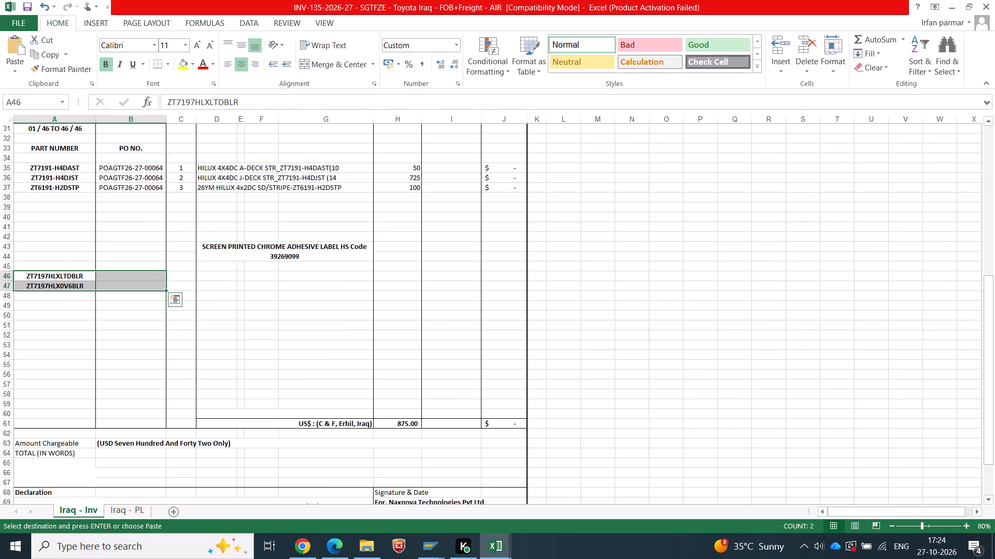
{"action": "left_click", "coordinate": [125, 276]}
{"action": "right_click", "coordinate": [125, 276]}
{"action": "left_click", "coordinate": [172, 63]}
{"action": "left_click", "coordinate": [177, 76]}
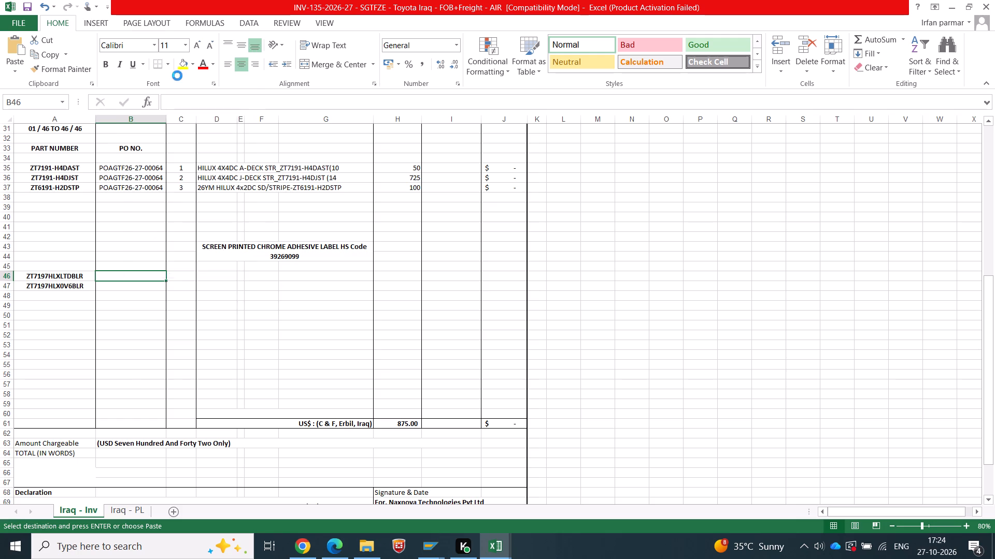
Copy the chrome item quantities 340 and 150 from packing list I45:I46 for the Iraq - Inv sheet.
{"action": "left_click", "coordinate": [120, 517]}
{"action": "left_click_drag", "start_coordinate": [364, 359], "coordinate": [365, 372]}
{"action": "key", "text": "ctrl+c"}
{"action": "left_click", "coordinate": [91, 514]}
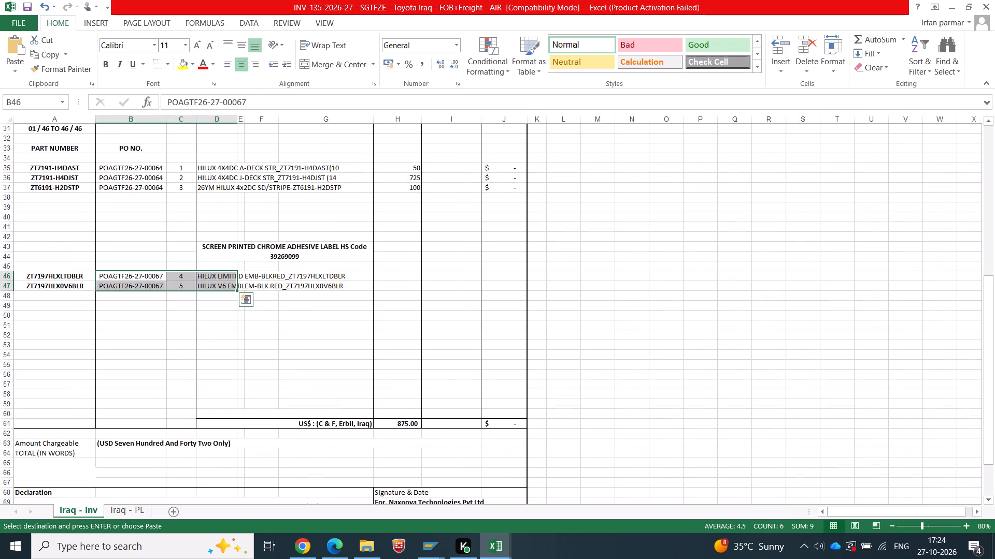
Paste the copied chrome item quantities 340 and 150 into H46:H47 of the Iraq - Inv sheet as values.
{"action": "right_click_drag", "start_coordinate": [387, 281], "coordinate": [389, 273]}
{"action": "left_click", "coordinate": [432, 76]}
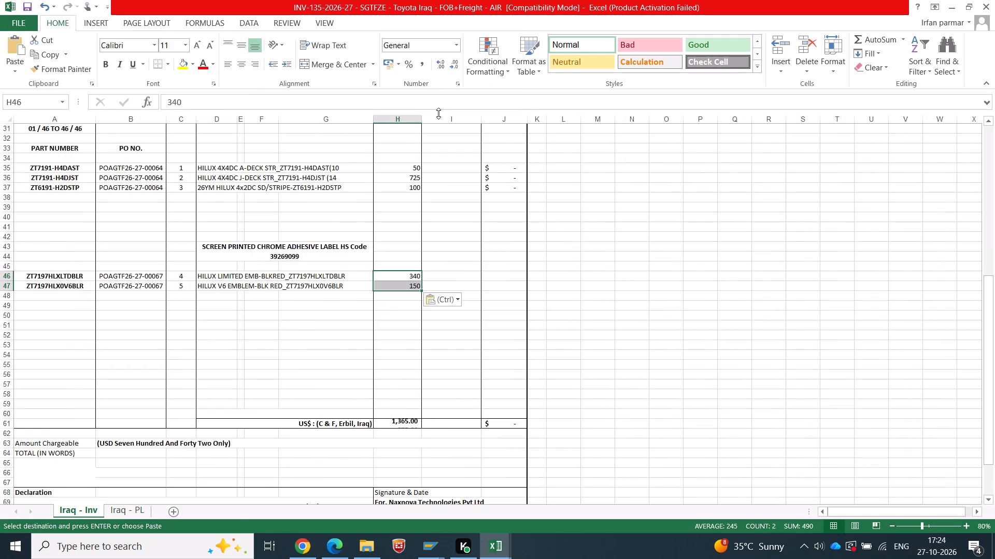
Copy the amount cell J37 into J46:J47 for the two chrome items.
{"action": "left_click", "coordinate": [497, 187]}
{"action": "key", "text": "ctrl+c"}
{"action": "left_click_drag", "start_coordinate": [493, 278], "coordinate": [494, 289]}
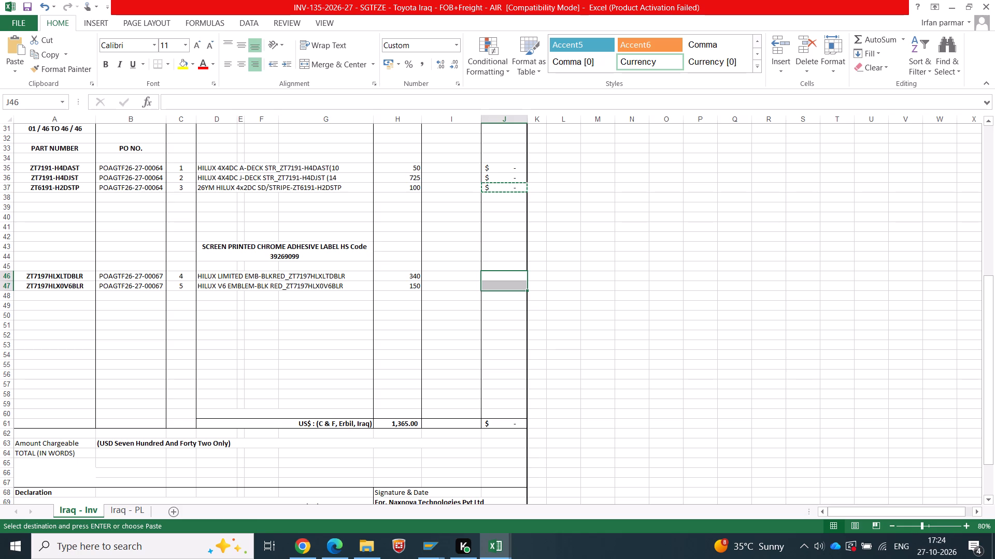
{"action": "key", "text": "Return"}
Merge and centre H53:I53 on the invoice and enter the label ADDED: FREIGHT.
{"action": "left_click_drag", "start_coordinate": [406, 349], "coordinate": [446, 347]}
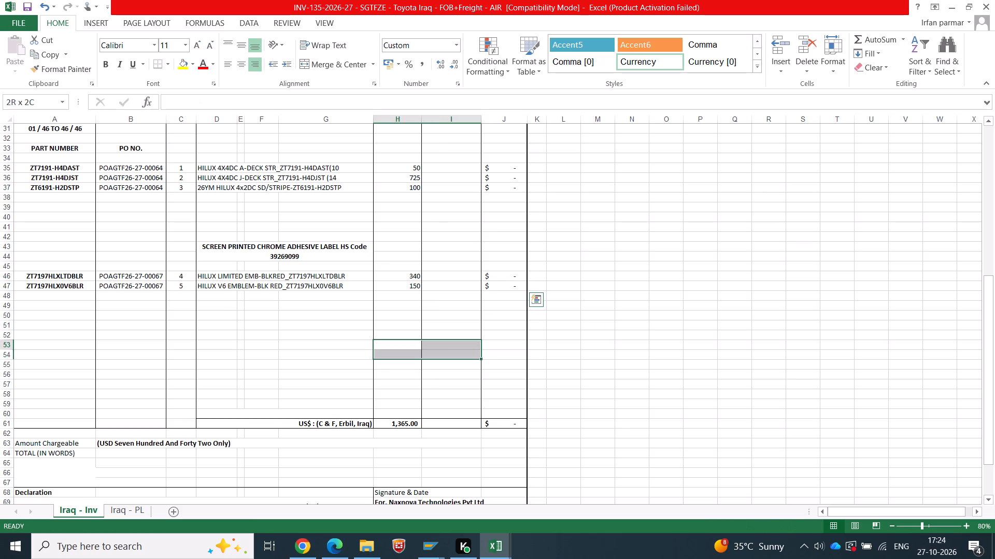
{"action": "left_click_drag", "start_coordinate": [446, 347], "coordinate": [446, 344]}
{"action": "left_click", "coordinate": [330, 64]}
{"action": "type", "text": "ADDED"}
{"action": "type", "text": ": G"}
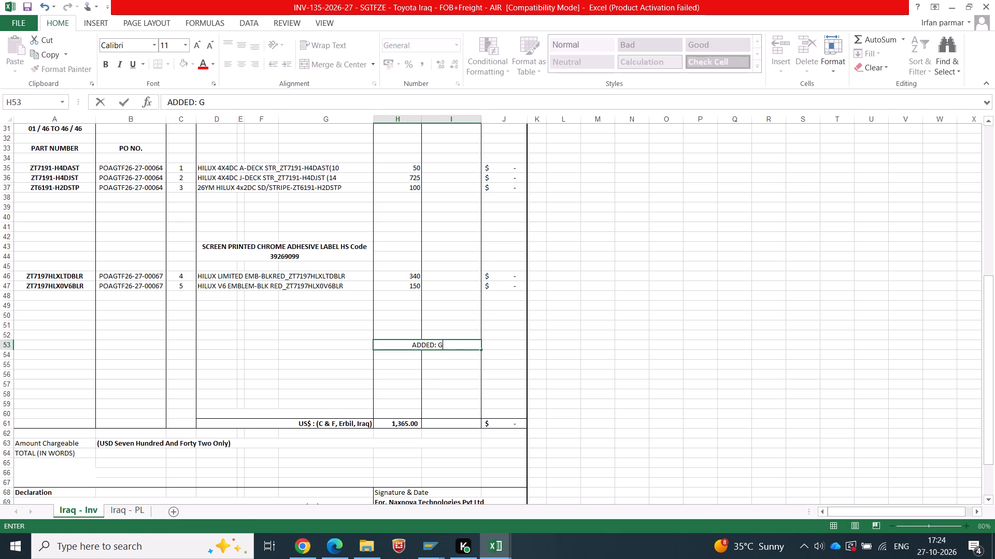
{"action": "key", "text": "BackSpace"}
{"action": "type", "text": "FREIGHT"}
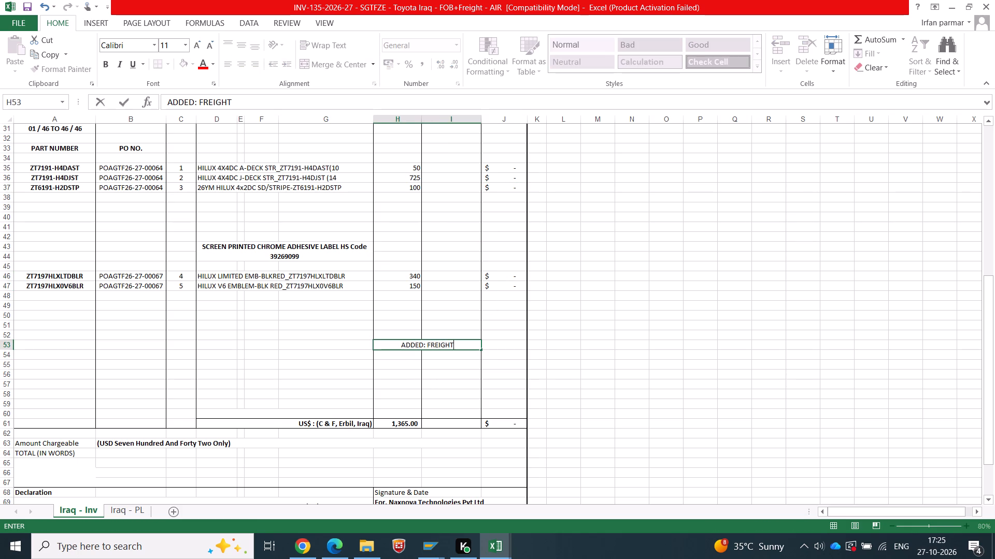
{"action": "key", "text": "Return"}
Right-align the ADDED: FREIGHT label in H53 and make it bold.
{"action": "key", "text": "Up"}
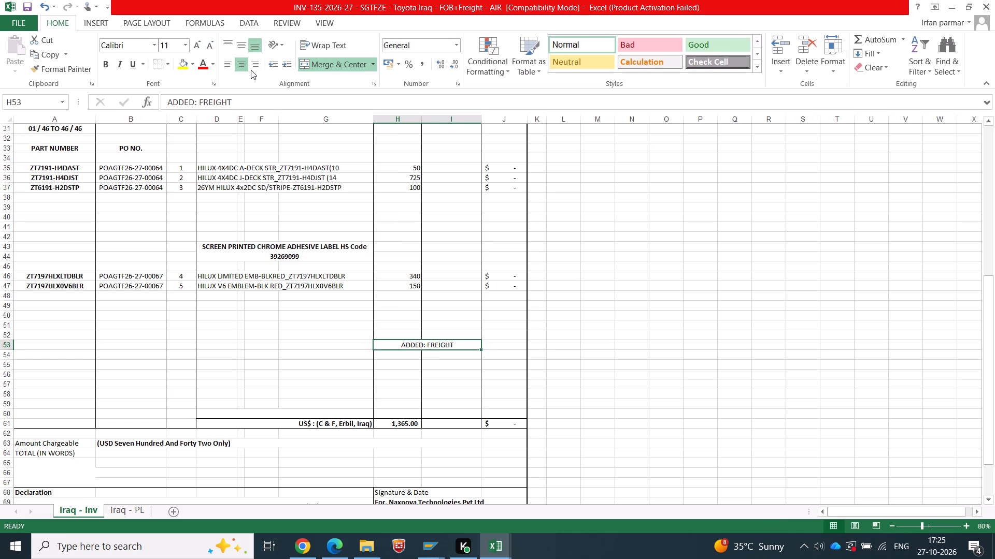
{"action": "left_click", "coordinate": [251, 69]}
{"action": "key", "text": "ctrl+b"}
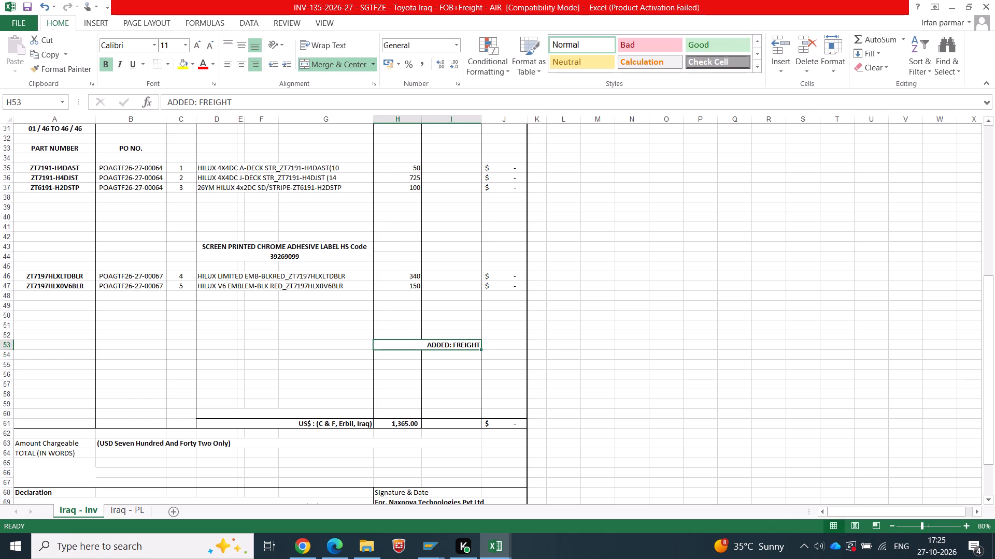
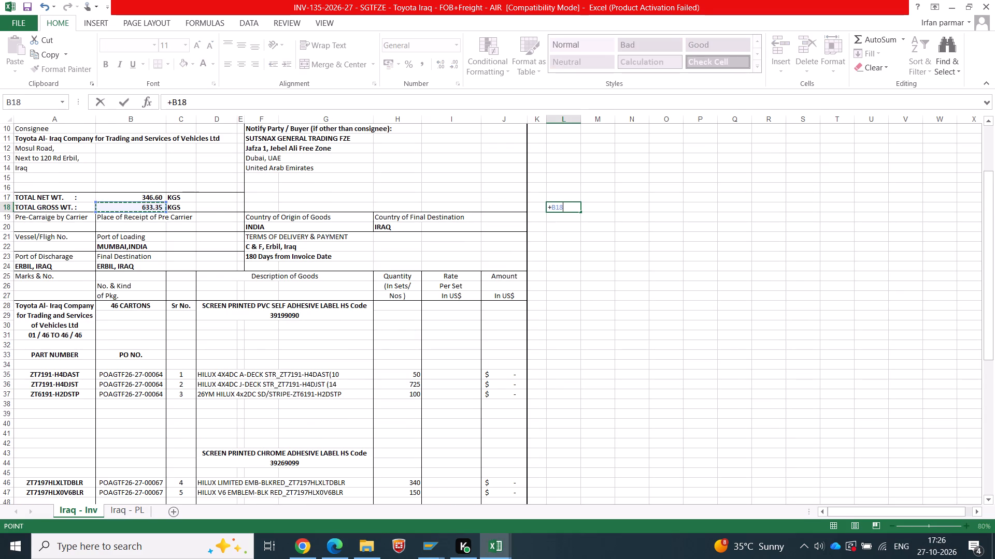
Calculate the freight in scratch cell L18 of Iraq - Inv as the total gross weight in B18 multiplied by 4.92.
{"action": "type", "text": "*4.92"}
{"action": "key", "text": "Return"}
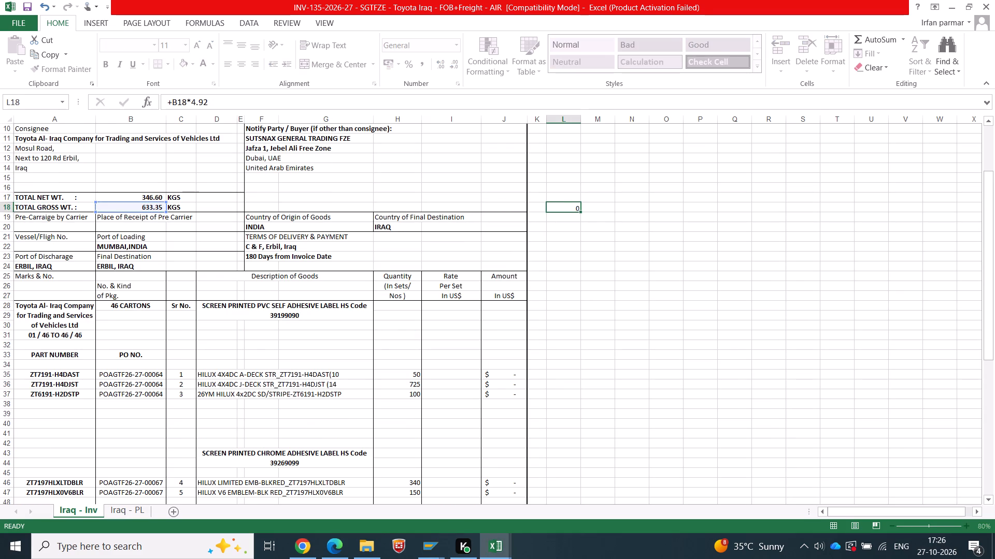
{"action": "left_click", "coordinate": [557, 207]}
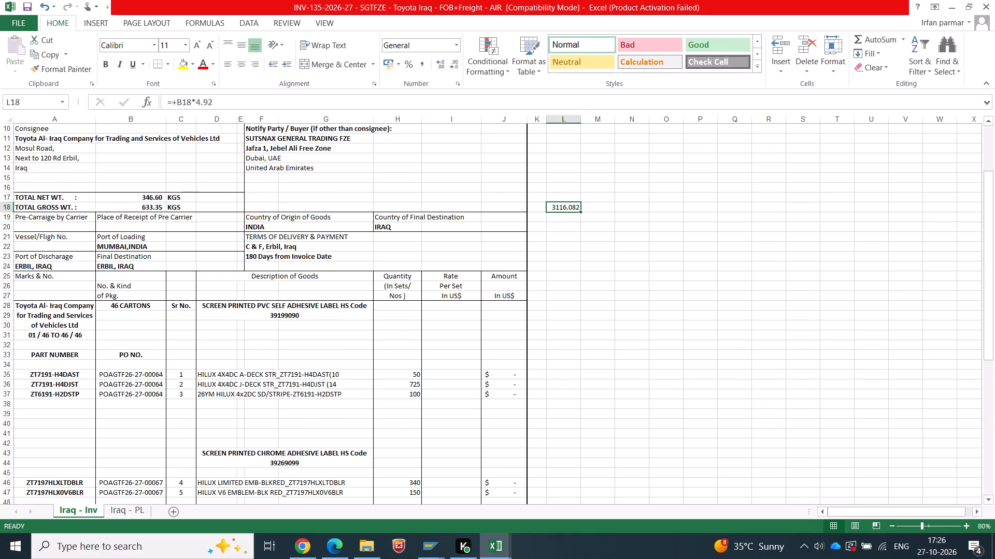
Enter 3120 as the ADDED: FREIGHT amount in cell J53 of the invoice.
{"action": "scroll", "coordinate": [583, 283], "scroll_direction": "down", "scroll_amount": 5}
{"action": "left_click", "coordinate": [499, 401]}
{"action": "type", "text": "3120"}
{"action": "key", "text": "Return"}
{"action": "left_click", "coordinate": [621, 351]}
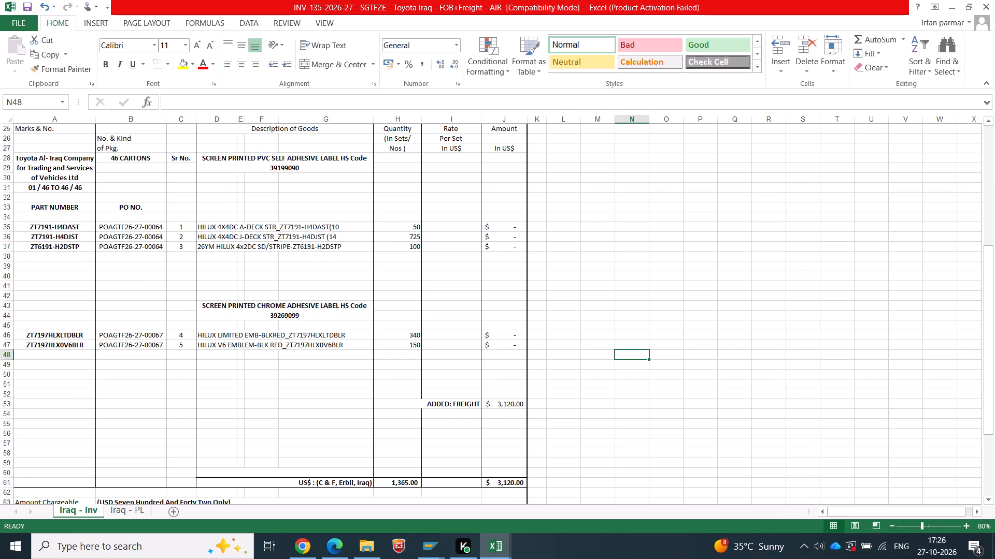
Delete the scratch freight calculation from cell L18.
{"action": "scroll", "coordinate": [585, 330], "scroll_direction": "up", "scroll_amount": 3}
{"action": "left_click", "coordinate": [549, 150]}
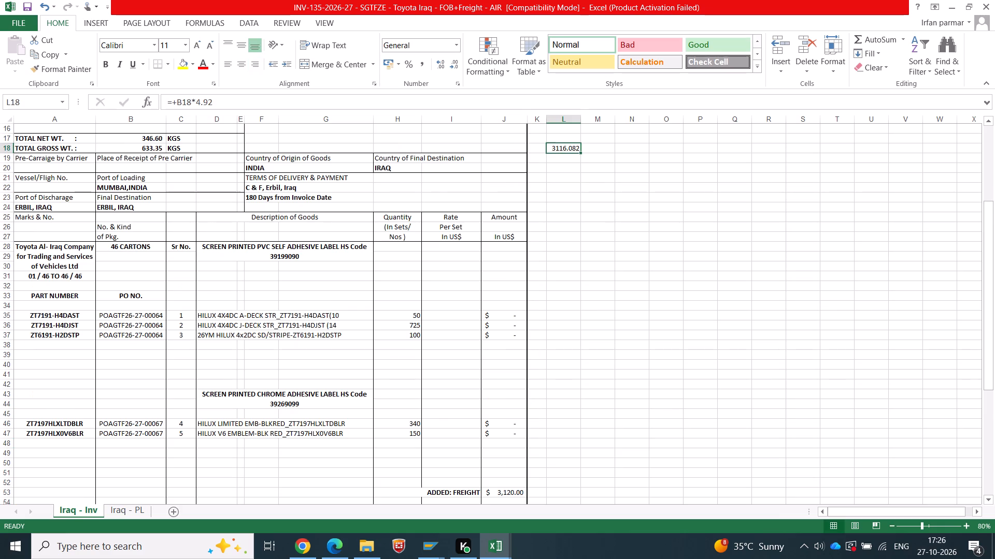
{"action": "key", "text": "Delete"}
Switch to another open Excel workbook window.
{"action": "left_click", "coordinate": [486, 543]}
{"action": "left_click", "coordinate": [442, 514]}
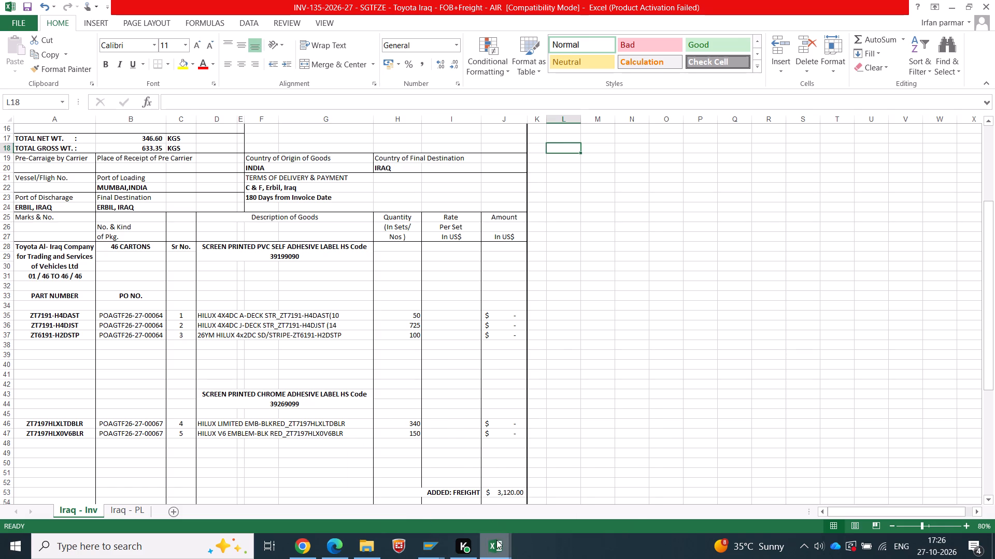
Open the NTPL Exp Open Order for Oct'26 workbook from the desktop.
{"action": "key", "text": "super+d"}
{"action": "double_click", "coordinate": [74, 358]}
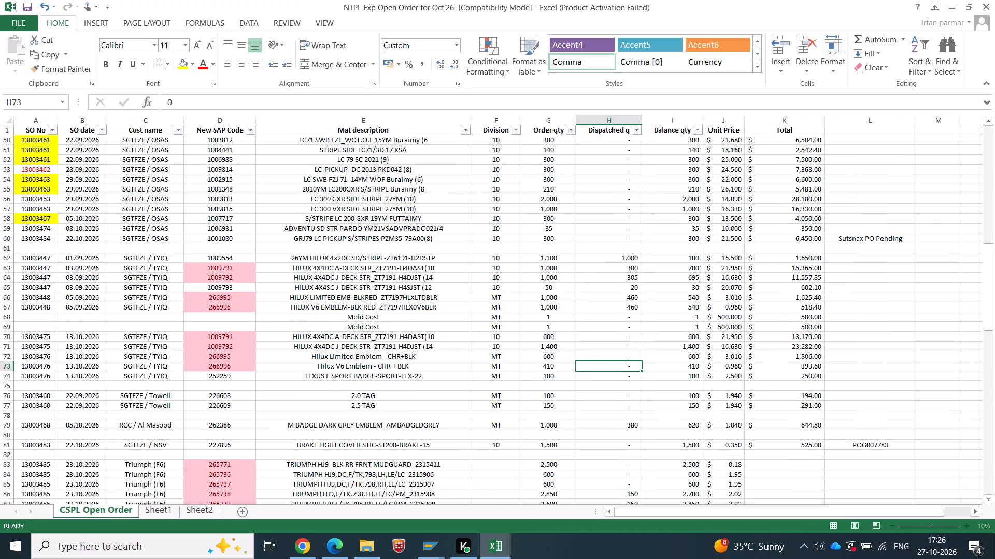
Add 100 to the dispatched quantity in H62 for 26YM HILUX 4x2DC SD/STRIPE-ZT6191-H2DSTP, making it +1000+100.
{"action": "scroll", "coordinate": [168, 328], "scroll_direction": "up", "scroll_amount": 1}
{"action": "left_click", "coordinate": [625, 293]}
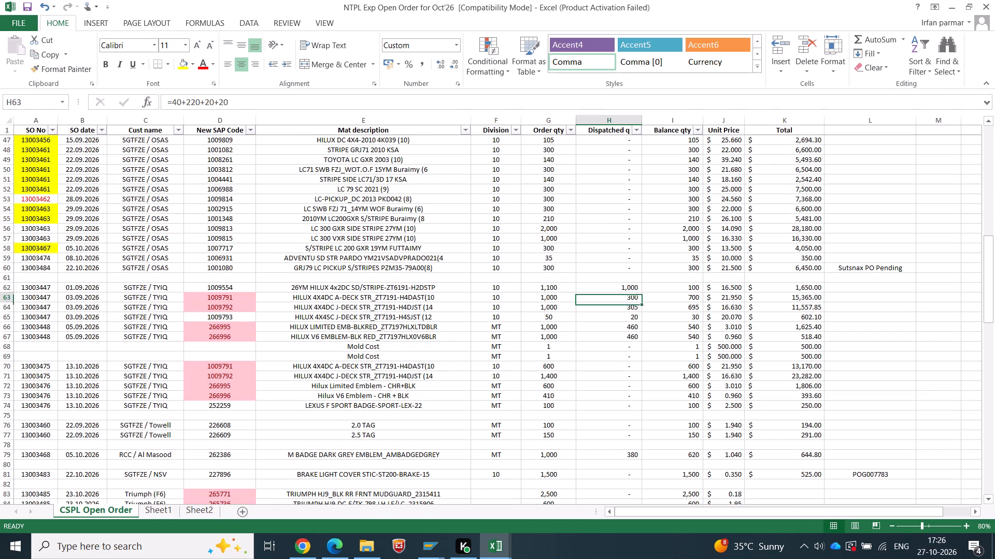
{"action": "left_click", "coordinate": [596, 282]}
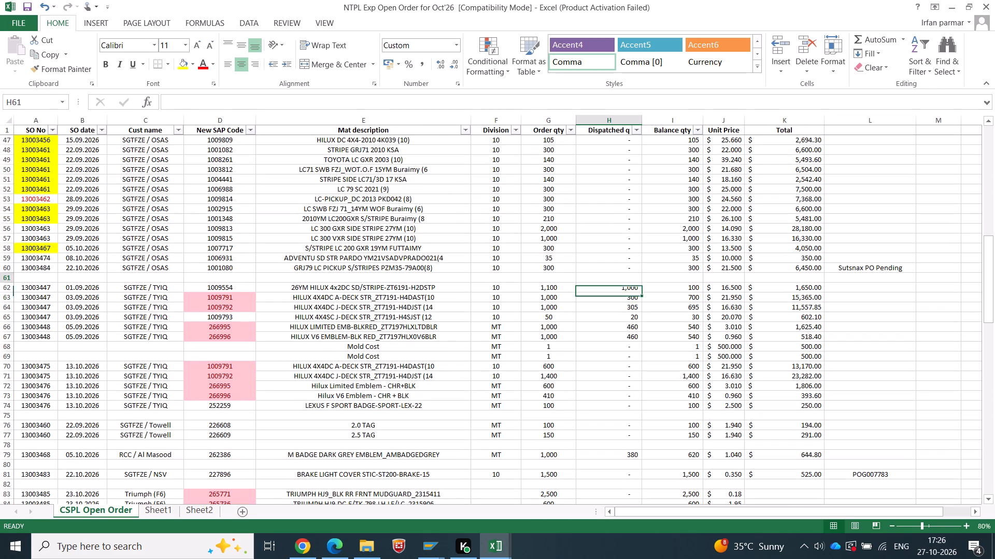
{"action": "left_click", "coordinate": [611, 285]}
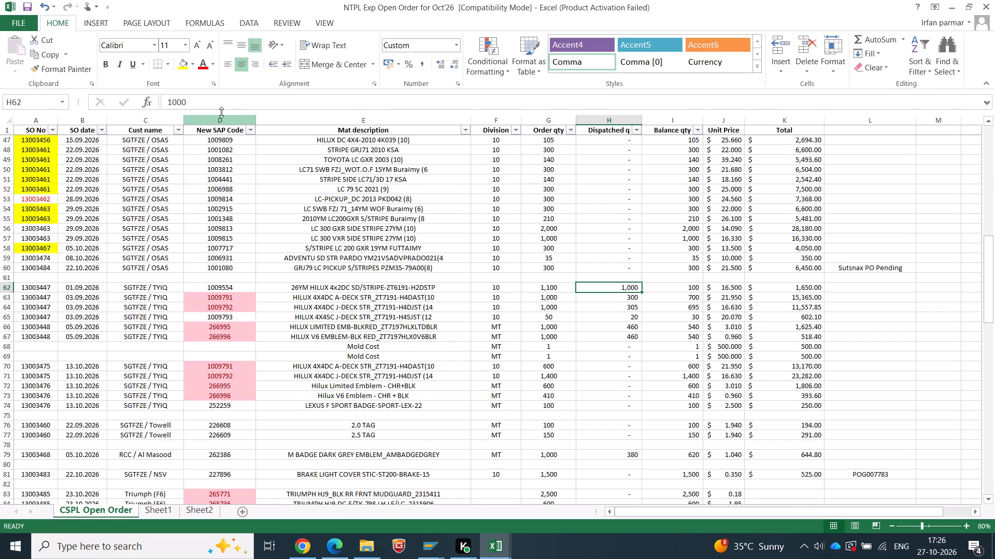
{"action": "left_click", "coordinate": [161, 100]}
{"action": "key", "text": "shift+plus"}
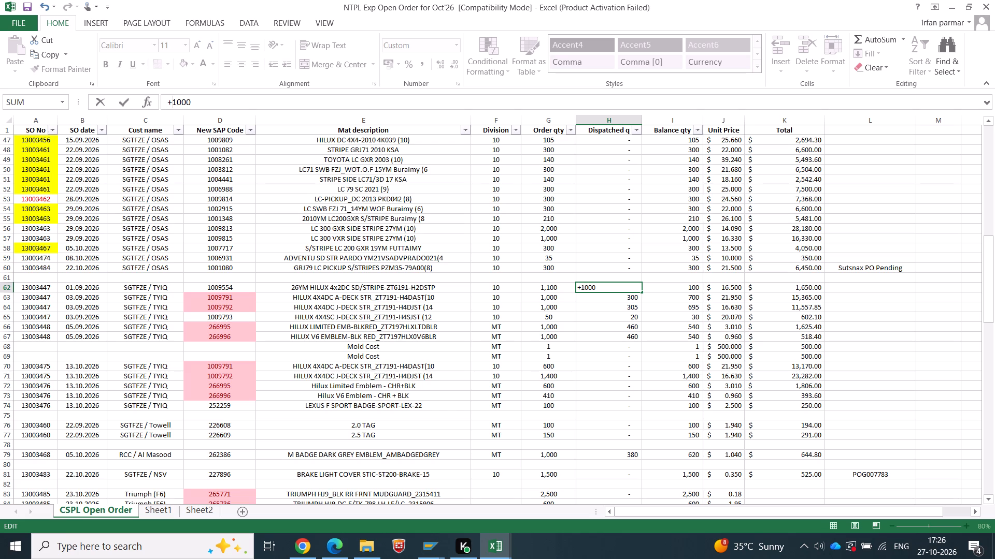
{"action": "key", "text": "Right"}
{"action": "key", "text": "Right"}
{"action": "key", "text": "Right"}
{"action": "key", "text": "Right"}
{"action": "key", "text": "Right"}
{"action": "key", "text": "Right"}
{"action": "key", "text": "Right"}
{"action": "key", "text": "Right"}
{"action": "key", "text": "Right"}
{"action": "type", "text": "+100"}
{"action": "key", "text": "Tab"}
Copy the unit price 16.5 from open order cell J62 into Iraq - Inv rate cell I37 as a value.
{"action": "key", "text": "Tab"}
{"action": "key", "text": "ctrl+c"}
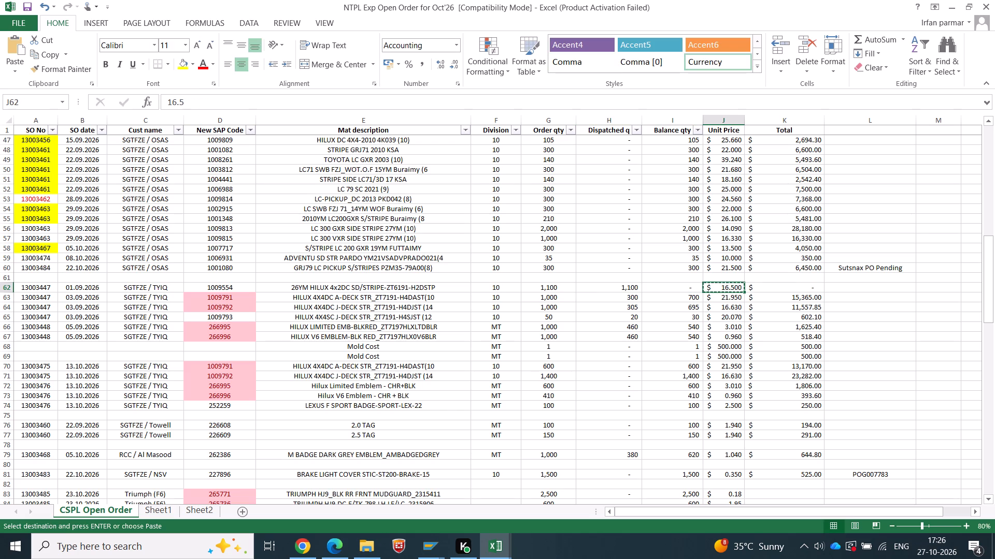
{"action": "key", "text": "alt+Tab"}
{"action": "right_click", "coordinate": [440, 328]}
{"action": "right_click", "coordinate": [433, 336]}
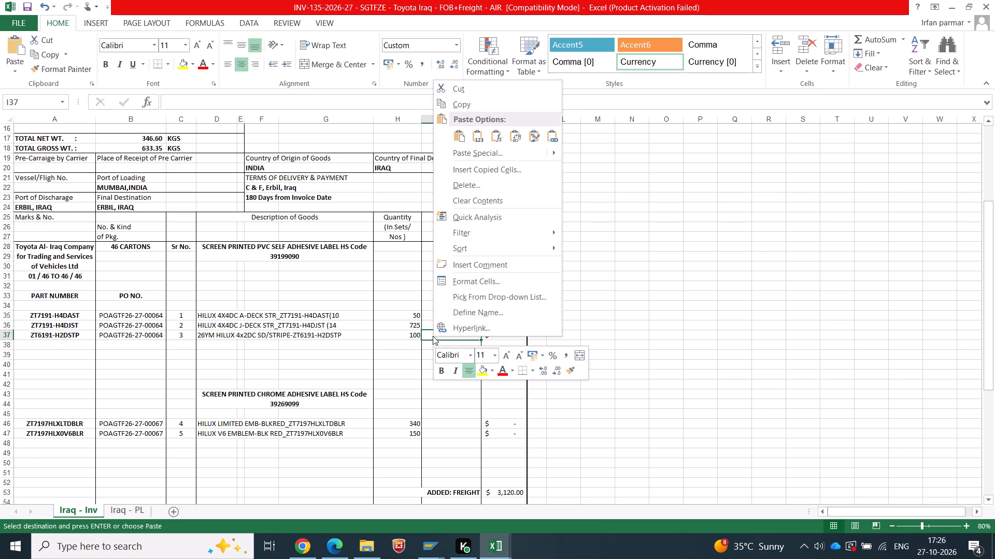
{"action": "left_click", "coordinate": [478, 134]}
{"action": "left_click", "coordinate": [593, 233]}
Find the invoice's HILUX 4X4DC A-DECK STR_ZT7191-H4DAST(10 in the open order list and add 50 to its dispatched quantity formula in H63.
{"action": "left_click", "coordinate": [215, 314]}
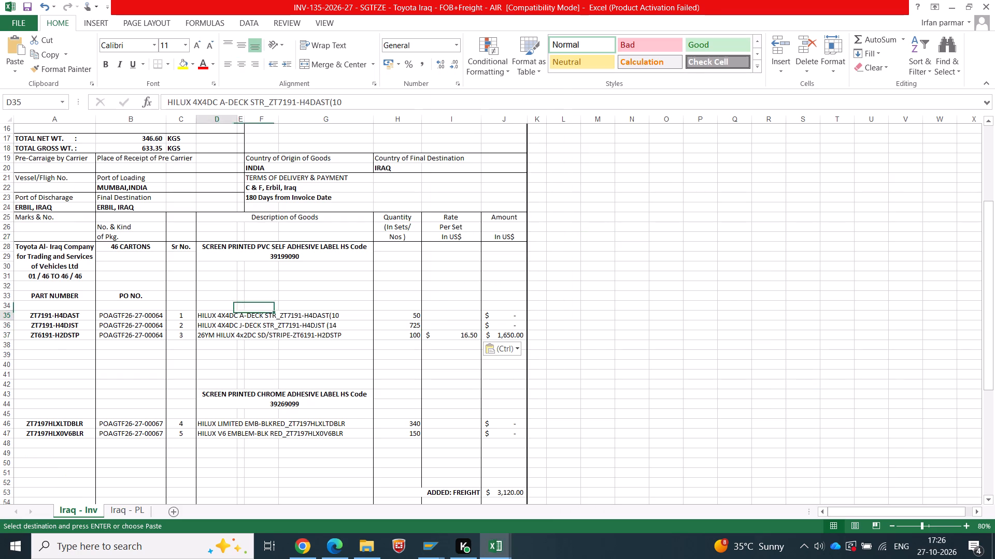
{"action": "key", "text": "ctrl+c"}
{"action": "key", "text": "alt+Tab"}
{"action": "left_click", "coordinate": [406, 321]}
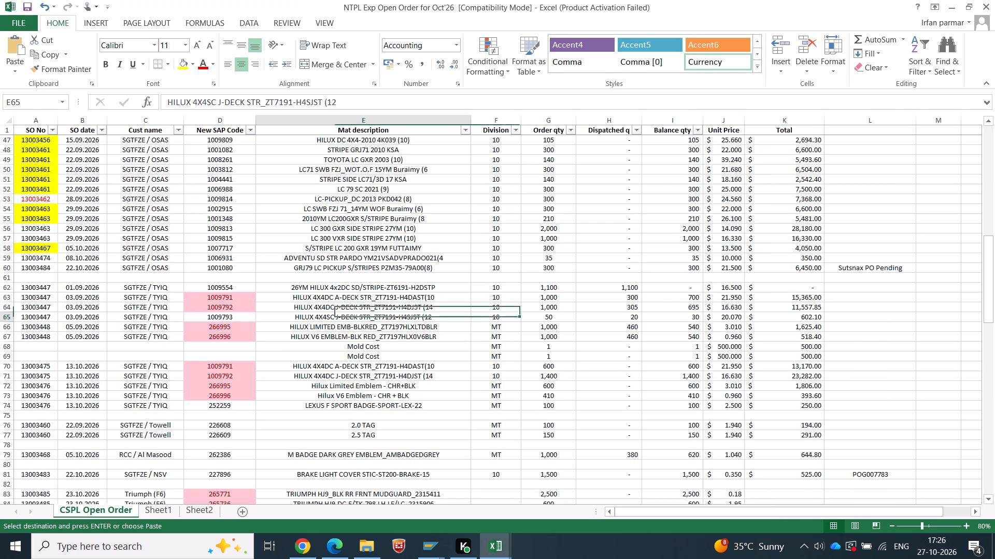
{"action": "key", "text": "ctrl+f"}
{"action": "key", "text": "ctrl+v"}
{"action": "key", "text": "Return"}
{"action": "key", "text": "Return"}
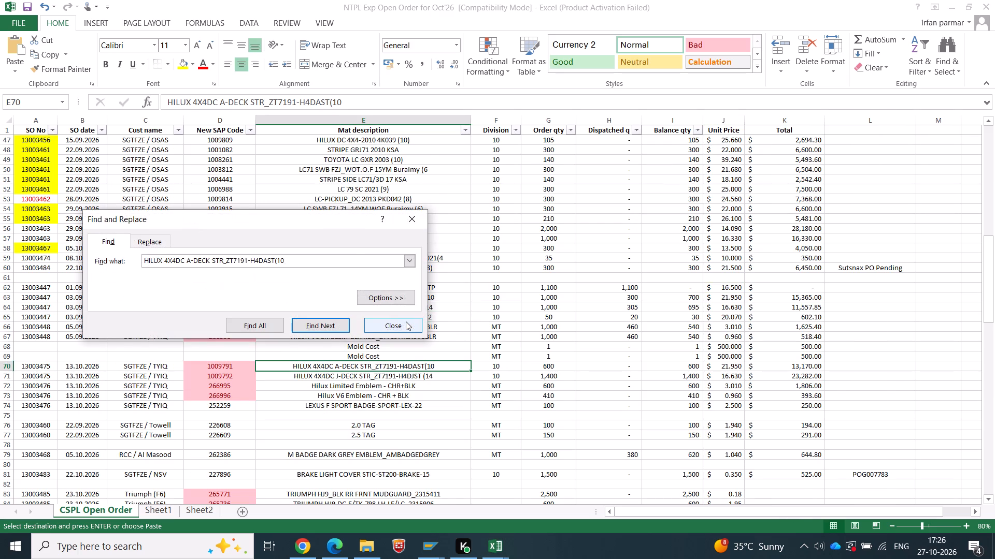
{"action": "key", "text": "Escape"}
{"action": "key", "text": "Right"}
{"action": "key", "text": "Right"}
{"action": "key", "text": "Right"}
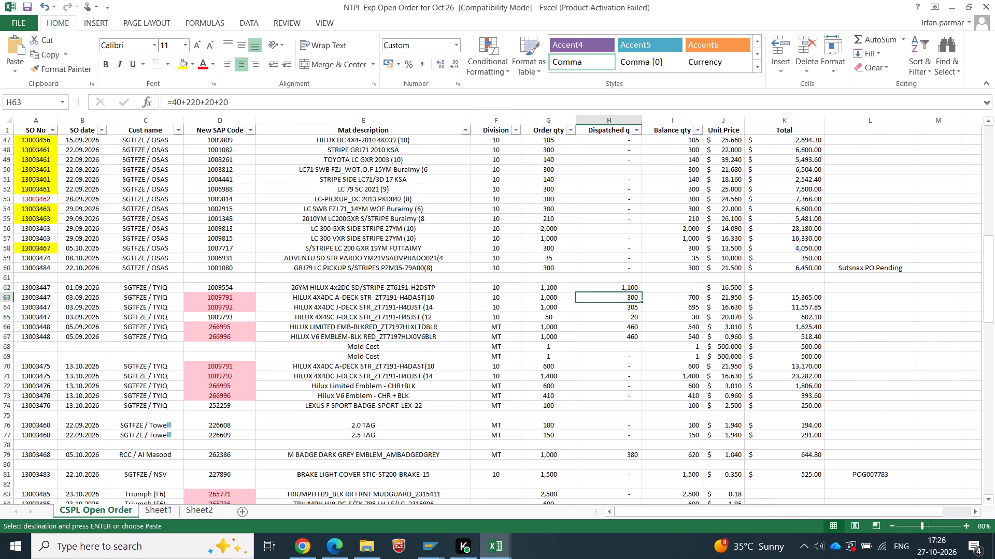
{"action": "key", "text": "alt+Tab"}
{"action": "key", "text": "Right"}
{"action": "key", "text": "Right"}
{"action": "key", "text": "Right"}
{"action": "key", "text": "alt+Tab"}
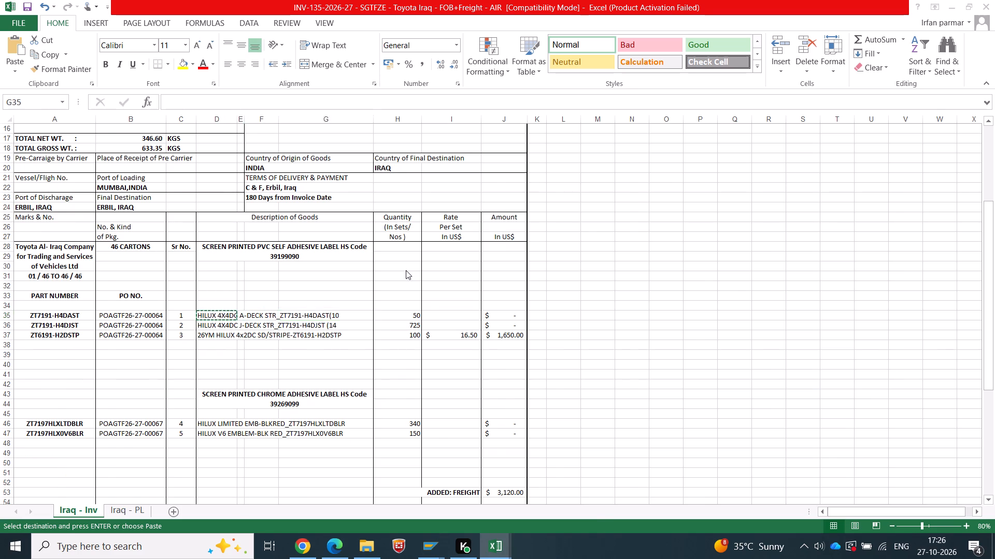
{"action": "key", "text": "F2"}
{"action": "type", "text": "+50"}
{"action": "key", "text": "Tab"}
Copy the unit price 21.95 from open order cell J63 into Iraq - Inv rate cell I35 as a value.
{"action": "key", "text": "Tab"}
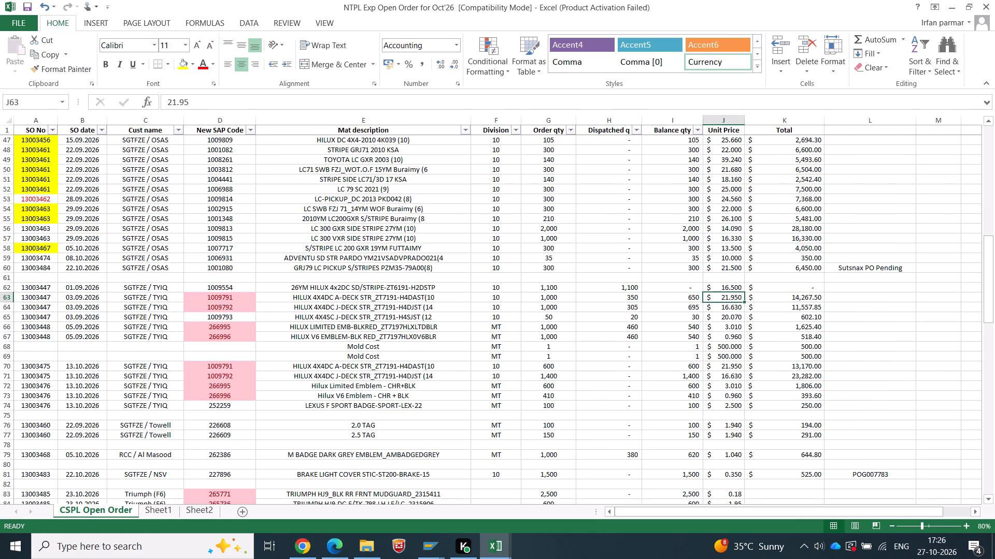
{"action": "key", "text": "ctrl+c"}
{"action": "key", "text": "alt+Tab"}
{"action": "key", "text": "Tab"}
{"action": "key", "text": "Tab"}
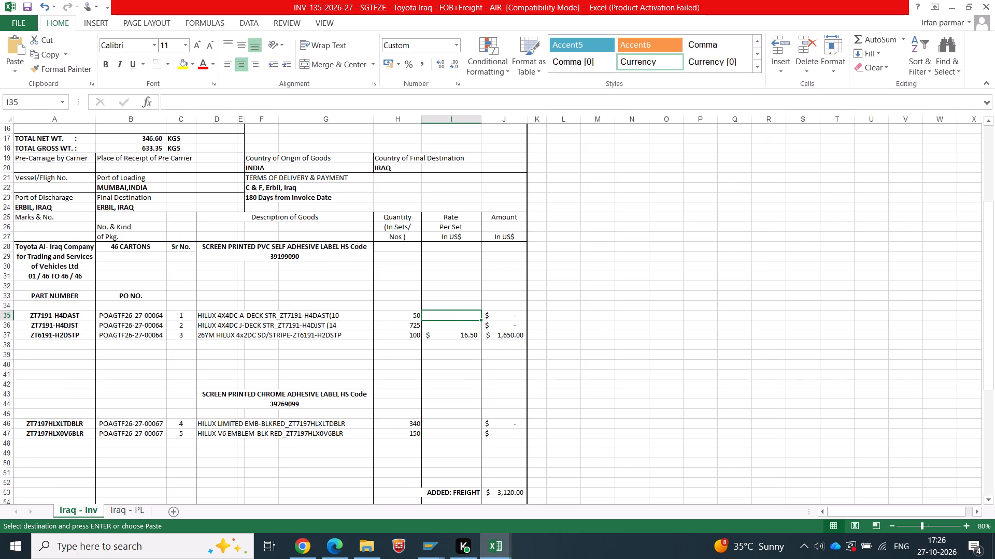
{"action": "right_click", "coordinate": [451, 317]}
{"action": "left_click", "coordinate": [495, 114]}
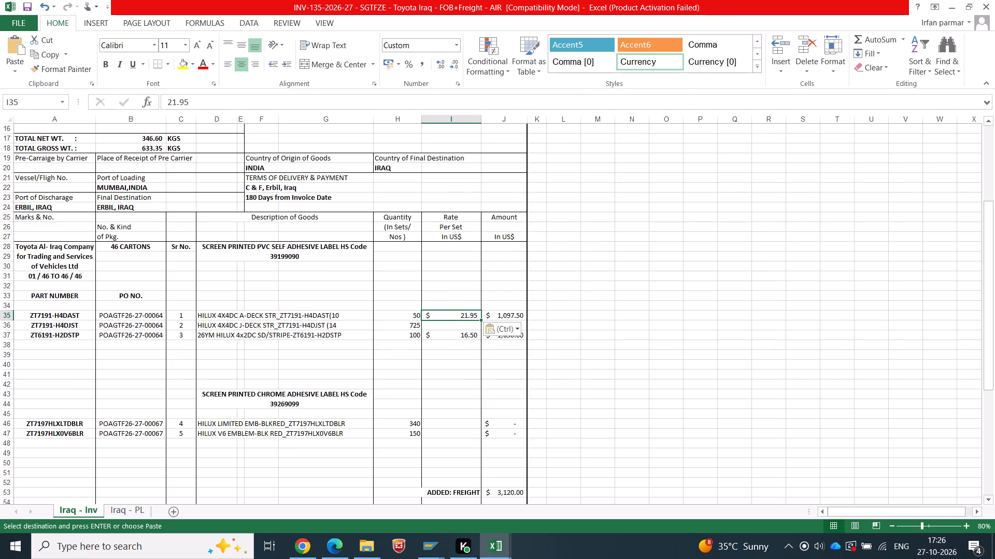
{"action": "key", "text": "Escape"}
Find the invoice's HILUX 4X4DC J-DECK STR_ZT7191-H4DJST (14 in the open order list and add 695 to its dispatched quantity formula in H64.
{"action": "key", "text": "Down"}
{"action": "key", "text": "Left"}
{"action": "key", "text": "Left"}
{"action": "key", "text": "Left"}
{"action": "key", "text": "Left"}
{"action": "key", "text": "Left"}
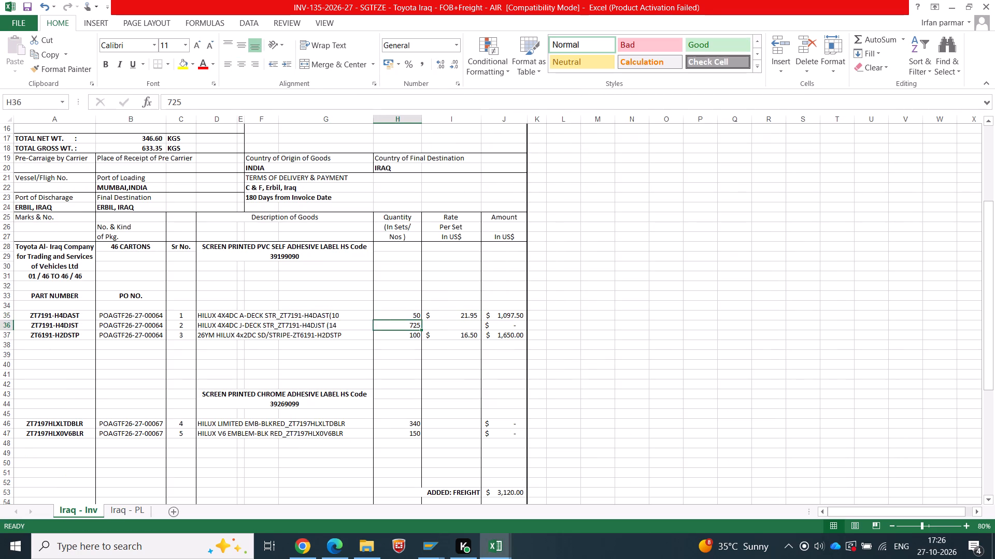
{"action": "key", "text": "ctrl+c"}
{"action": "key", "text": "alt+Tab"}
{"action": "key", "text": "Down"}
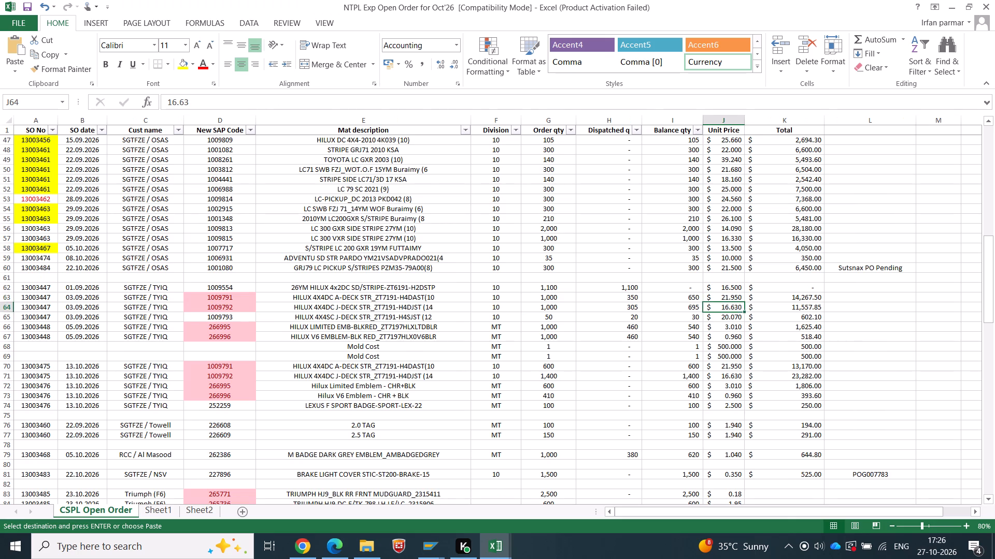
{"action": "key", "text": "ctrl+f"}
{"action": "key", "text": "ctrl+v"}
{"action": "key", "text": "Return"}
{"action": "key", "text": "Escape"}
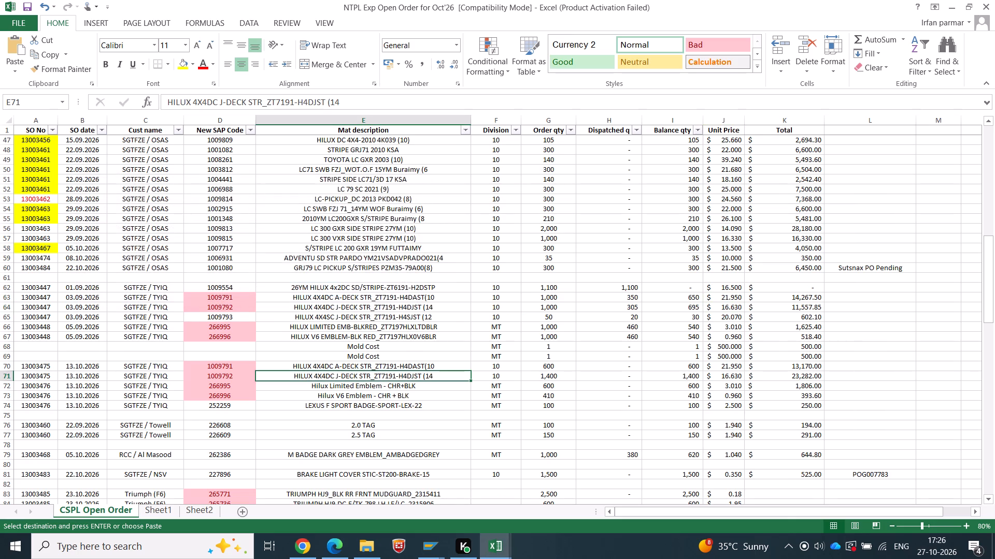
{"action": "key", "text": "ctrl+f"}
{"action": "key", "text": "Return"}
{"action": "key", "text": "Escape"}
{"action": "key", "text": "Right"}
{"action": "key", "text": "Right"}
{"action": "key", "text": "Right"}
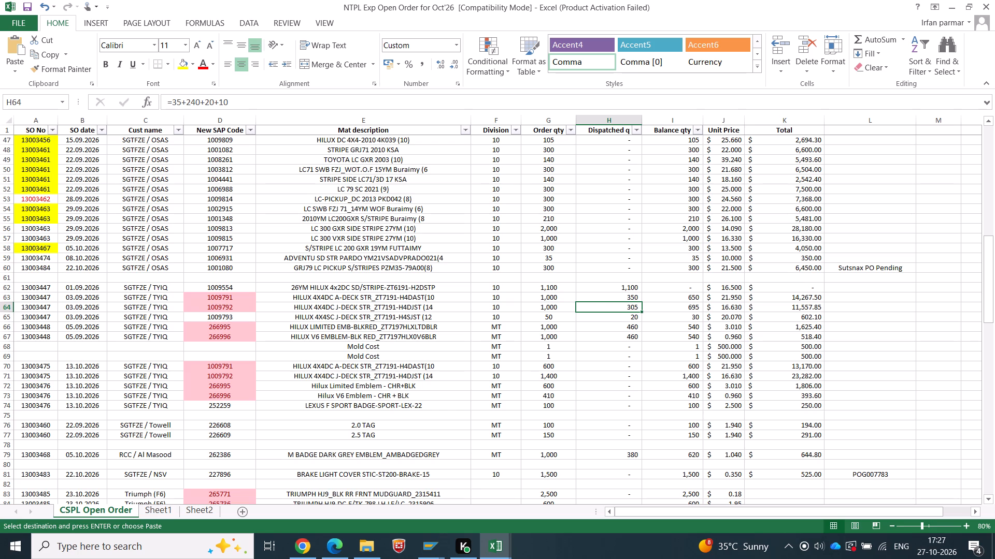
{"action": "key", "text": "alt+Tab"}
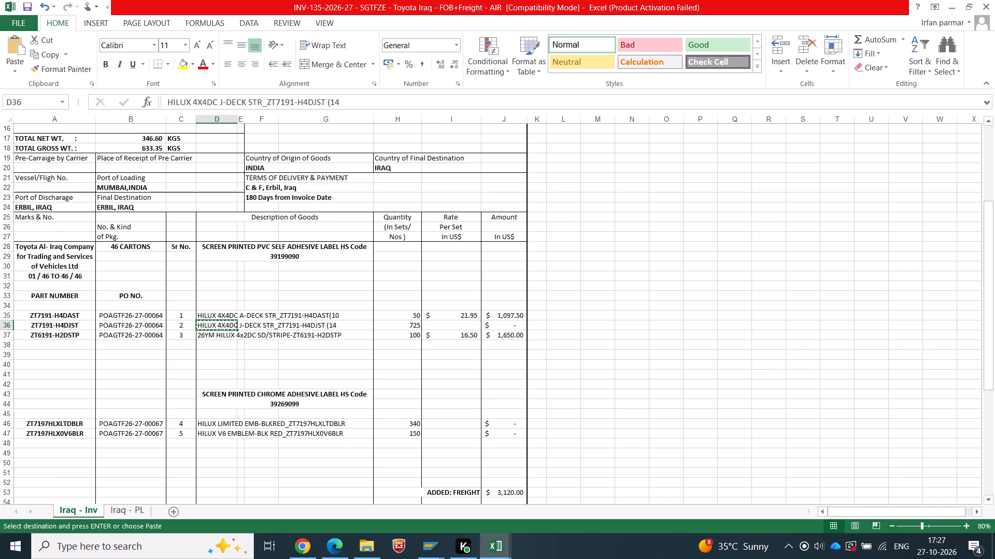
{"action": "key", "text": "alt+Tab"}
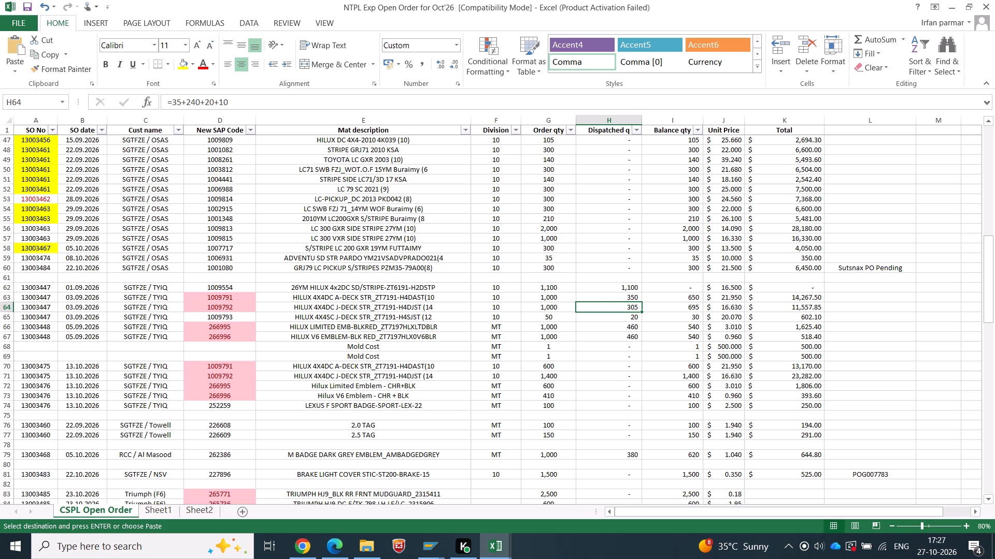
{"action": "key", "text": "F2"}
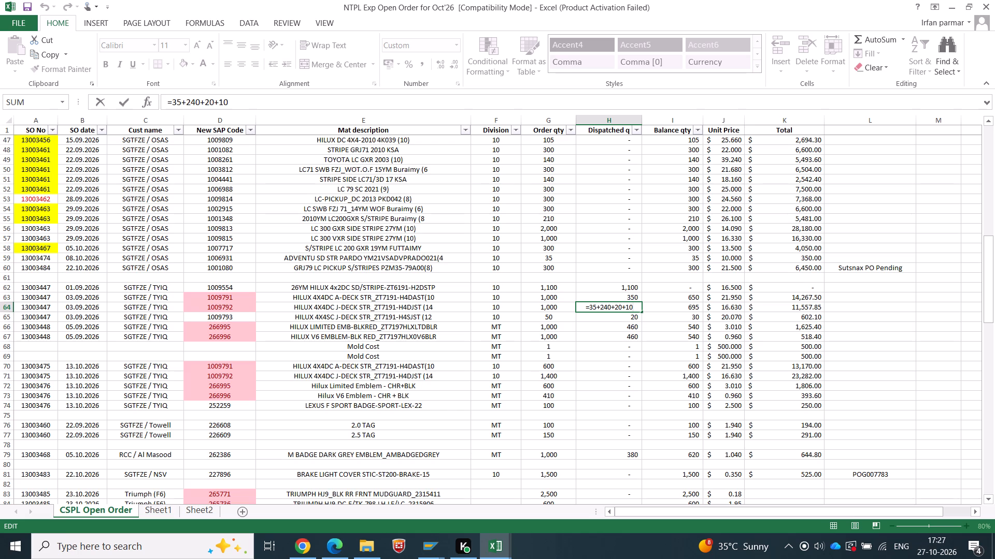
{"action": "type", "text": "+695"}
{"action": "key", "text": "Return"}
Enter the J-DECK item's remaining 30 pieces as the dispatched quantity in H71, under SO 13003475.
{"action": "key", "text": "Up"}
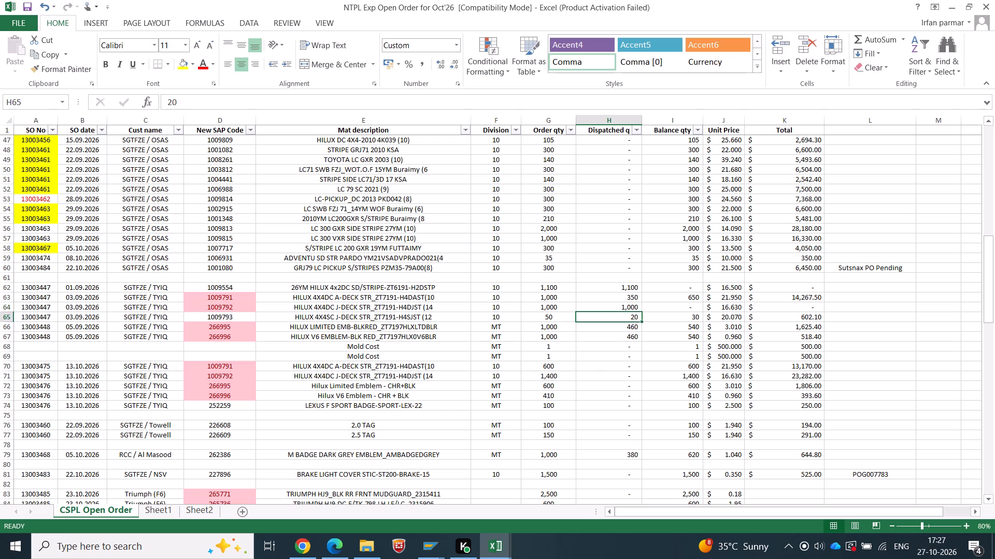
{"action": "key", "text": "Down"}
{"action": "key", "text": "Down"}
{"action": "key", "text": "Down"}
{"action": "key", "text": "Down"}
{"action": "key", "text": "Down"}
{"action": "key", "text": "Down"}
{"action": "key", "text": "Down"}
{"action": "key", "text": "Down"}
{"action": "key", "text": "Left"}
{"action": "key", "text": "Left"}
{"action": "key", "text": "Left"}
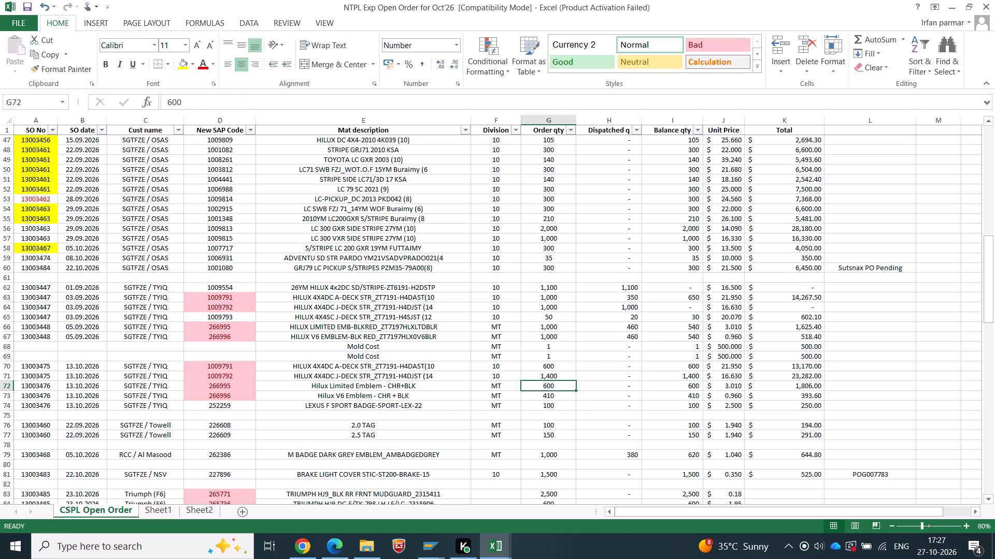
{"action": "key", "text": "Up"}
{"action": "key", "text": "alt+Tab"}
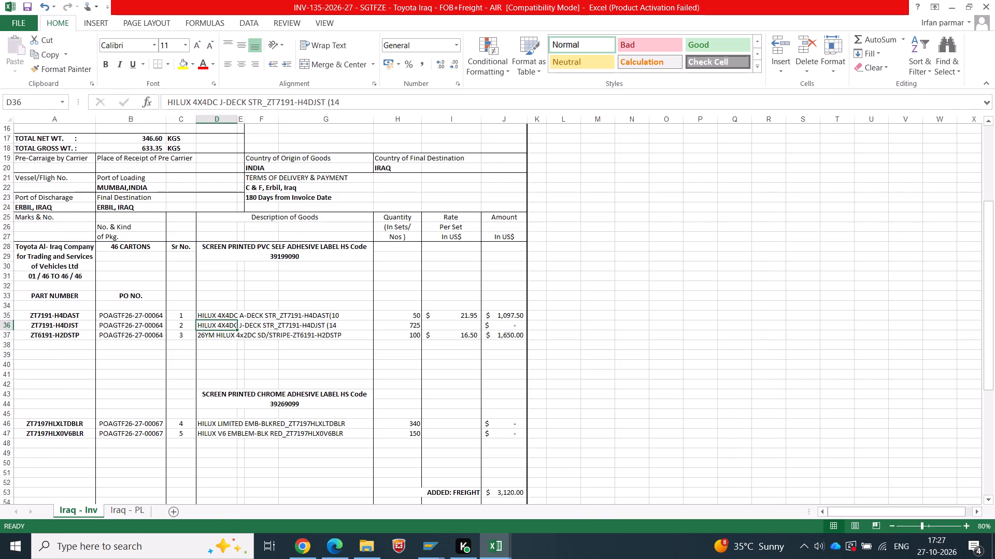
{"action": "key", "text": "alt+Tab"}
{"action": "key", "text": "Right"}
{"action": "key", "text": "Right"}
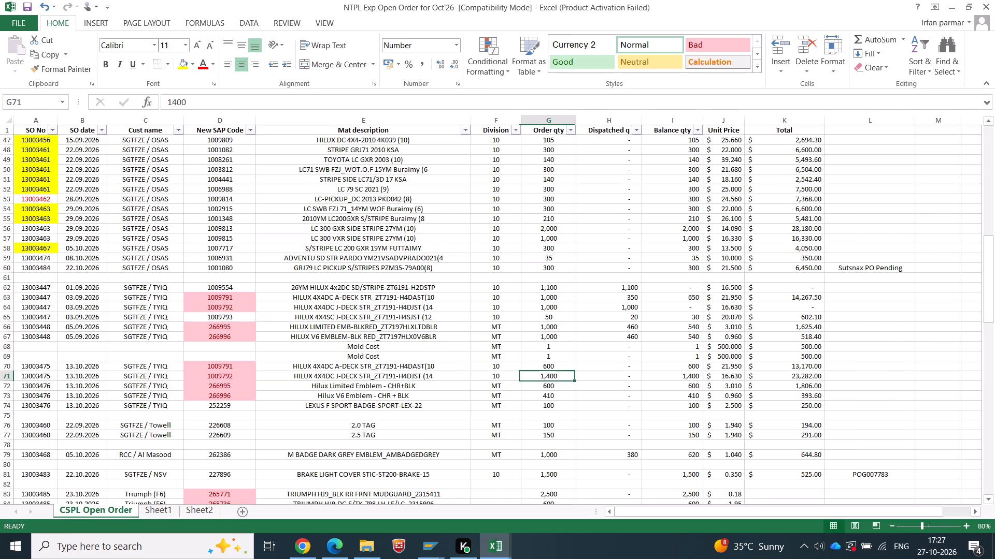
{"action": "key", "text": "Right"}
{"action": "type", "text": "30"}
{"action": "key", "text": "Tab"}
Copy the unit price 16.63 from open order cell J71 into Iraq - Inv rate cell I36 as a value and save the invoice workbook.
{"action": "key", "text": "Tab"}
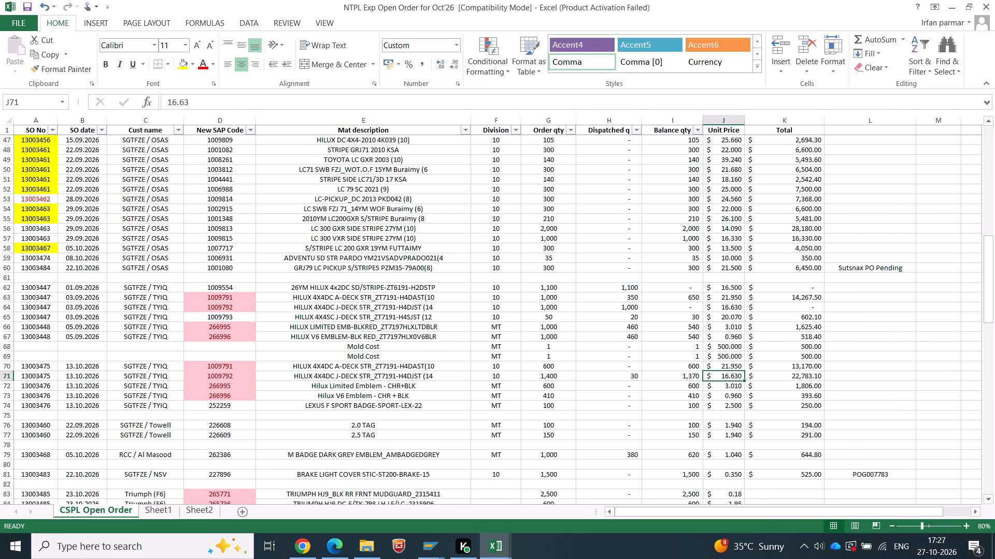
{"action": "key", "text": "ctrl+c"}
{"action": "key", "text": "alt+Tab"}
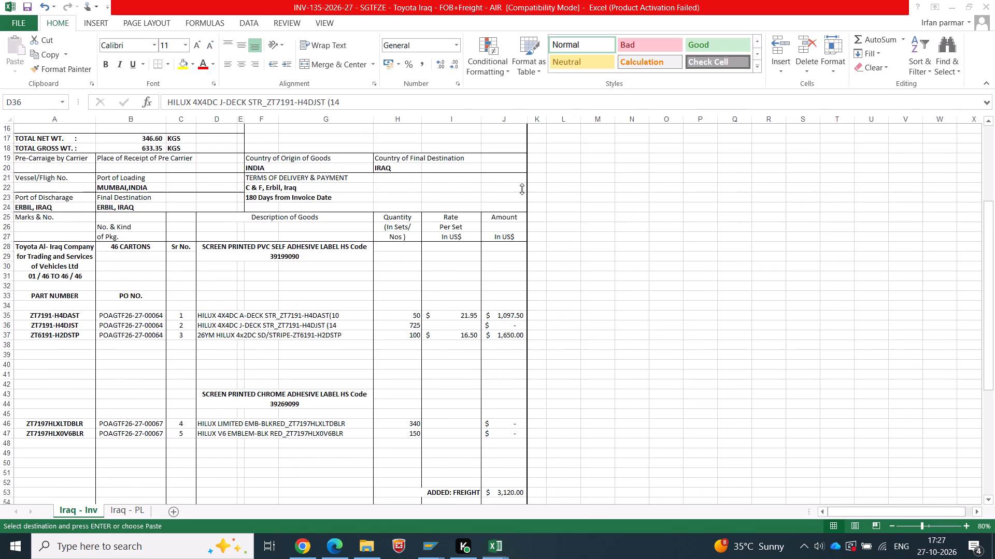
{"action": "key", "text": "Tab"}
{"action": "key", "text": "Tab"}
{"action": "right_click", "coordinate": [460, 323]}
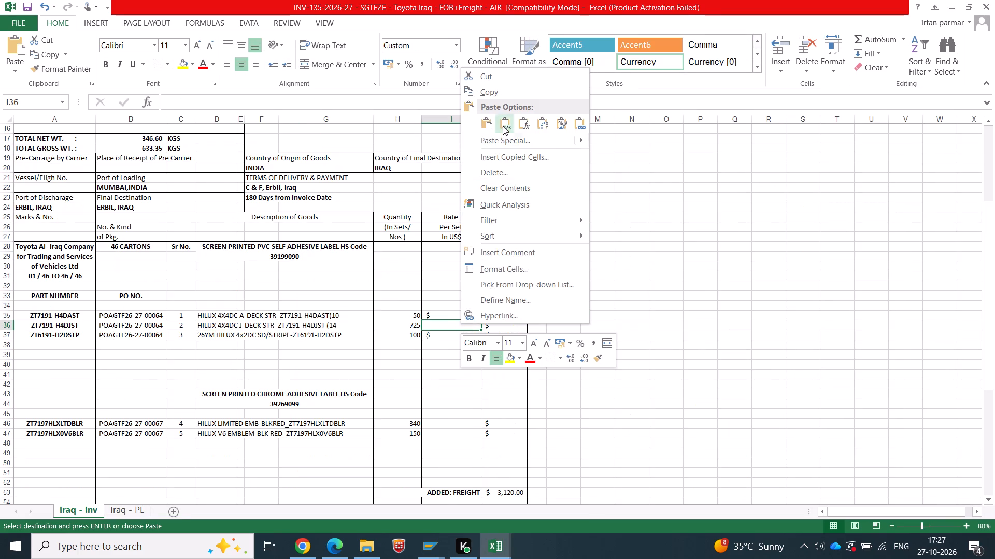
{"action": "left_click", "coordinate": [503, 126]}
{"action": "left_click", "coordinate": [604, 258]}
{"action": "key", "text": "ctrl+s"}
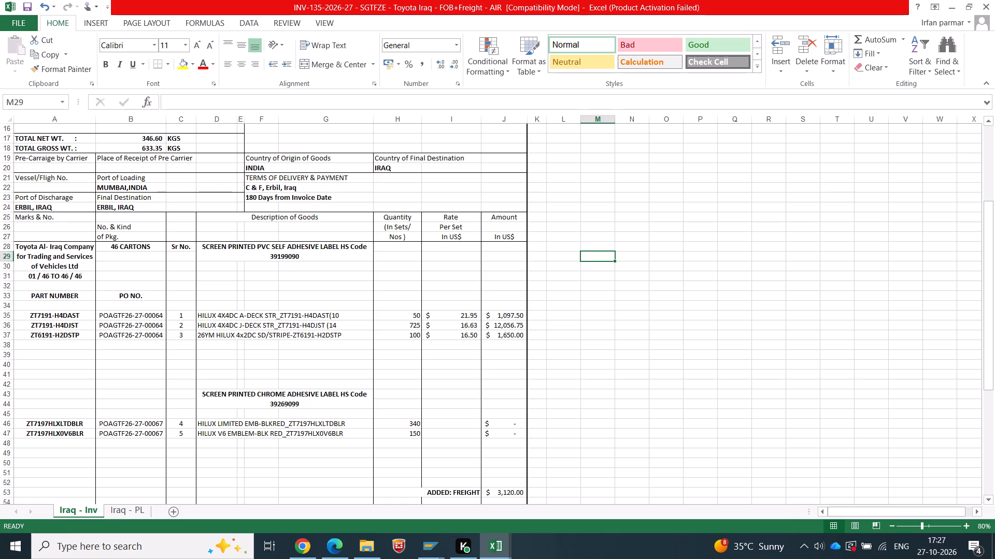
Add 340 to the dispatched quantity formula in open order cell H66 for HILUX LIMITED EMB-BLKRED_ZT7197HLXLTDBLR.
{"action": "left_click", "coordinate": [216, 420]}
{"action": "key", "text": "alt+Tab"}
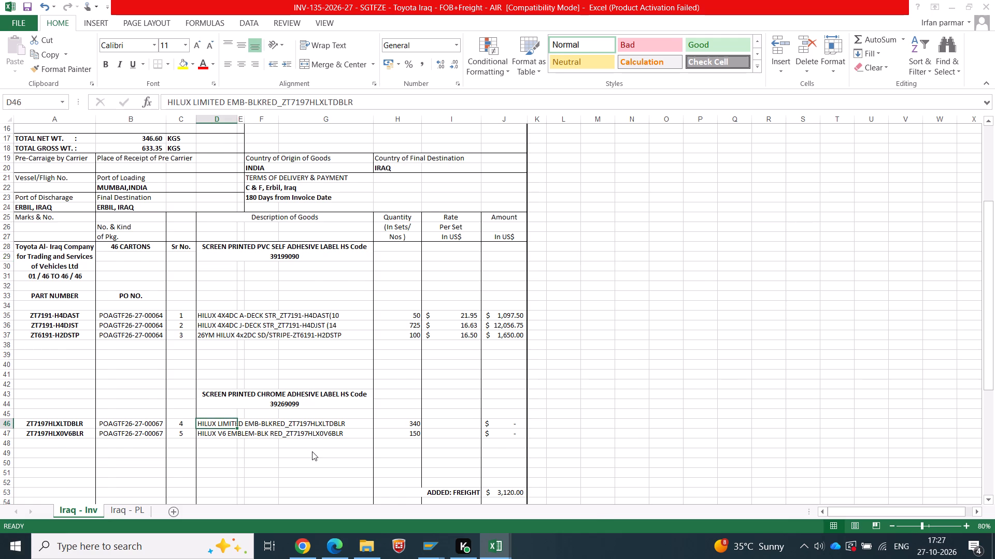
{"action": "left_click", "coordinate": [733, 328]}
{"action": "left_click", "coordinate": [620, 325]}
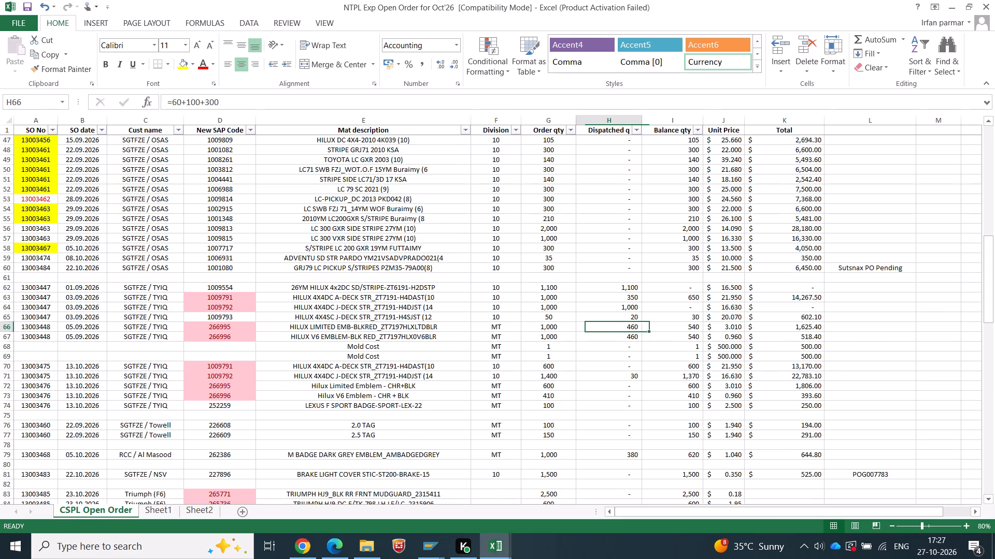
{"action": "key", "text": "alt+Tab"}
{"action": "key", "text": "alt+Tab"}
{"action": "key", "text": "F2"}
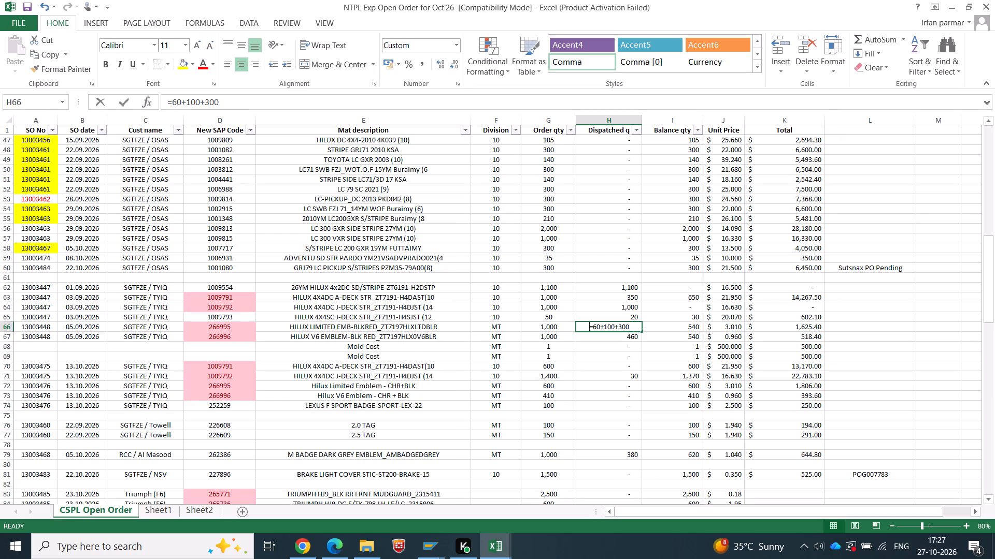
{"action": "type", "text": "+340"}
{"action": "key", "text": "Return"}
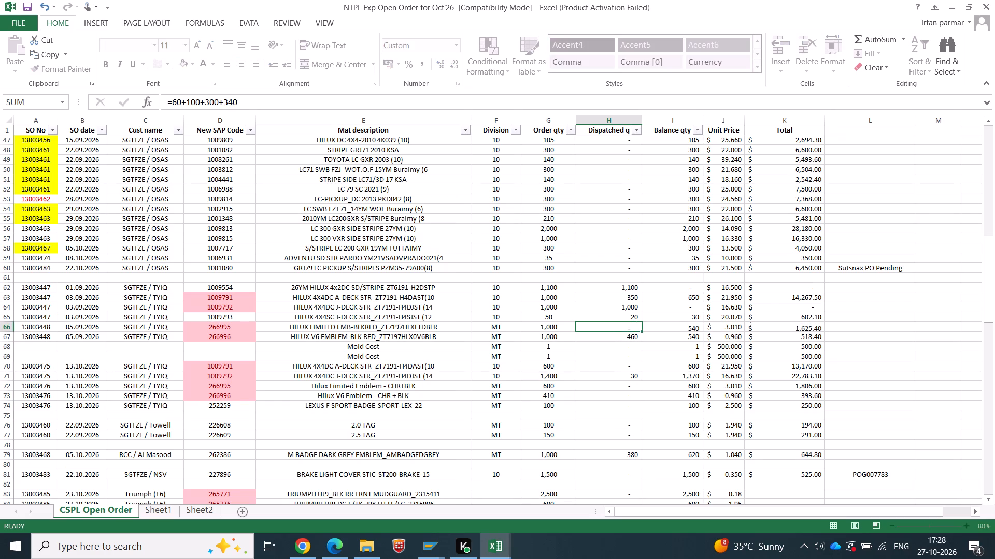
Add 150 to the dispatched quantity formula in open order cell H67 for HILUX V6 EMBLEM-BLK RED_ZT7197HLX0V6BLR.
{"action": "key", "text": "alt+Tab"}
{"action": "key", "text": "alt+Tab"}
{"action": "key", "text": "F2"}
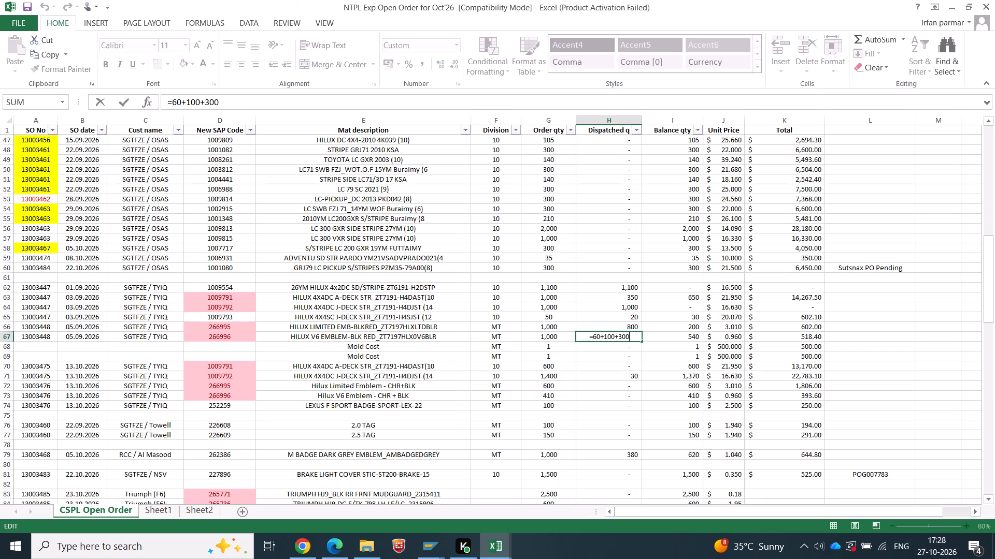
{"action": "type", "text": "+150"}
{"action": "key", "text": "Return"}
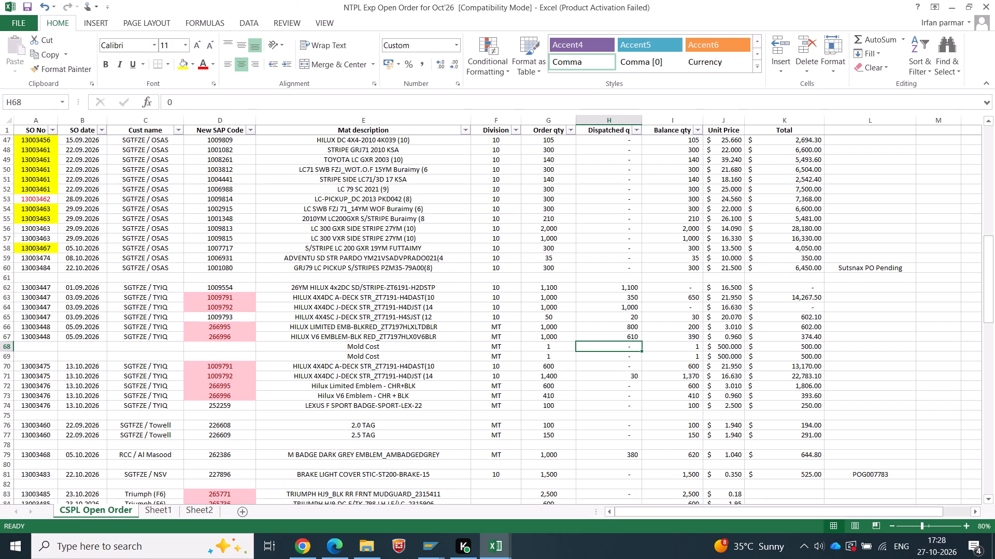
Copy unit prices 3.01 and 0.96 from open order cells J66:J67 into Iraq - Inv rate cells I46:I47 as values and save the invoice.
{"action": "left_click", "coordinate": [731, 330]}
{"action": "key", "text": "ctrl+c"}
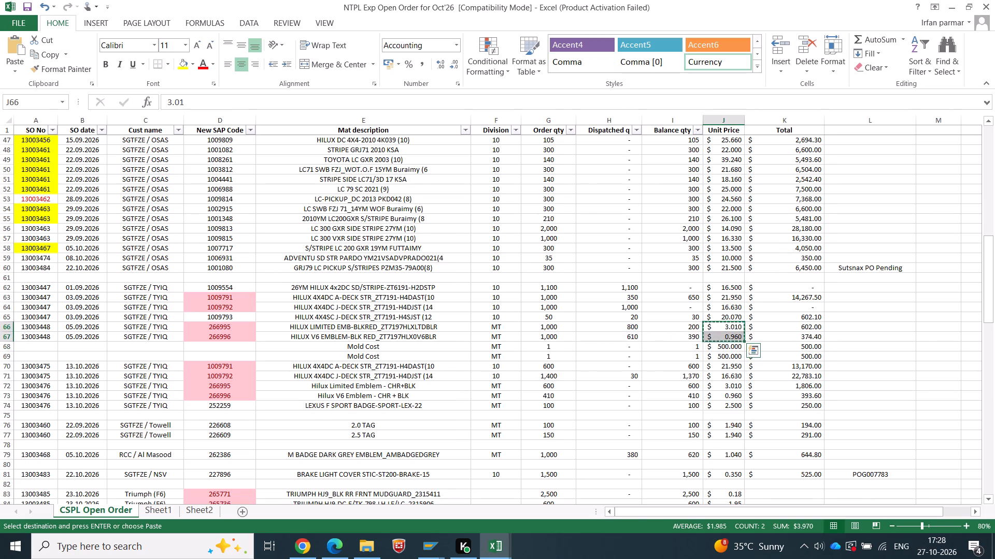
{"action": "key", "text": "alt+Tab"}
{"action": "right_click", "coordinate": [449, 423]}
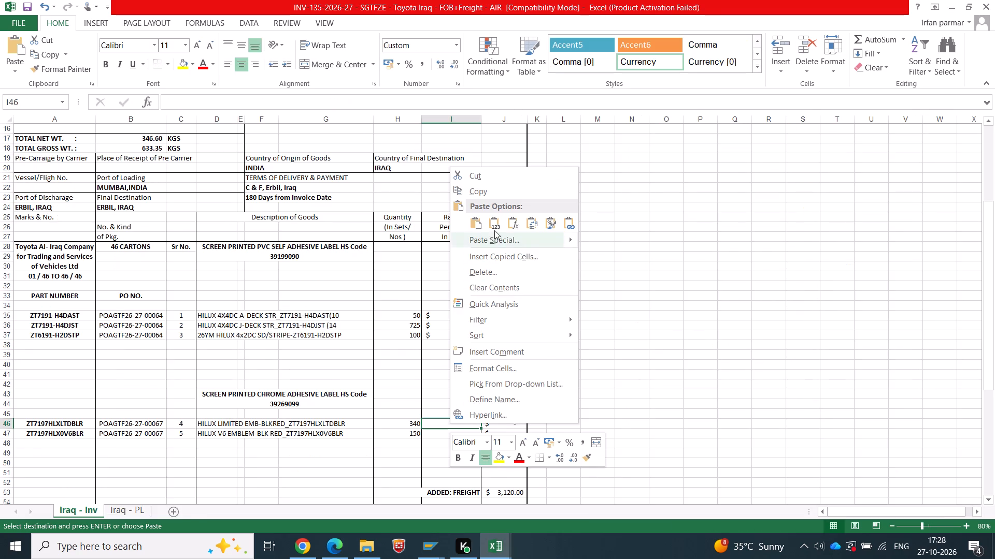
{"action": "left_click", "coordinate": [496, 220]}
{"action": "left_click", "coordinate": [645, 296]}
{"action": "key", "text": "ctrl+s"}
{"action": "left_click", "coordinate": [637, 395]}
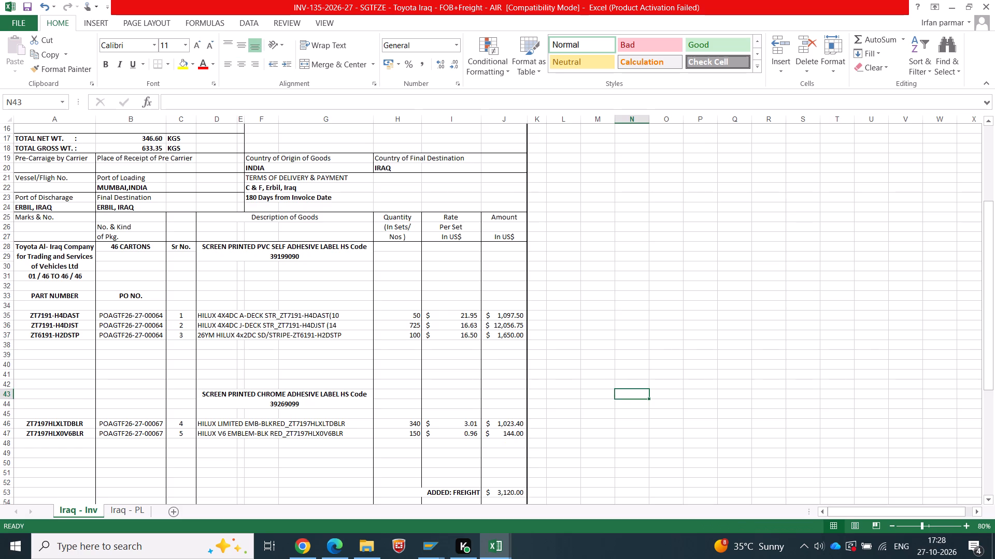
Check the range covered by the invoice's total amount formula in J61 and save the workbook.
{"action": "scroll", "coordinate": [637, 395], "scroll_direction": "down", "scroll_amount": 4}
{"action": "left_click", "coordinate": [506, 455]}
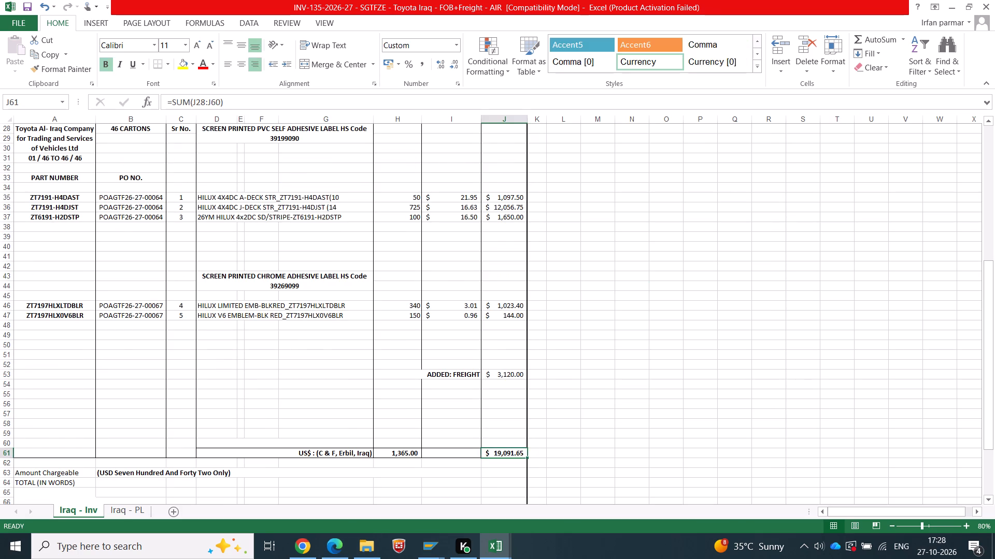
{"action": "key", "text": "F2"}
{"action": "scroll", "coordinate": [613, 424], "scroll_direction": "up", "scroll_amount": 5}
{"action": "scroll", "coordinate": [613, 424], "scroll_direction": "down", "scroll_amount": 5}
{"action": "left_click", "coordinate": [637, 398]}
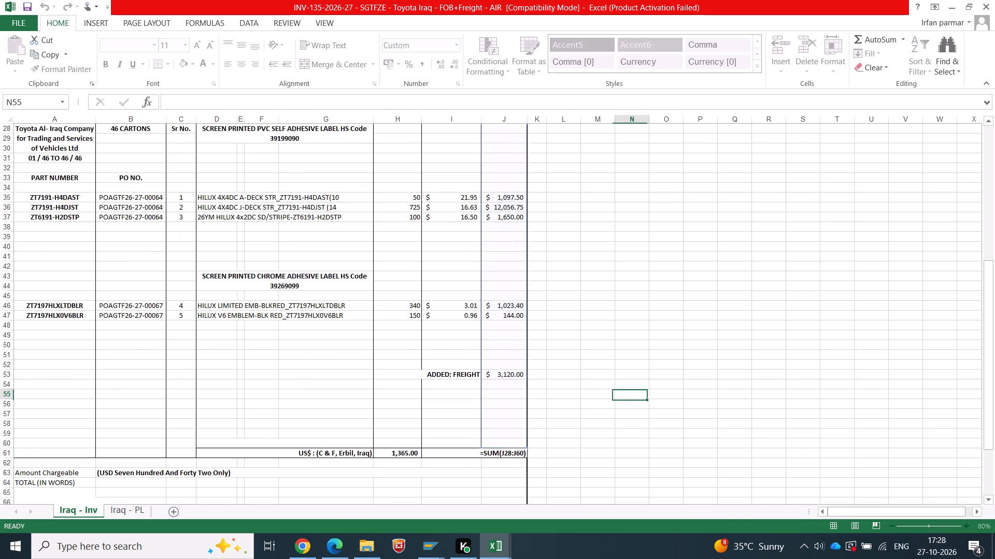
{"action": "key", "text": "ctrl+s"}
Switch to SAP and open sales order 13003475 for change with transaction VA02, using the SO number from open order cell A71, at its item overview.
{"action": "left_click", "coordinate": [443, 544]}
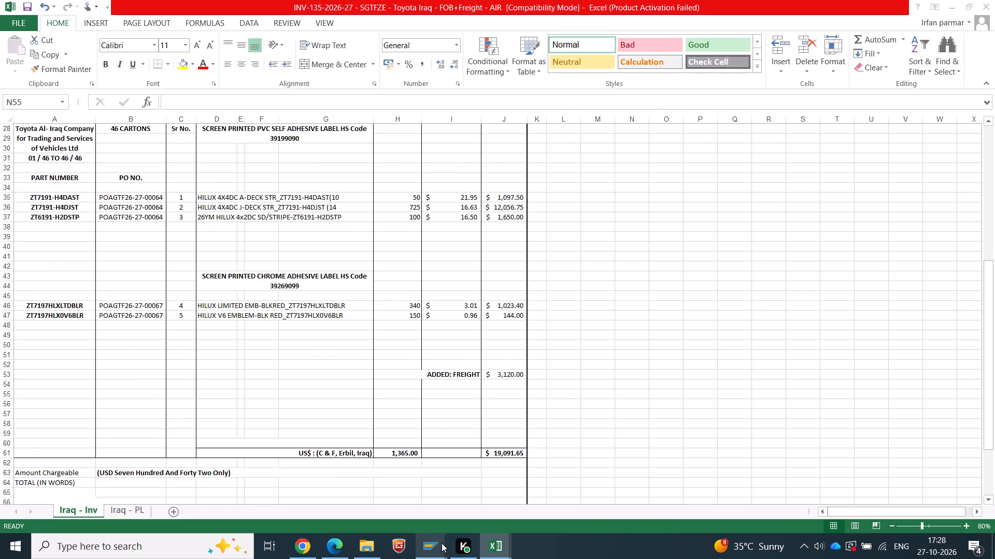
{"action": "left_click", "coordinate": [446, 519]}
{"action": "left_click", "coordinate": [25, 47]}
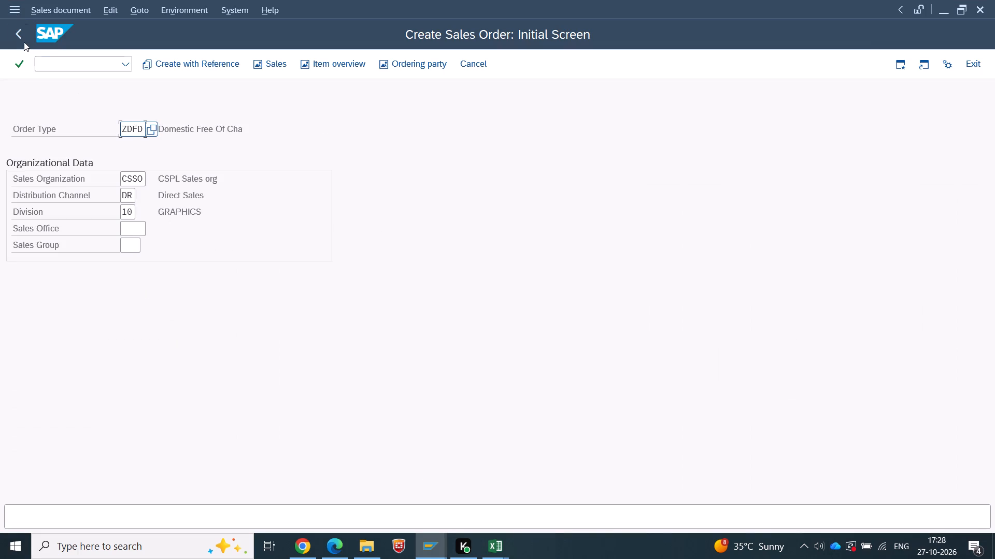
{"action": "left_click", "coordinate": [22, 33]}
{"action": "type", "text": "va02"}
{"action": "key", "text": "Return"}
{"action": "key", "text": "alt+Tab"}
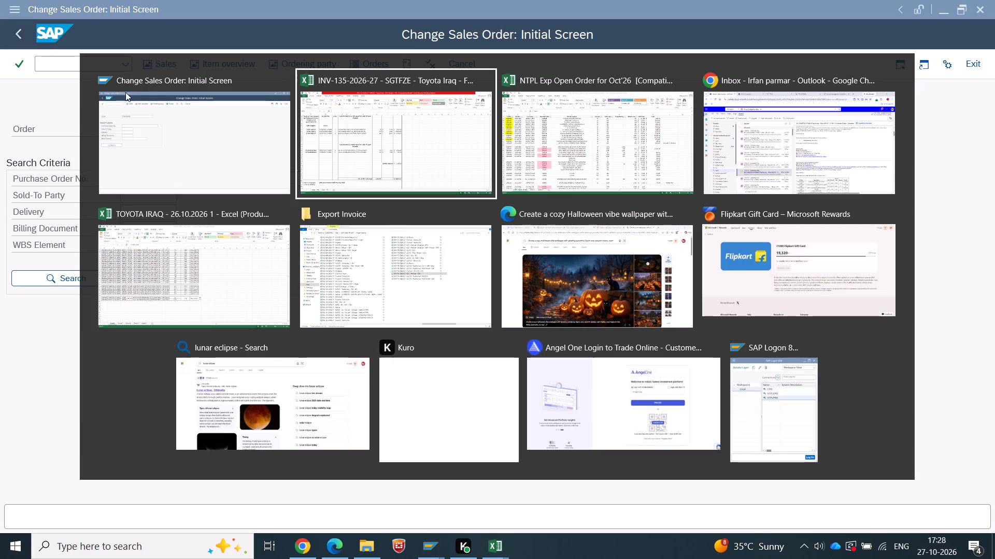
{"action": "key", "text": "alt+Tab"}
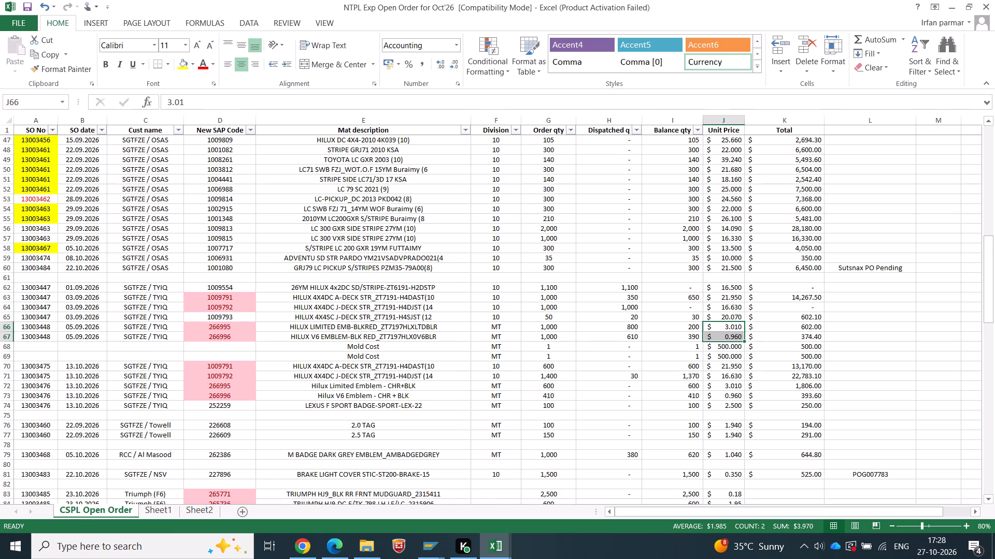
{"action": "left_click_drag", "start_coordinate": [679, 376], "coordinate": [140, 372]}
{"action": "left_click", "coordinate": [15, 380]}
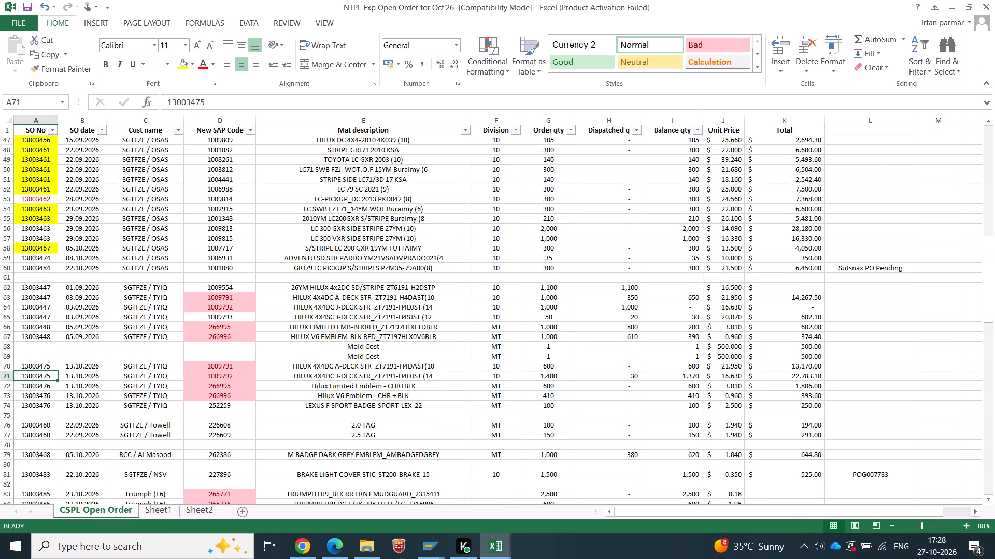
{"action": "key", "text": "ctrl+c"}
{"action": "key", "text": "alt+Tab"}
{"action": "key", "text": "ctrl+v"}
{"action": "key", "text": "Return"}
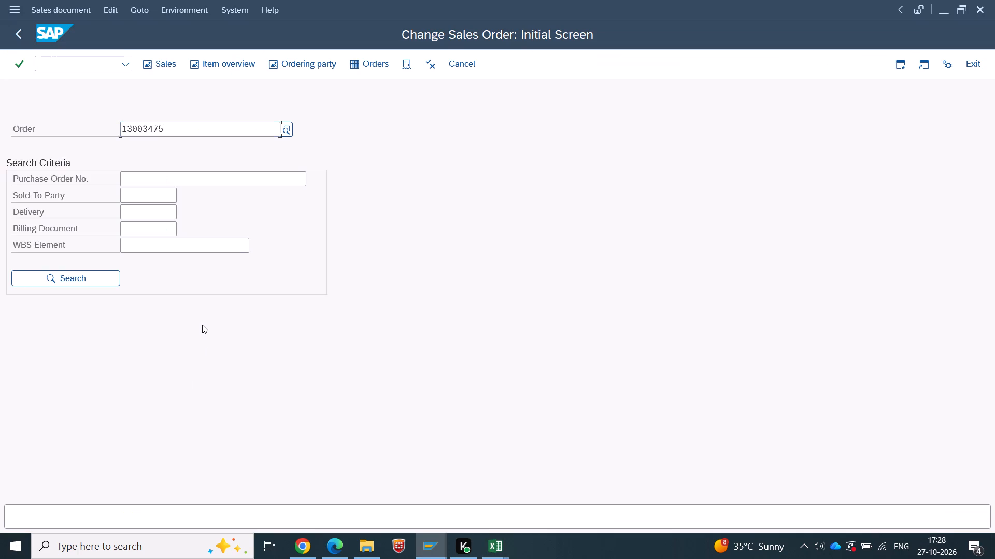
{"action": "left_click", "coordinate": [100, 169]}
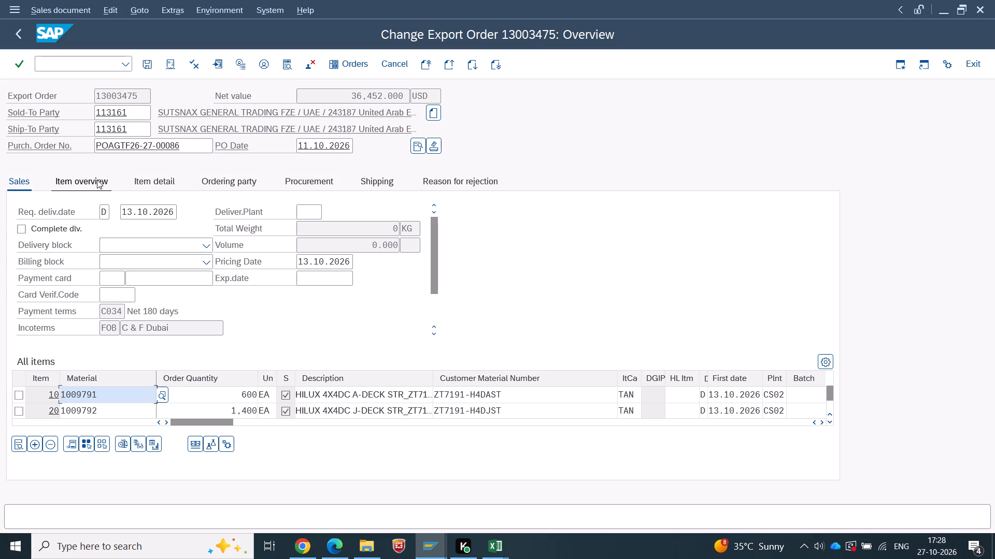
{"action": "left_click", "coordinate": [97, 180]}
Set the order quantity of item 20, material 1009792, to 1370, choose one-time delivery in availability control, and save the export order.
{"action": "key", "text": "alt+Tab"}
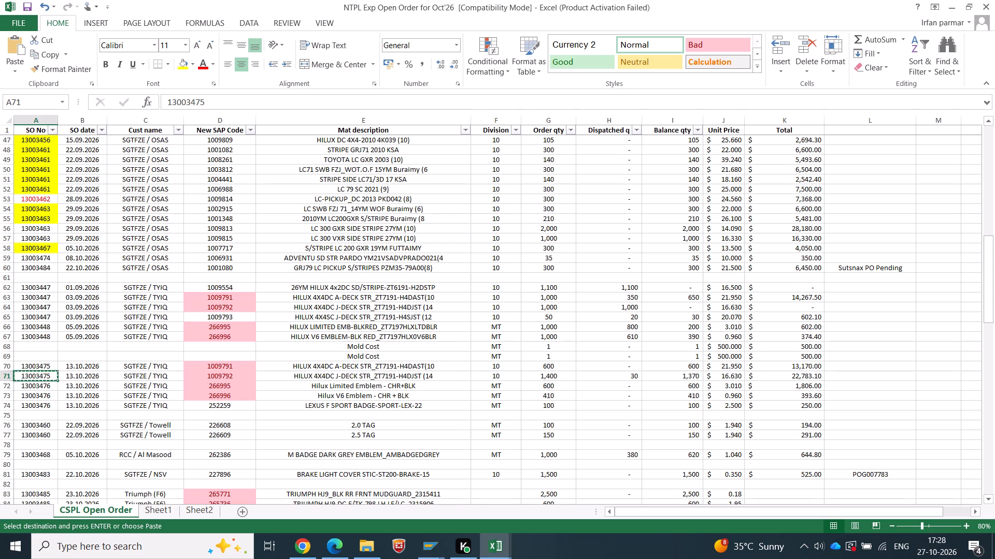
{"action": "key", "text": "Right"}
{"action": "key", "text": "alt+Tab"}
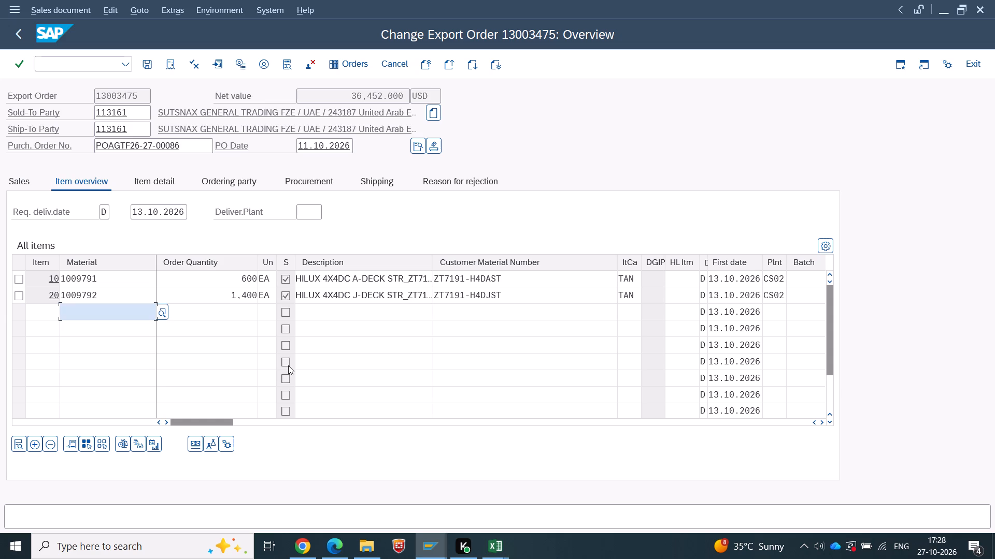
{"action": "left_click_drag", "start_coordinate": [195, 289], "coordinate": [440, 345]}
{"action": "type", "text": "1370"}
{"action": "key", "text": "Return"}
{"action": "key", "text": "Return"}
{"action": "key", "text": "Return"}
{"action": "key", "text": "Return"}
{"action": "key", "text": "Return"}
{"action": "key", "text": "Return"}
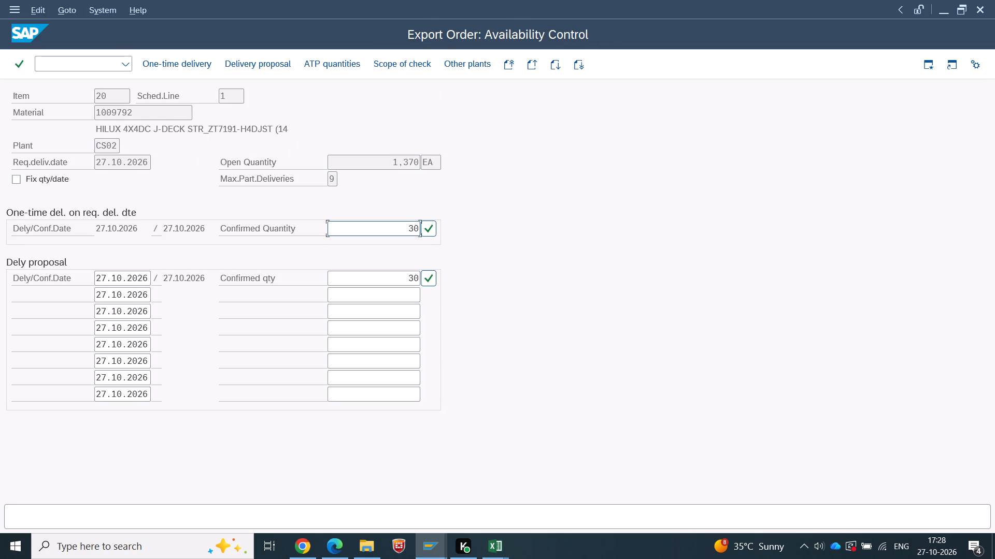
{"action": "left_click", "coordinate": [163, 64]}
{"action": "key", "text": "Return"}
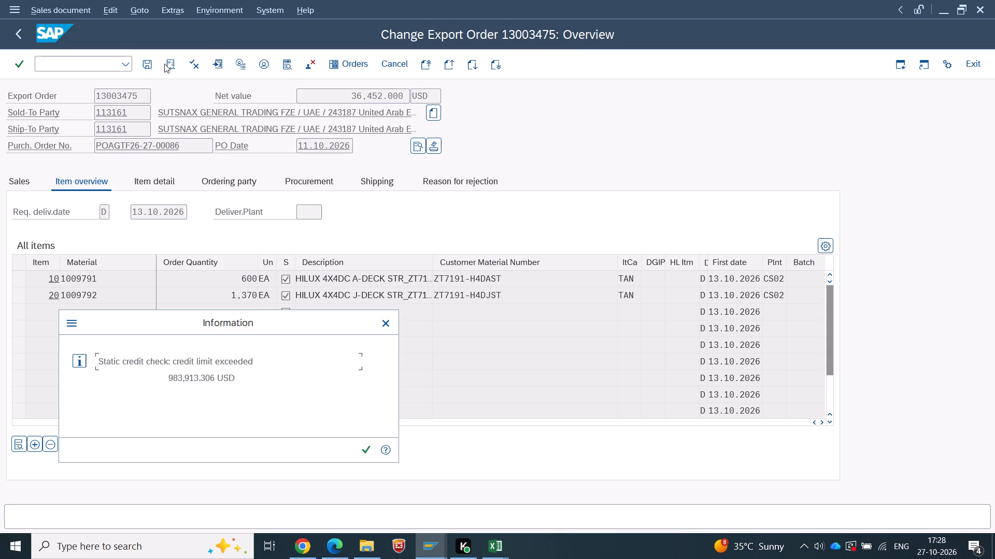
{"action": "left_click", "coordinate": [148, 63]}
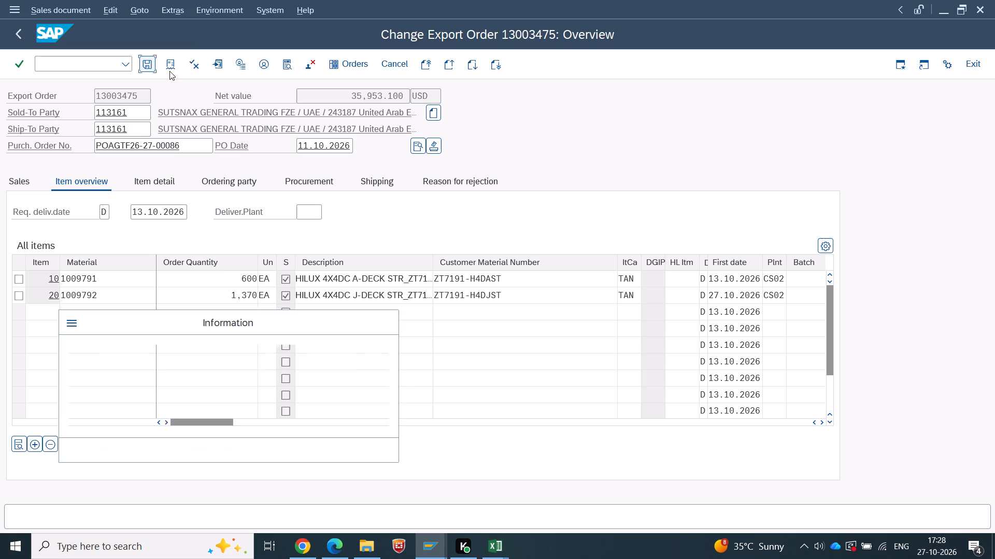
{"action": "left_click", "coordinate": [361, 452]}
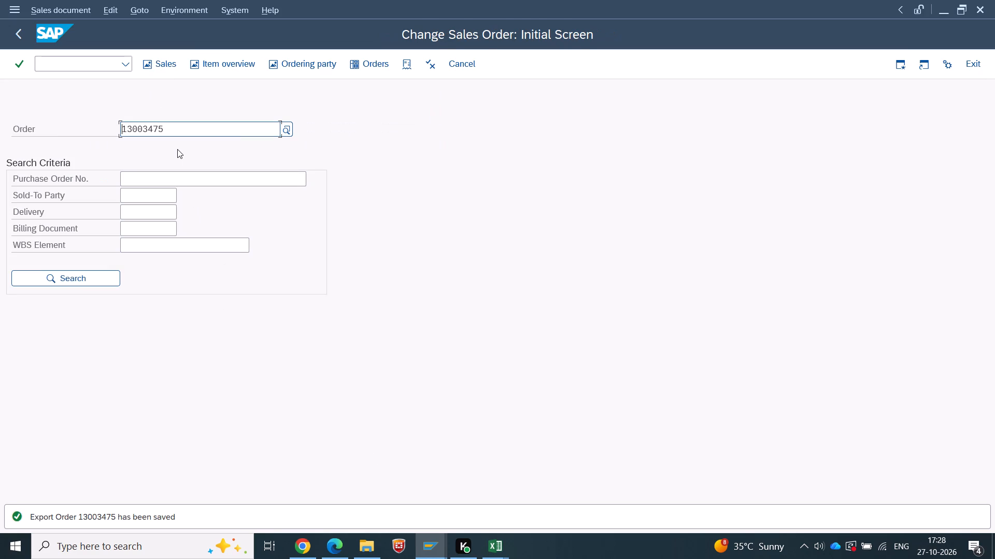
Reopen export order 13003475 in SAP and switch back to the Toyota Iraq invoice workbook.
{"action": "key", "text": "Return"}
{"action": "key", "text": "alt+Tab"}
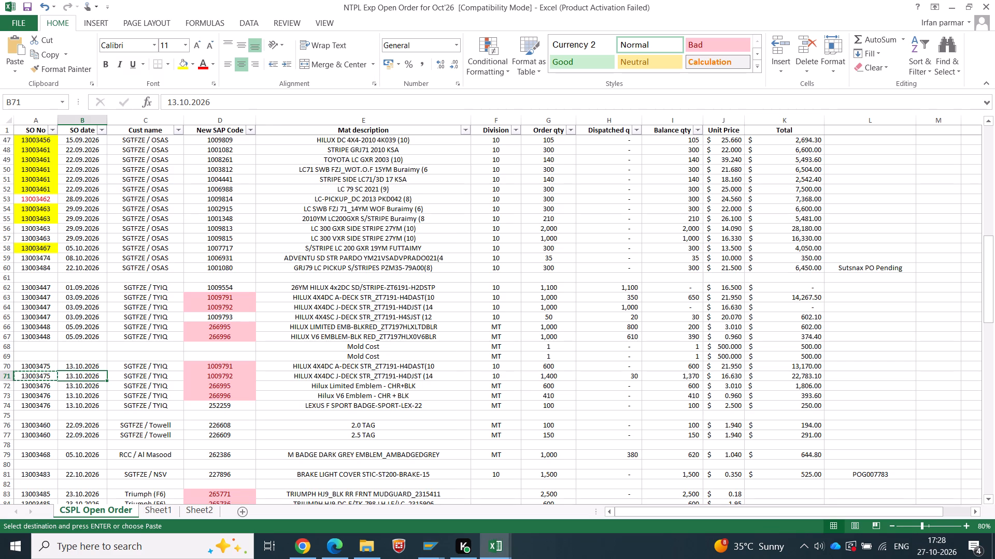
{"action": "key", "text": "alt+Tab"}
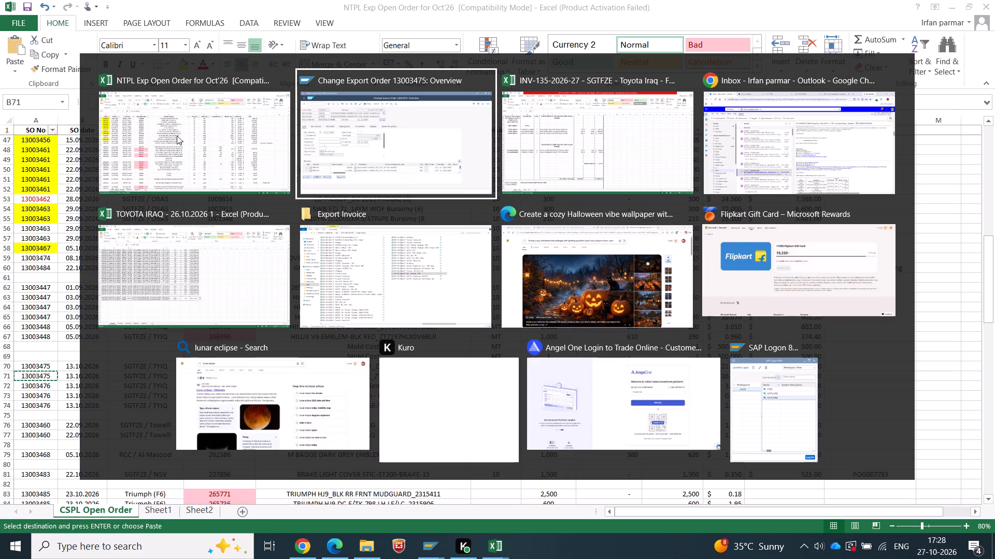
{"action": "key", "text": "alt+Tab"}
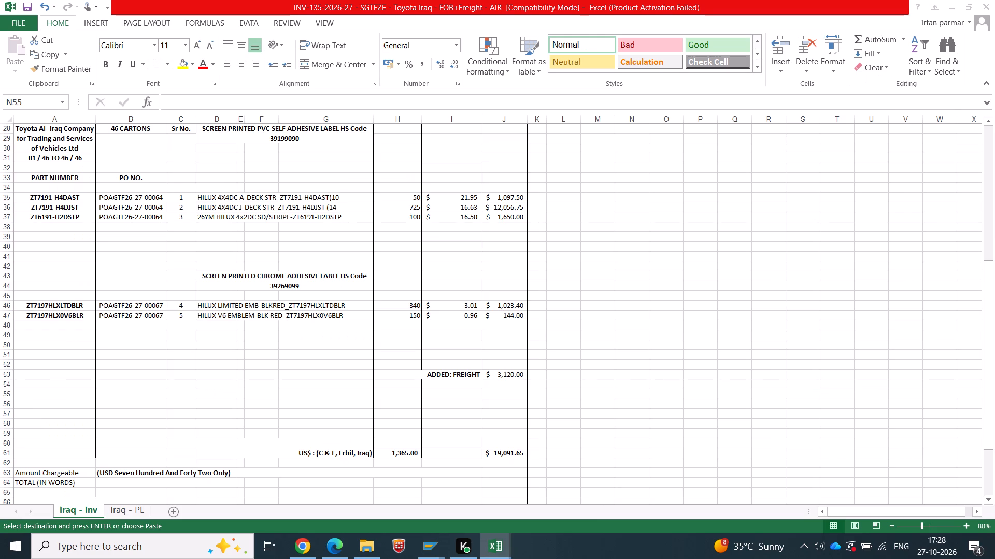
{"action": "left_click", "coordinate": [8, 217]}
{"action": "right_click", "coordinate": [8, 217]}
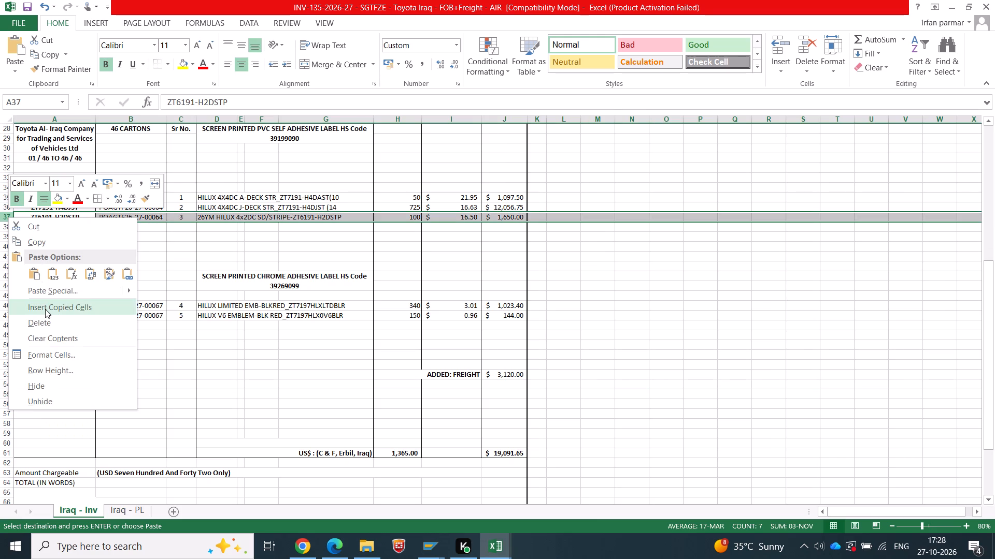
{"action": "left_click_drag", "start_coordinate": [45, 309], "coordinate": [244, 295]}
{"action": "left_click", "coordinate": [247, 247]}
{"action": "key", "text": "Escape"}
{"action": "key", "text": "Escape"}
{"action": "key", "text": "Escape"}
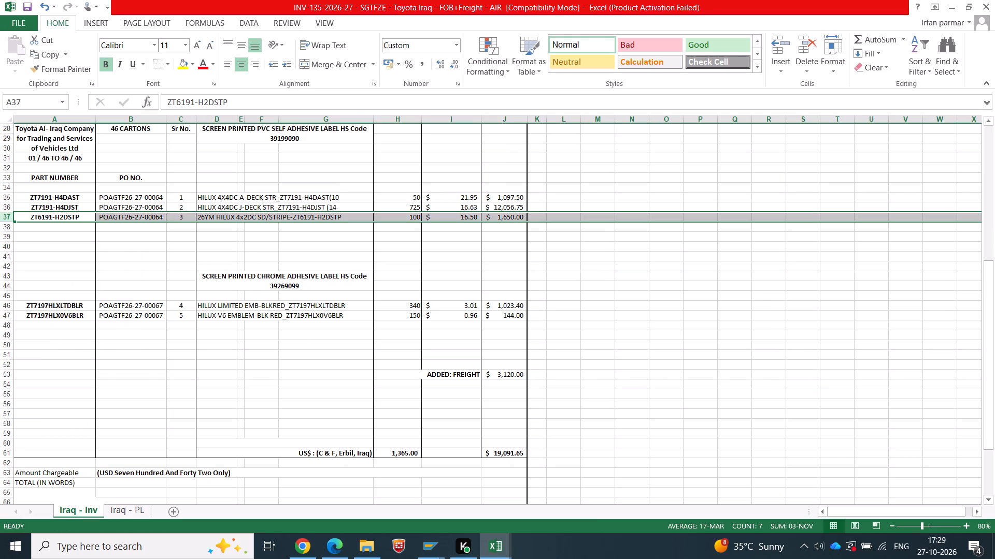
Insert a row above the ZT6191-H2DSTP line at row 37 and fill it with the ZT7191-H4DJST line from row 36.
{"action": "left_click", "coordinate": [5, 216]}
{"action": "right_click", "coordinate": [5, 216]}
{"action": "left_click", "coordinate": [27, 300]}
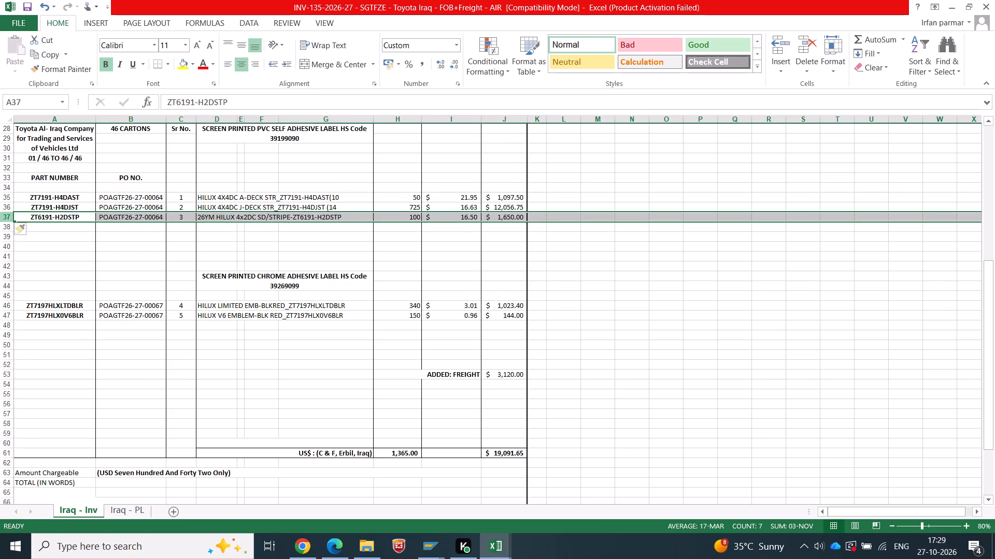
{"action": "left_click_drag", "start_coordinate": [56, 216], "coordinate": [509, 217]}
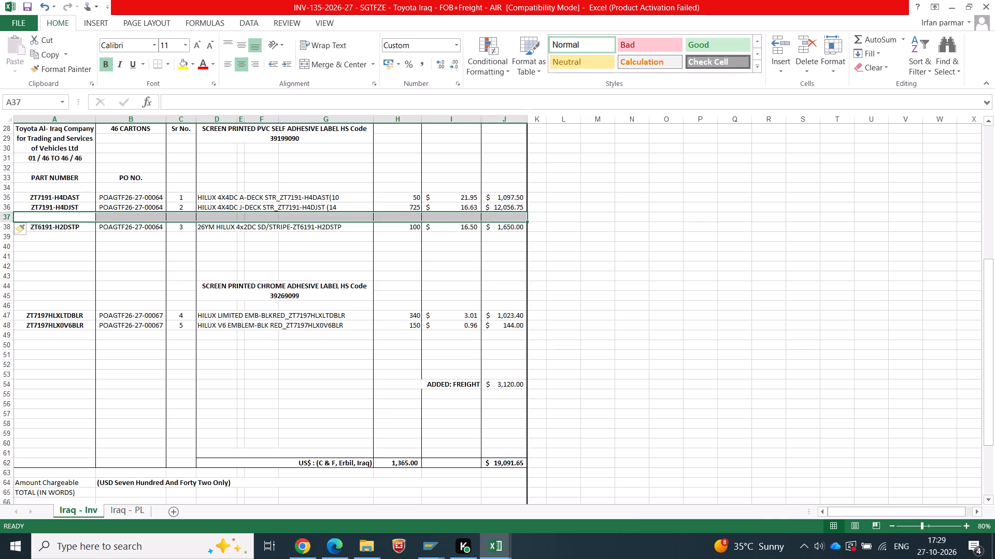
{"action": "key", "text": "ctrl+d"}
Split the ZT7191-H4DJST quantity into 695 in H36 and 30 in H37, and check the two cells' sum.
{"action": "left_click", "coordinate": [408, 206]}
{"action": "type", "text": "695"}
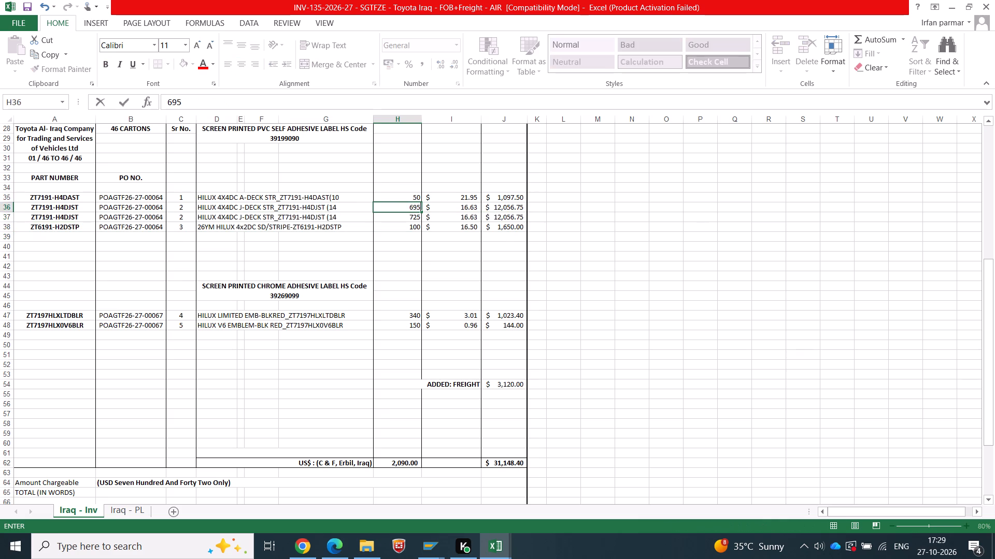
{"action": "key", "text": "Return"}
{"action": "type", "text": "30"}
{"action": "key", "text": "Return"}
{"action": "key", "text": "Up"}
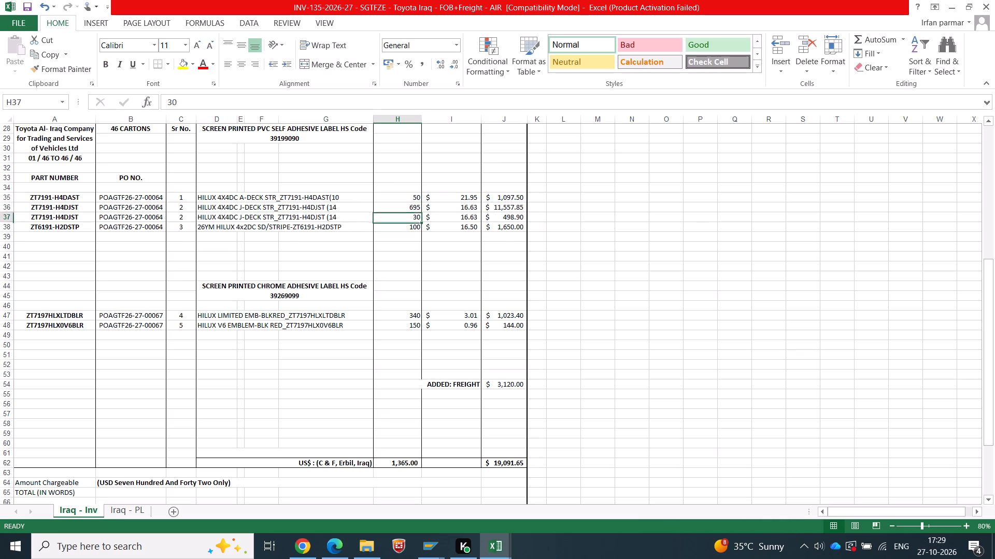
{"action": "key", "text": "shift+Up"}
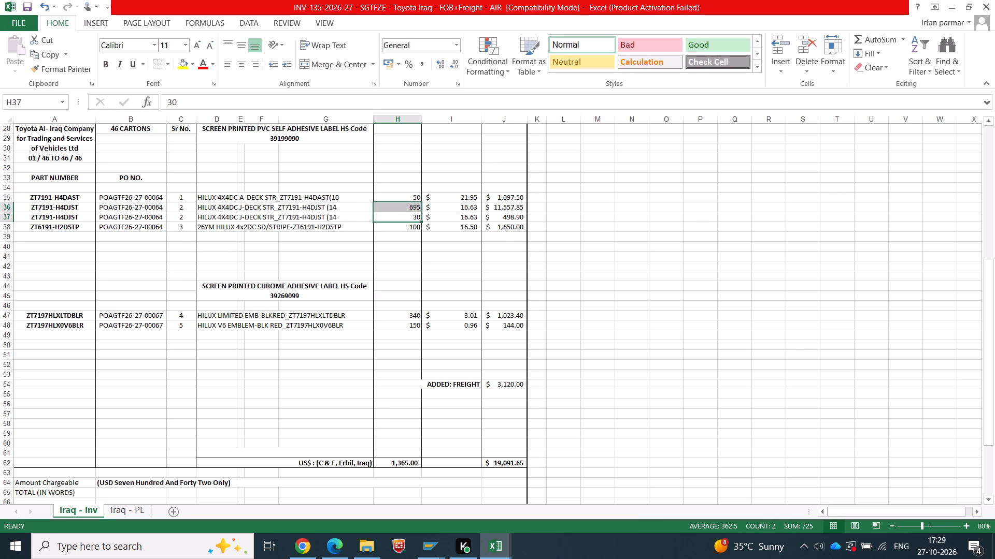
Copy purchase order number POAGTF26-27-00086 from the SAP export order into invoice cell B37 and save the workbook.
{"action": "key", "text": "Down"}
{"action": "key", "text": "Left"}
{"action": "key", "text": "Up"}
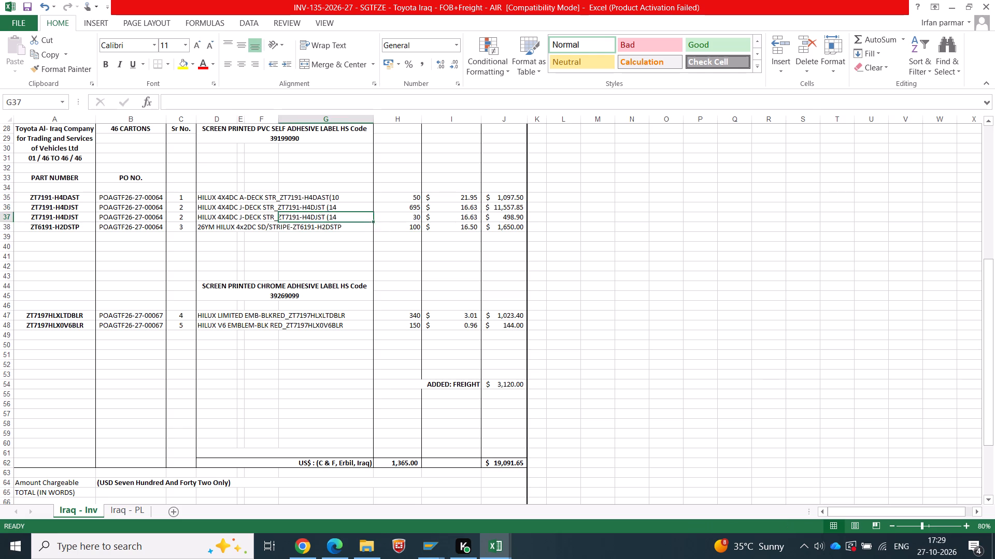
{"action": "key", "text": "Left"}
{"action": "key", "text": "Left"}
{"action": "key", "text": "Left"}
{"action": "key", "text": "Left"}
{"action": "key", "text": "Left"}
{"action": "key", "text": "alt+Tab"}
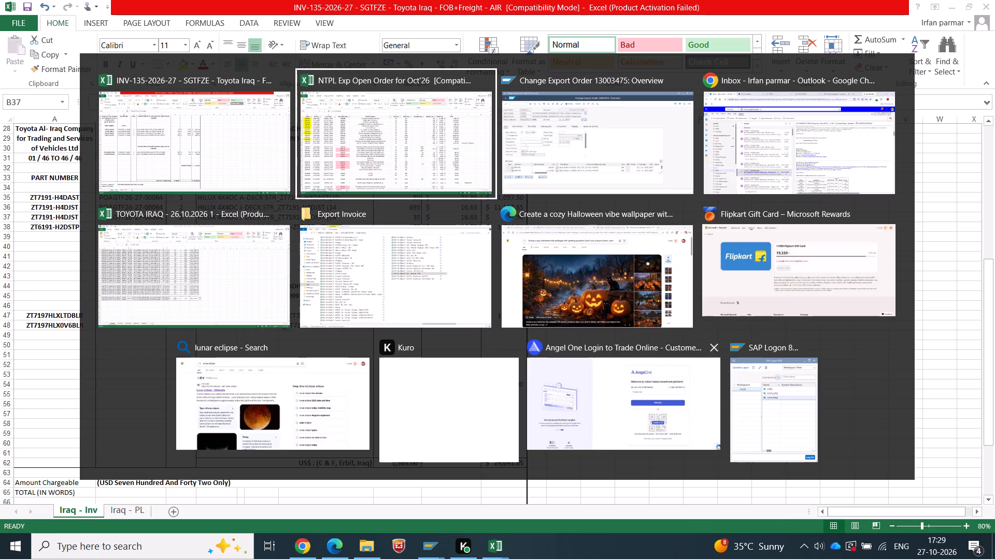
{"action": "key", "text": "alt+Tab"}
{"action": "left_click_drag", "start_coordinate": [197, 145], "coordinate": [0, 126]}
{"action": "key", "text": "ctrl+c"}
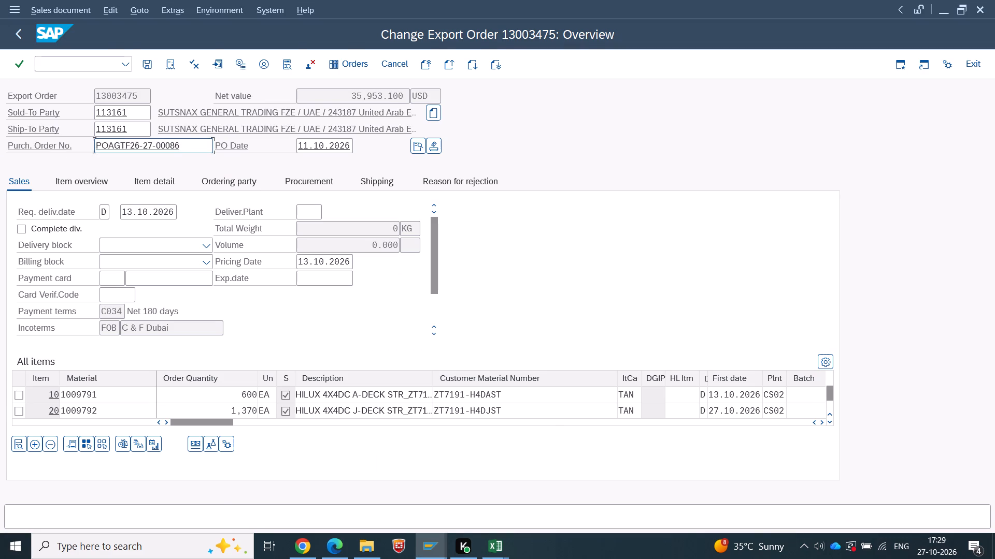
{"action": "key", "text": "alt+Tab"}
{"action": "key", "text": "ctrl+v"}
{"action": "key", "text": "ctrl+s"}
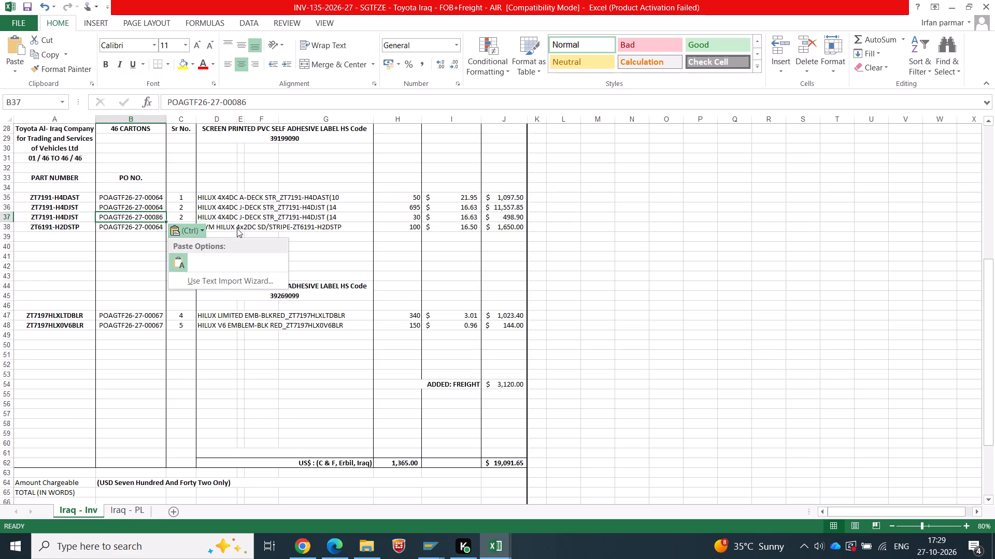
Save the Toyota Iraq invoice workbook with the new PO number in place.
{"action": "left_click", "coordinate": [289, 213]}
{"action": "key", "text": "ctrl+s"}
{"action": "left_click", "coordinate": [326, 262]}
Switch to SAP and save export order 13003475 to leave it.
{"action": "key", "text": "alt+Tab"}
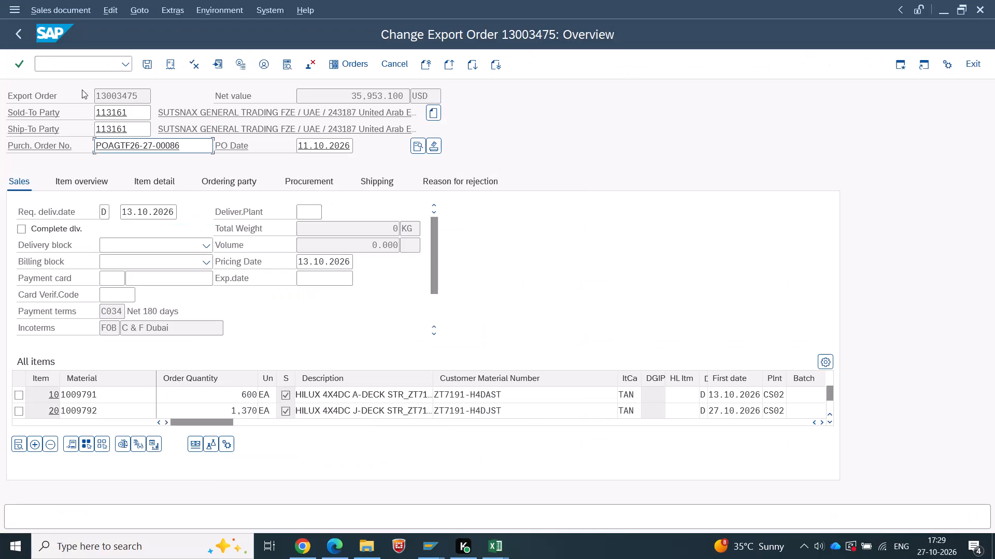
{"action": "left_click", "coordinate": [152, 64]}
Switch to the open order workbook and review the SGTFZE / TYIQ lines of orders 13003475 and 13003447, including their balance quantities.
{"action": "key", "text": "alt+Tab"}
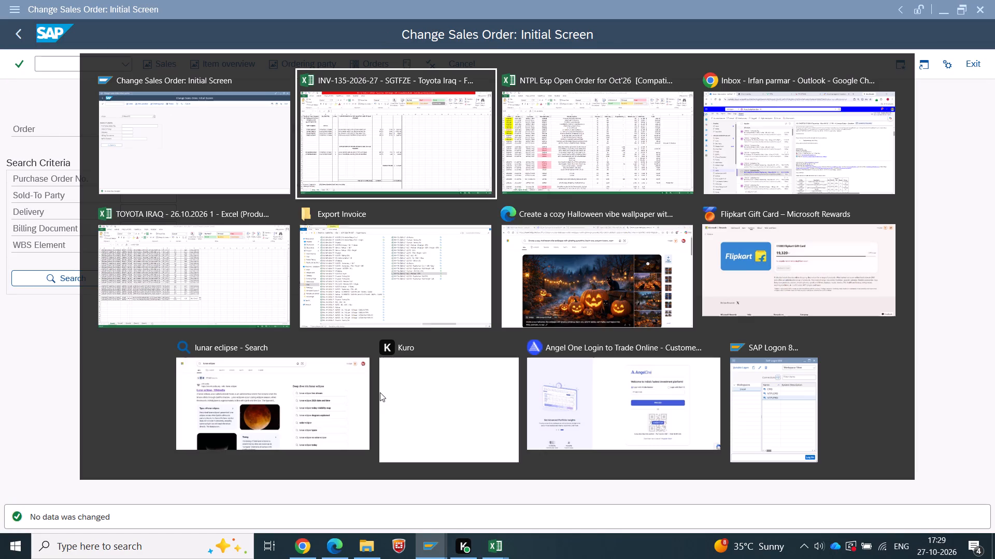
{"action": "key", "text": "alt+Tab"}
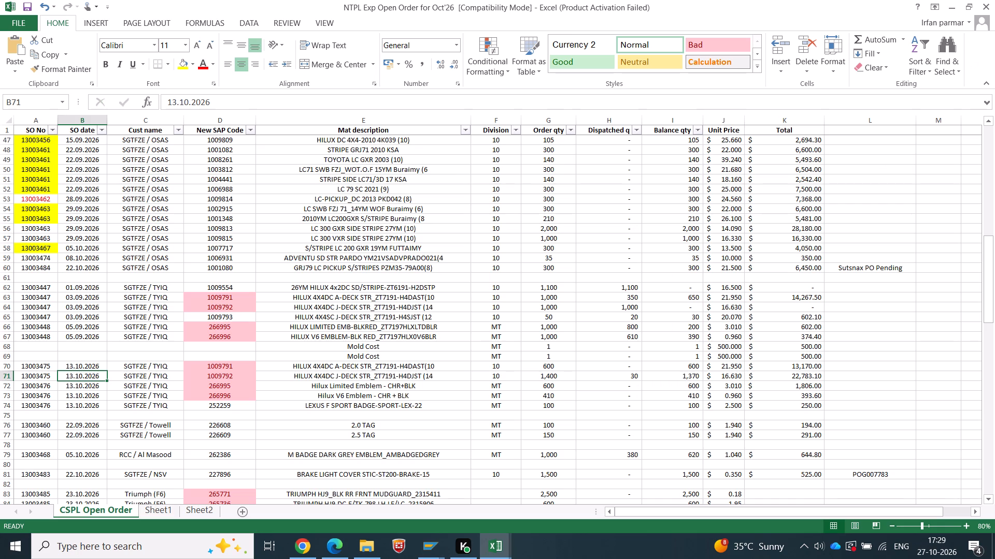
{"action": "key", "text": "Right"}
{"action": "key", "text": "Right"}
{"action": "key", "text": "Right"}
{"action": "key", "text": "Right"}
{"action": "key", "text": "Right"}
{"action": "key", "text": "Right"}
{"action": "key", "text": "Right"}
{"action": "key", "text": "Right"}
{"action": "key", "text": "Right"}
{"action": "key", "text": "Right"}
{"action": "key", "text": "Right"}
{"action": "key", "text": "Left"}
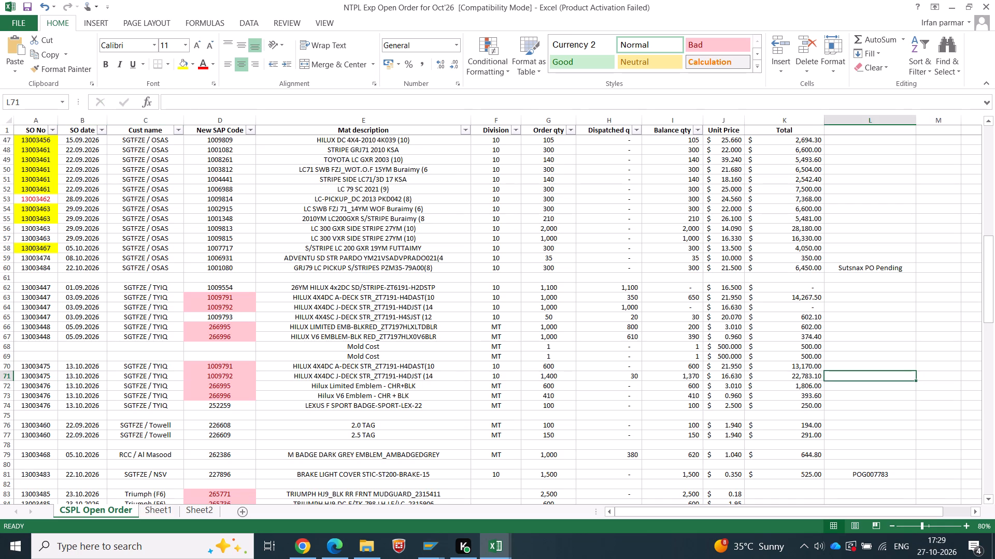
{"action": "key", "text": "Left"}
{"action": "key", "text": "Left"}
{"action": "key", "text": "Left"}
{"action": "key", "text": "Up"}
{"action": "key", "text": "Up"}
{"action": "key", "text": "Up"}
{"action": "key", "text": "Up"}
{"action": "key", "text": "Up"}
{"action": "key", "text": "Up"}
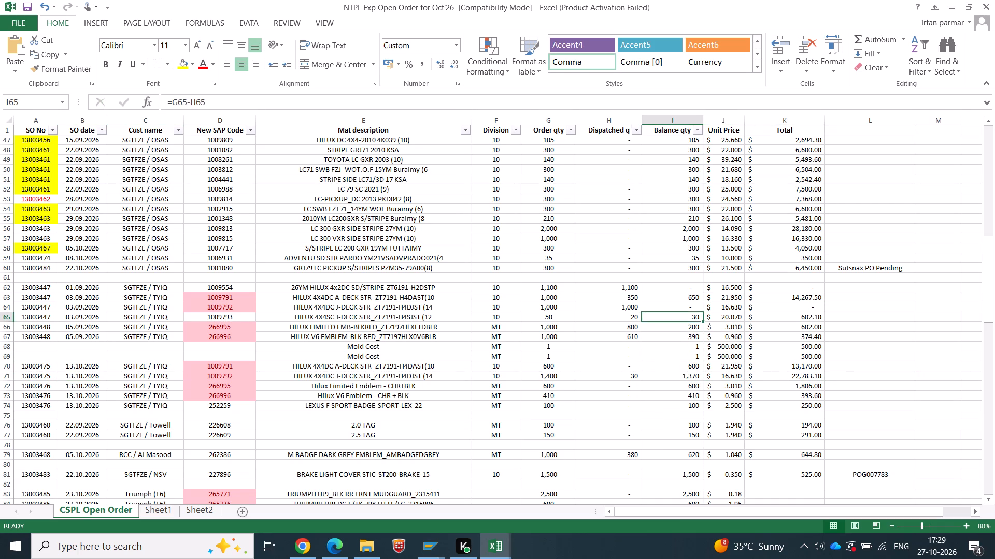
Copy sales order number 13003447 from cell A64 and open that export order's item overview in SAP.
{"action": "key", "text": "Left"}
{"action": "key", "text": "Up"}
{"action": "key", "text": "Left"}
{"action": "key", "text": "Left"}
{"action": "key", "text": "Left"}
{"action": "key", "text": "Left"}
{"action": "key", "text": "Left"}
{"action": "key", "text": "Right"}
{"action": "key", "text": "Left"}
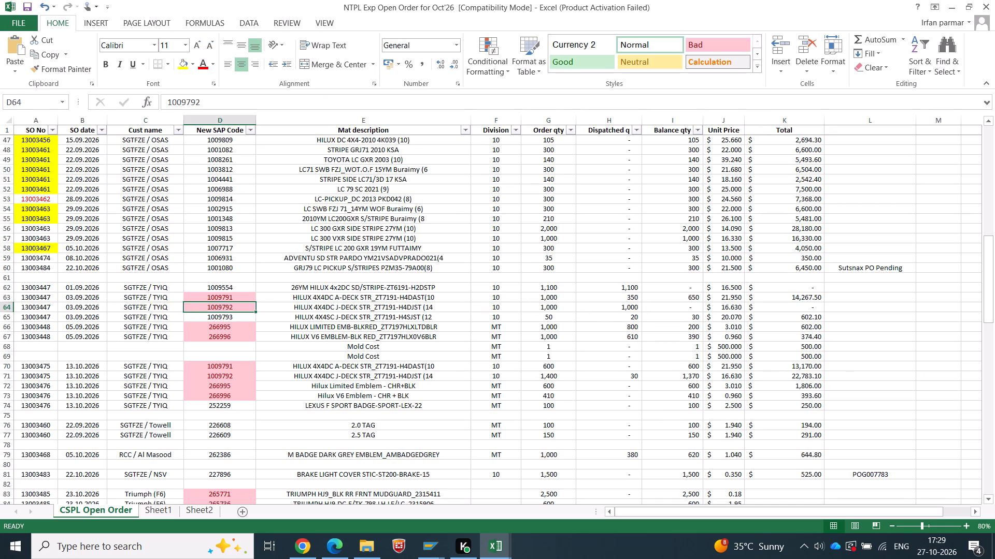
{"action": "key", "text": "Left"}
{"action": "key", "text": "Left"}
{"action": "key", "text": "ctrl+c"}
{"action": "key", "text": "alt+Tab"}
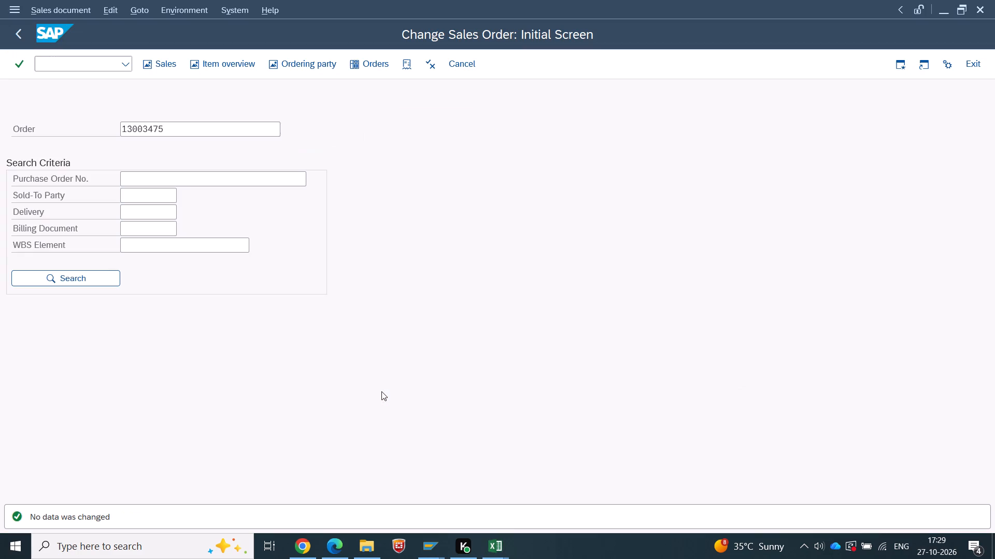
{"action": "key", "text": "ctrl+v"}
{"action": "key", "text": "Return"}
{"action": "key", "text": "Return"}
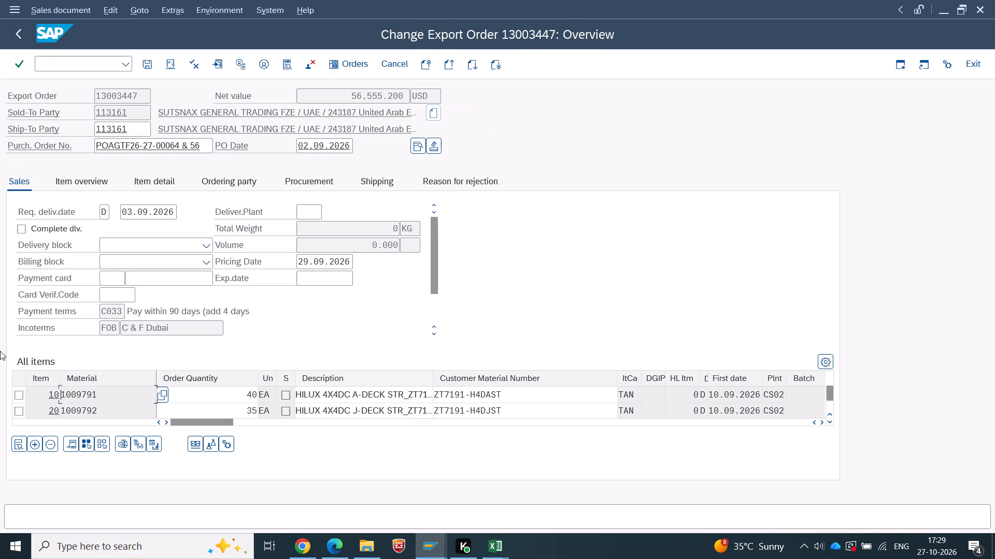
{"action": "left_click", "coordinate": [90, 182]}
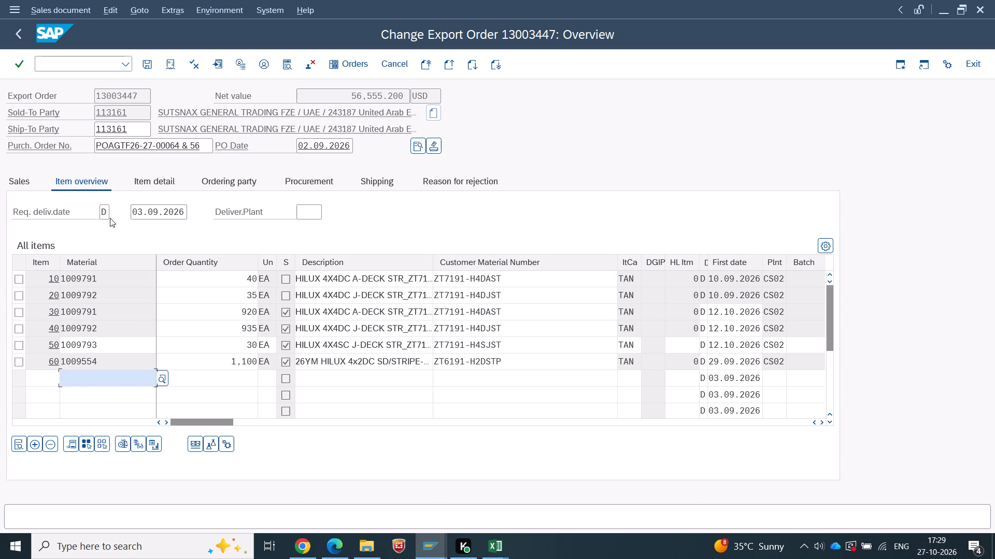
Copy order number 13003447 again and run the zsostatus Sales Order Status report for it in a new SAP session.
{"action": "key", "text": "alt+Tab"}
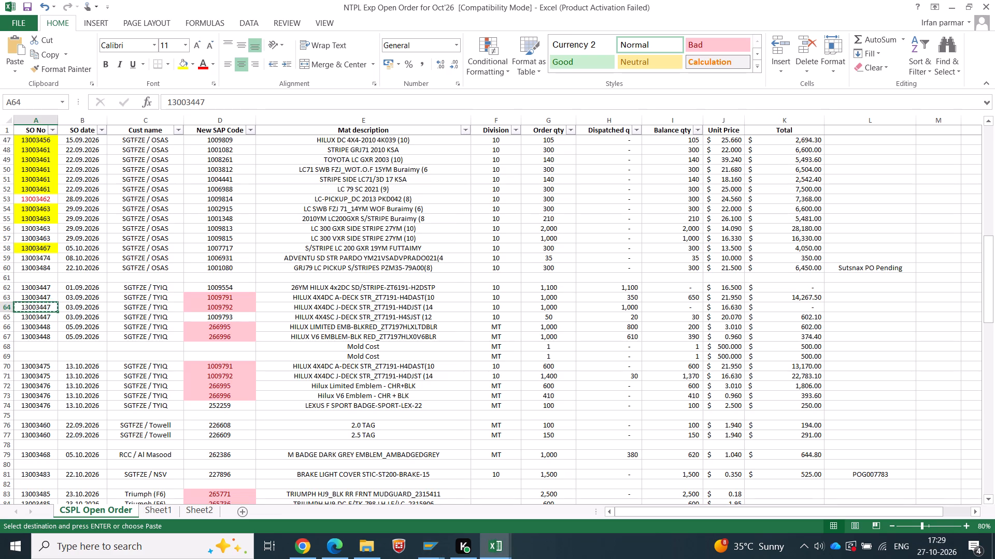
{"action": "key", "text": "alt+Tab"}
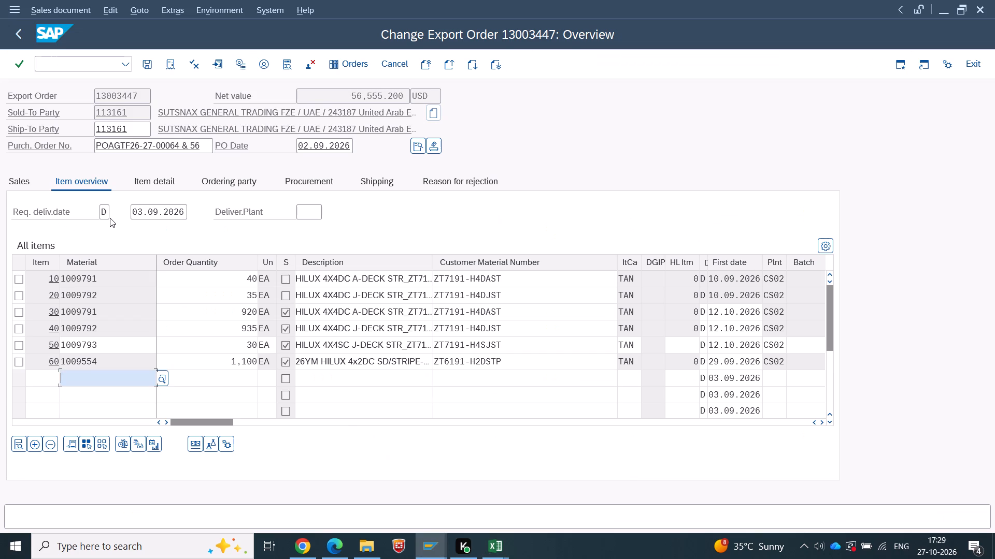
{"action": "key", "text": "alt+Tab"}
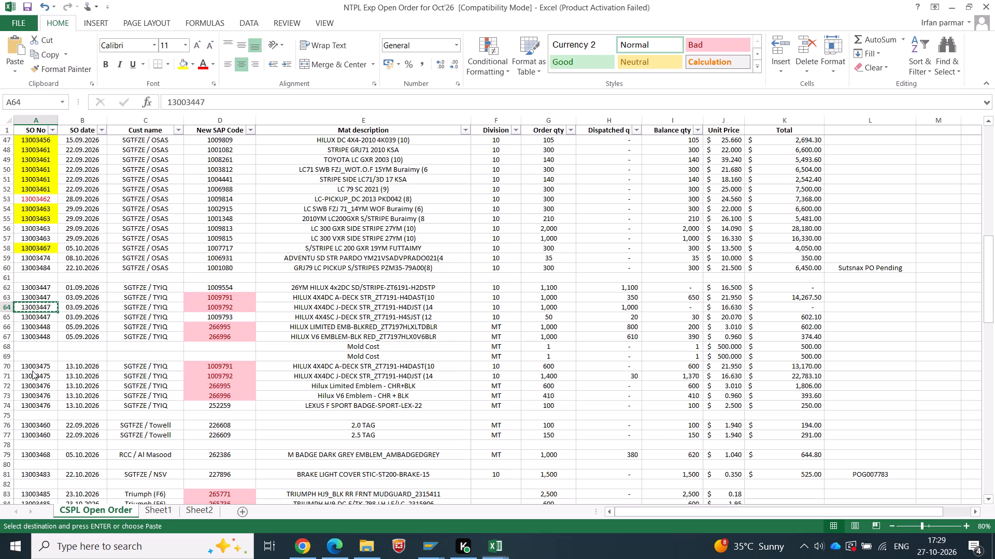
{"action": "key", "text": "ctrl+c"}
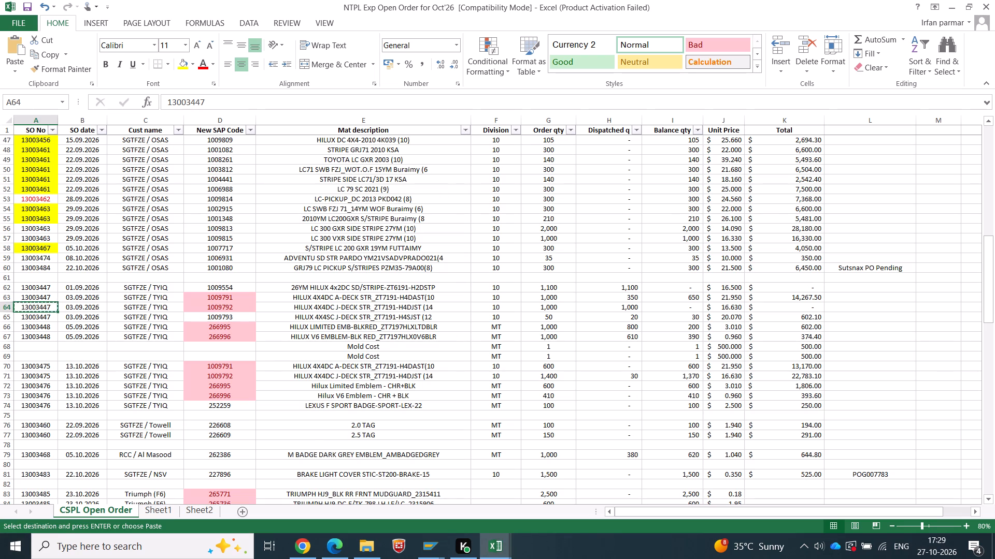
{"action": "key", "text": "alt+Tab"}
{"action": "left_click", "coordinate": [896, 62]}
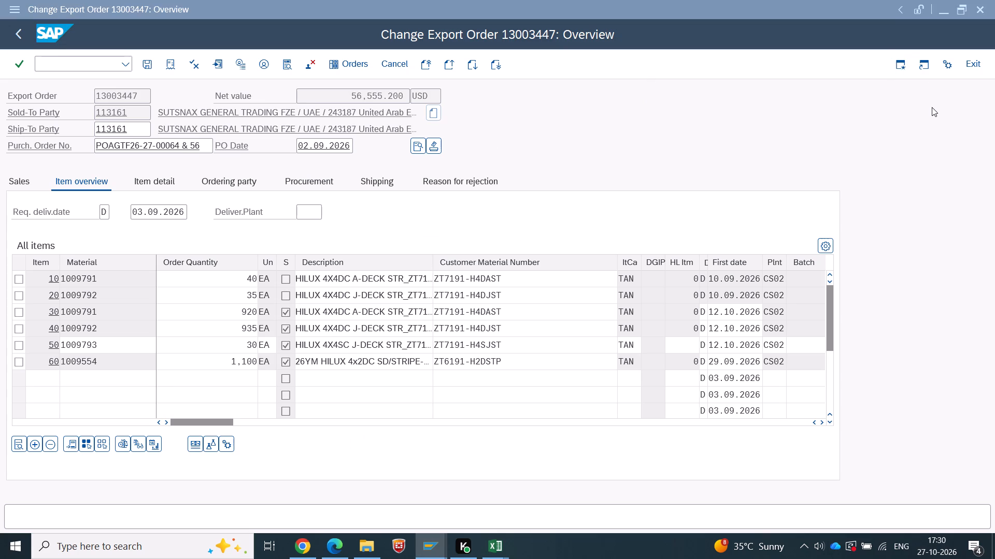
{"action": "type", "text": "zsostatus"}
{"action": "key", "text": "Return"}
{"action": "key", "text": "Down"}
{"action": "key", "text": "Down"}
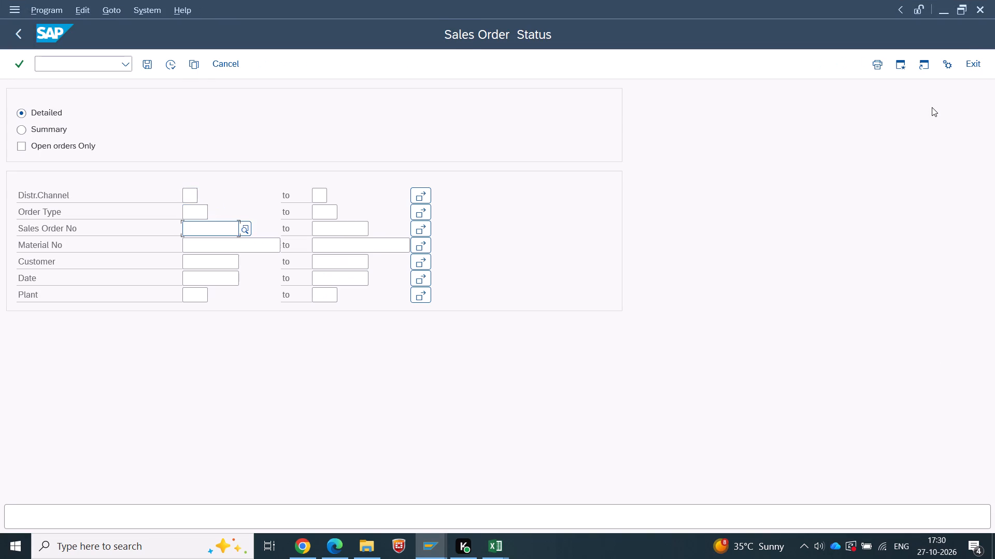
{"action": "key", "text": "ctrl+v"}
{"action": "left_click", "coordinate": [168, 60]}
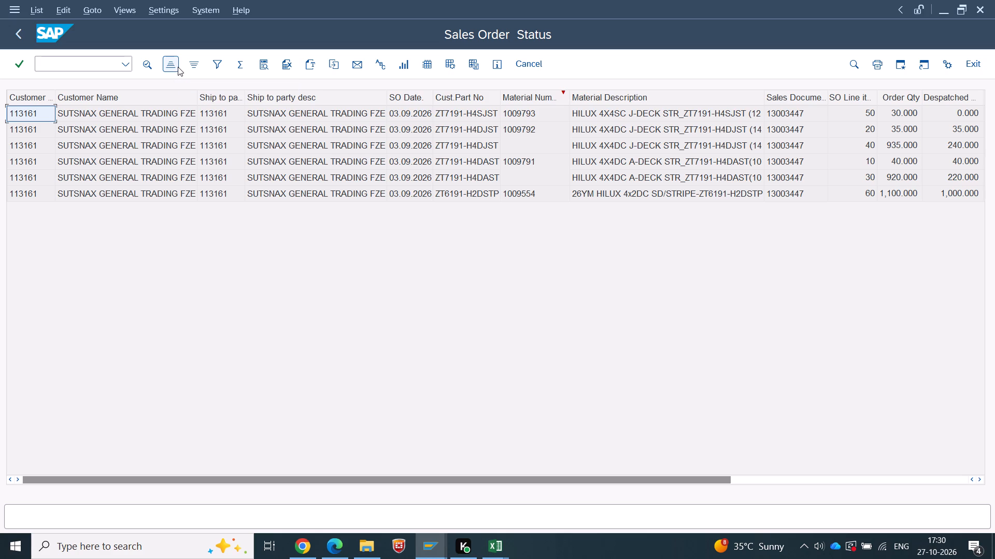
Compare the report's despatched and balance quantities for ZT7191-H4DJST with the items of export order 13003447.
{"action": "scroll", "coordinate": [506, 207], "scroll_direction": "down", "scroll_amount": 1}
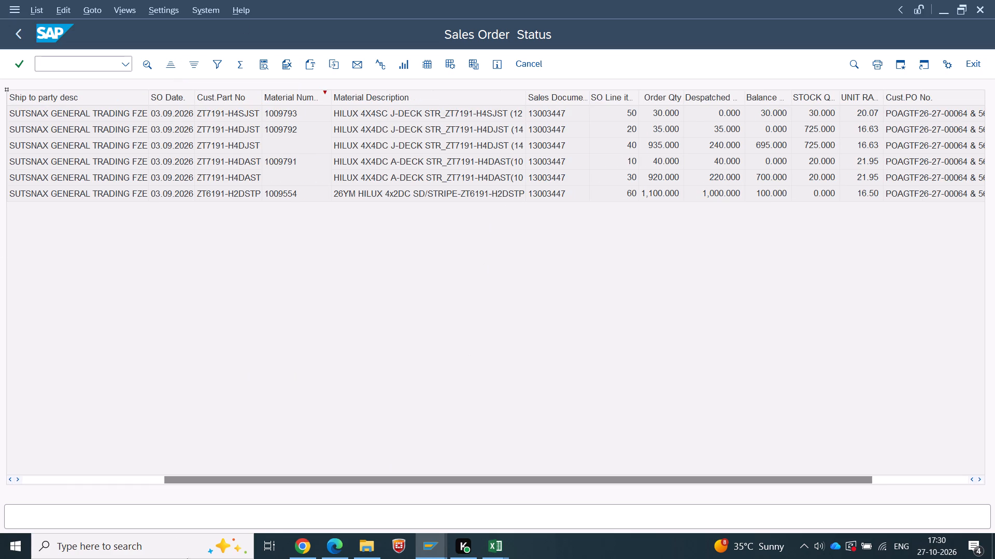
{"action": "left_click", "coordinate": [772, 115]}
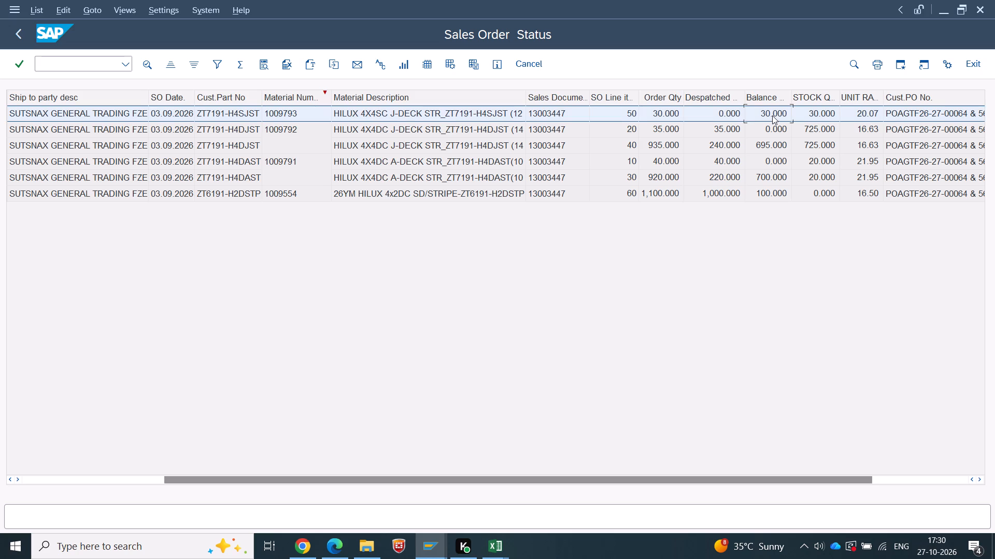
{"action": "key", "text": "alt+Tab"}
{"action": "key", "text": "alt+Tab"}
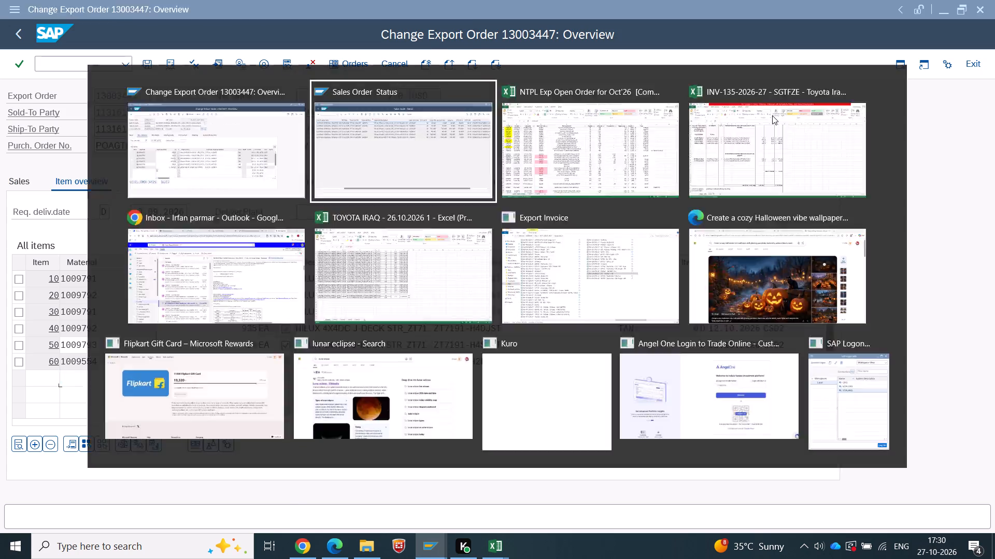
{"action": "left_click", "coordinate": [773, 150]}
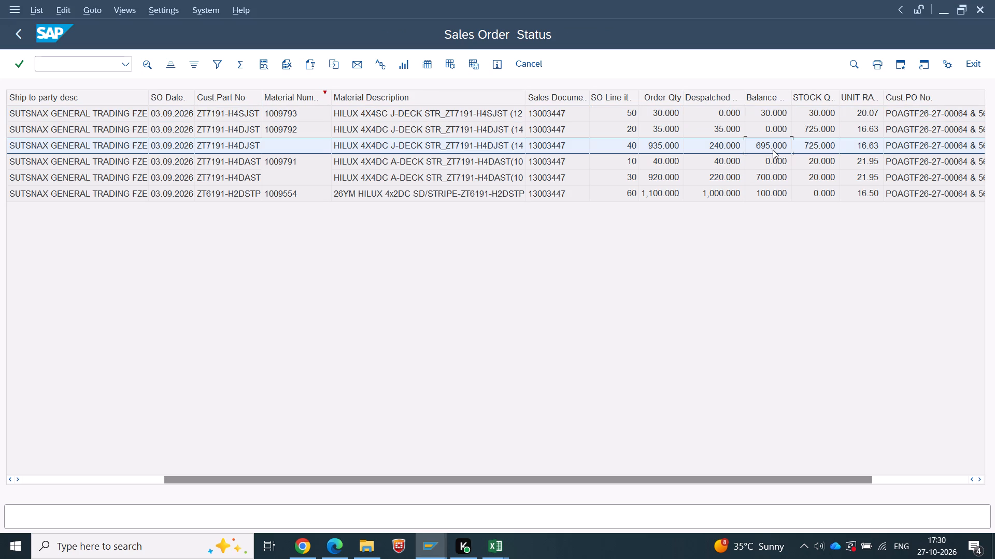
{"action": "key", "text": "alt+Tab"}
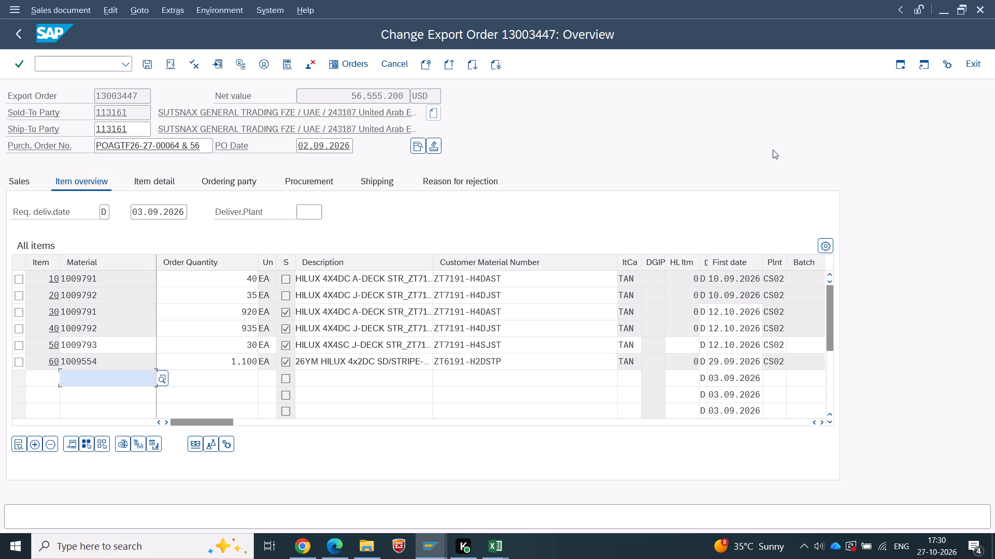
{"action": "key", "text": "alt+Tab"}
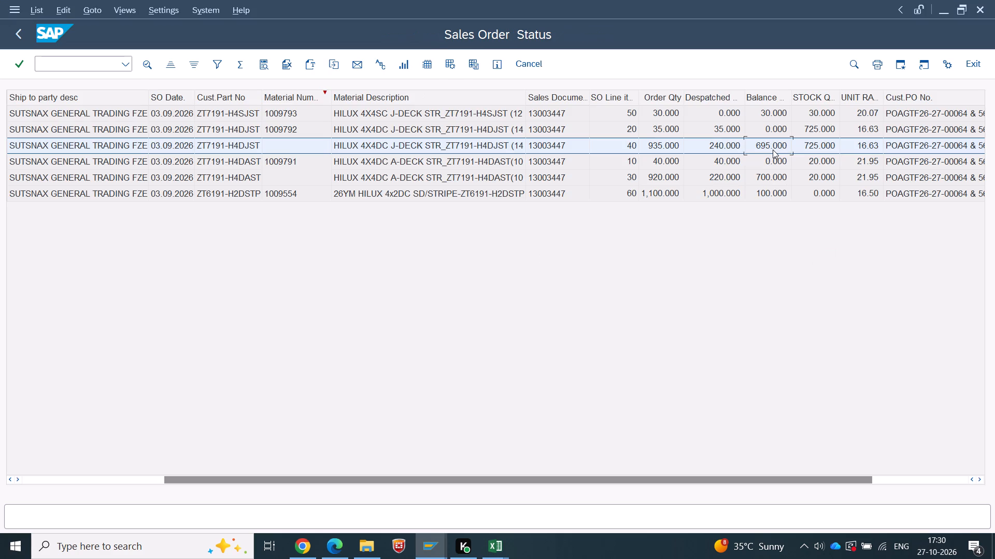
{"action": "key", "text": "alt+Tab"}
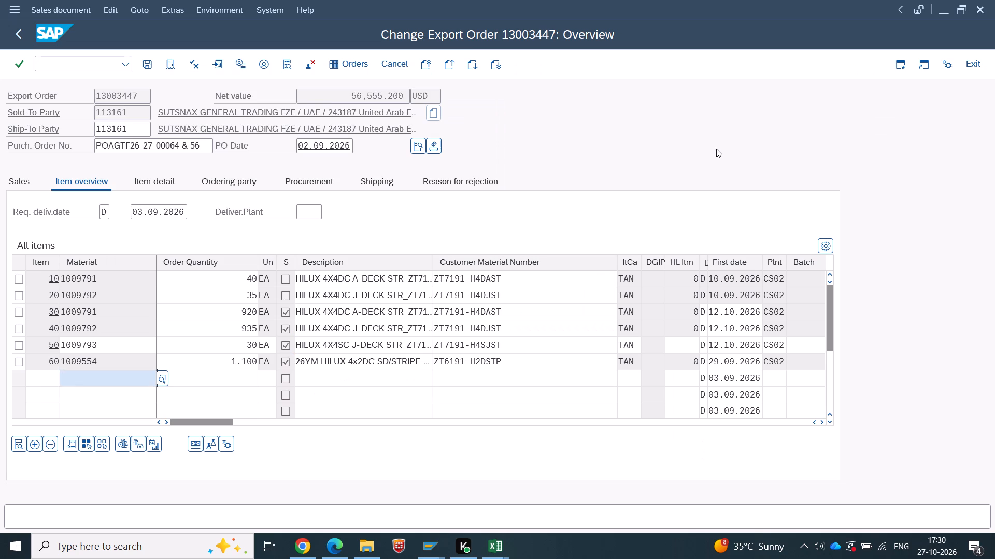
Set the order quantity of item 40, material 1009792, to 240 in export order 13003447 and accept the messages.
{"action": "left_click_drag", "start_coordinate": [206, 317], "coordinate": [324, 318]}
{"action": "left_click_drag", "start_coordinate": [172, 331], "coordinate": [179, 331]}
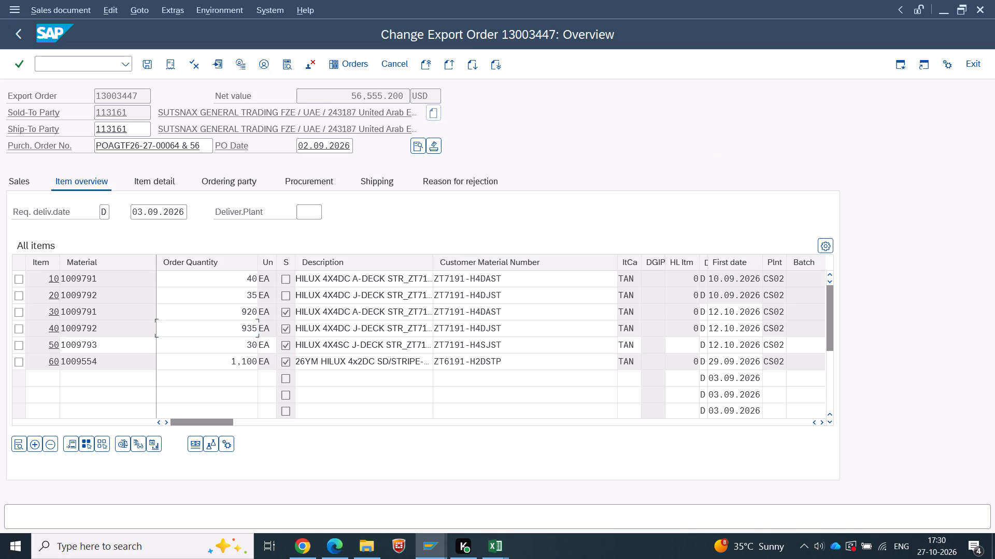
{"action": "left_click_drag", "start_coordinate": [179, 331], "coordinate": [373, 331]}
{"action": "type", "text": "240"}
{"action": "key", "text": "alt+Tab"}
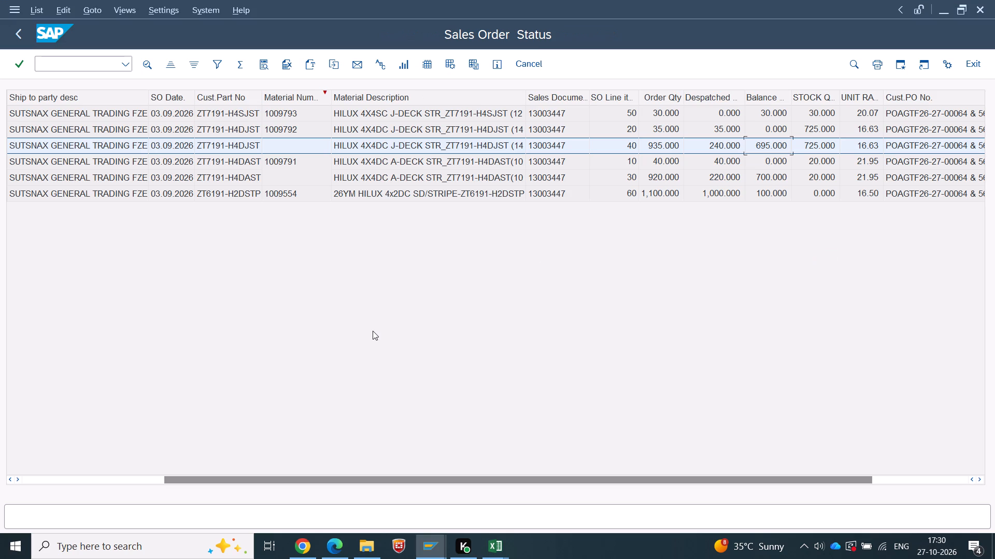
{"action": "key", "text": "alt+Tab"}
{"action": "key", "text": "Return"}
{"action": "key", "text": "Return"}
{"action": "key", "text": "Return"}
{"action": "key", "text": "Return"}
{"action": "key", "text": "Return"}
{"action": "key", "text": "Return"}
{"action": "key", "text": "Return"}
{"action": "key", "text": "Return"}
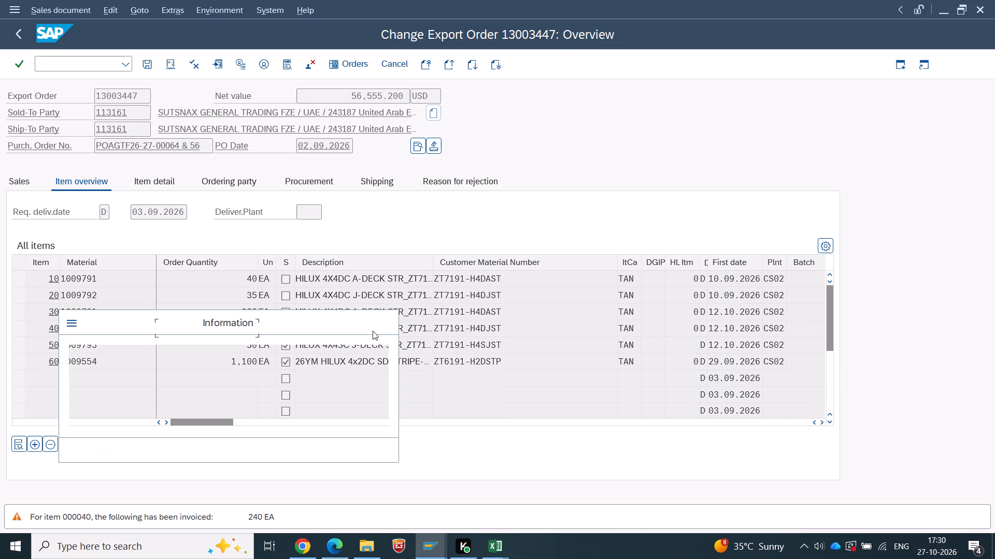
{"action": "key", "text": "Return"}
{"action": "key", "text": "Return"}
{"action": "key", "text": "Return"}
{"action": "key", "text": "Return"}
{"action": "key", "text": "Return"}
{"action": "key", "text": "Return"}
{"action": "key", "text": "Return"}
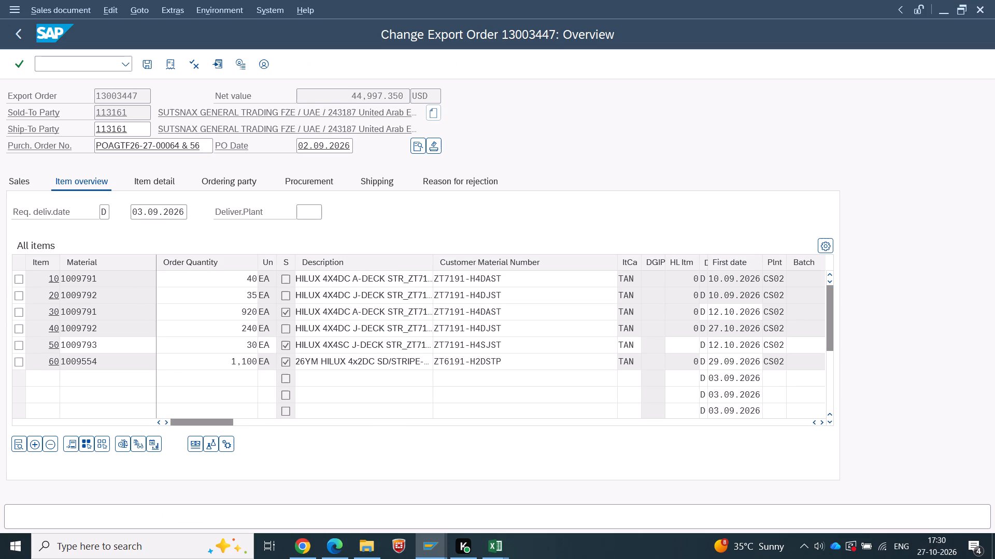
Add a new item line to export order 13003447 for material 1009792 with quantity 725 and plant CS02.
{"action": "left_click_drag", "start_coordinate": [102, 328], "coordinate": [24, 326]}
{"action": "key", "text": "ctrl+c"}
{"action": "key", "text": "alt+Tab"}
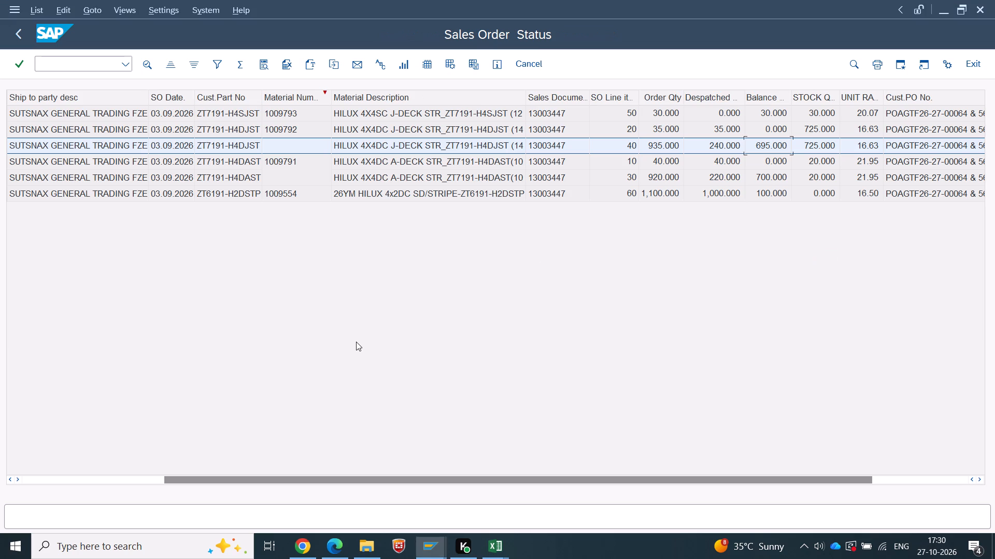
{"action": "key", "text": "alt+Tab"}
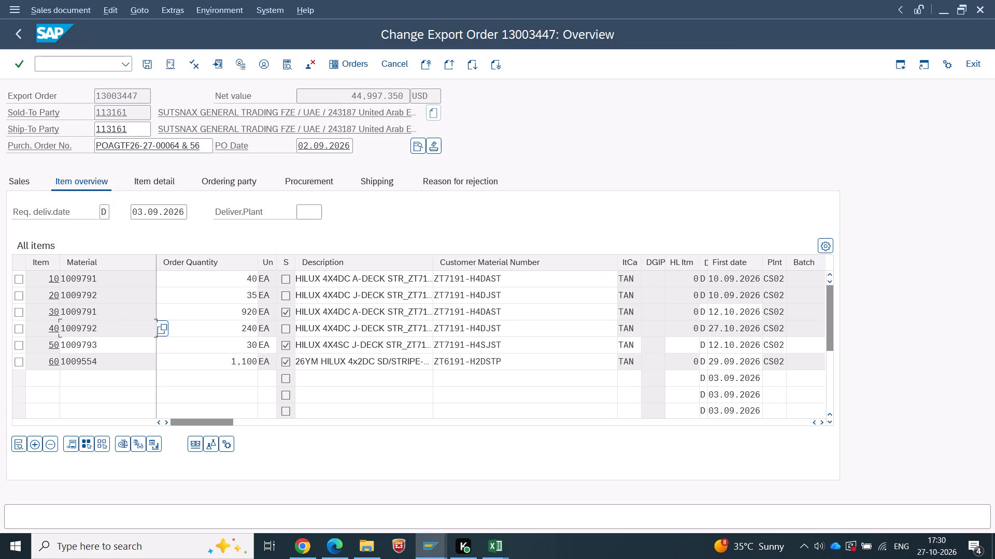
{"action": "left_click", "coordinate": [42, 369]}
{"action": "left_click", "coordinate": [85, 379]}
{"action": "key", "text": "ctrl+v"}
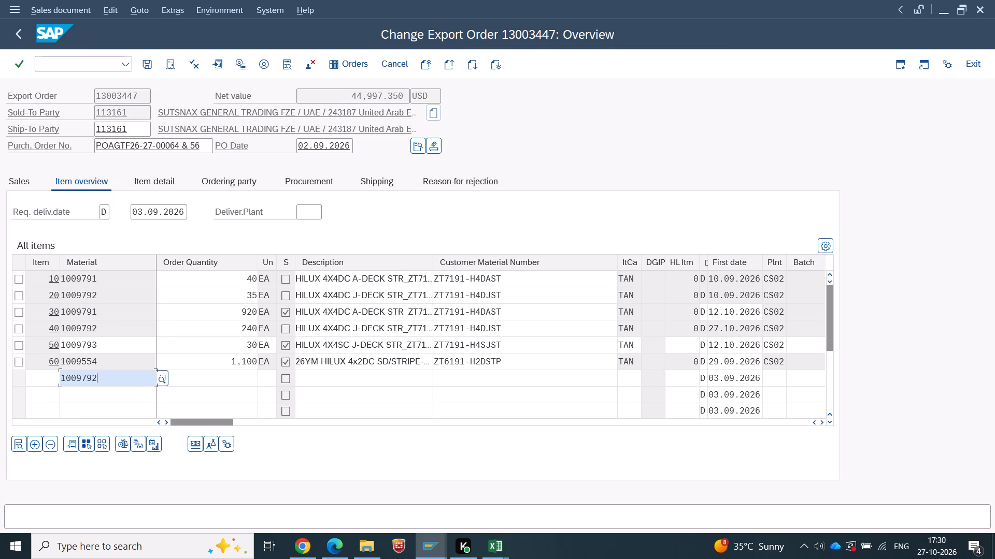
{"action": "key", "text": "Tab"}
{"action": "type", "text": "725"}
{"action": "key", "text": "Tab"}
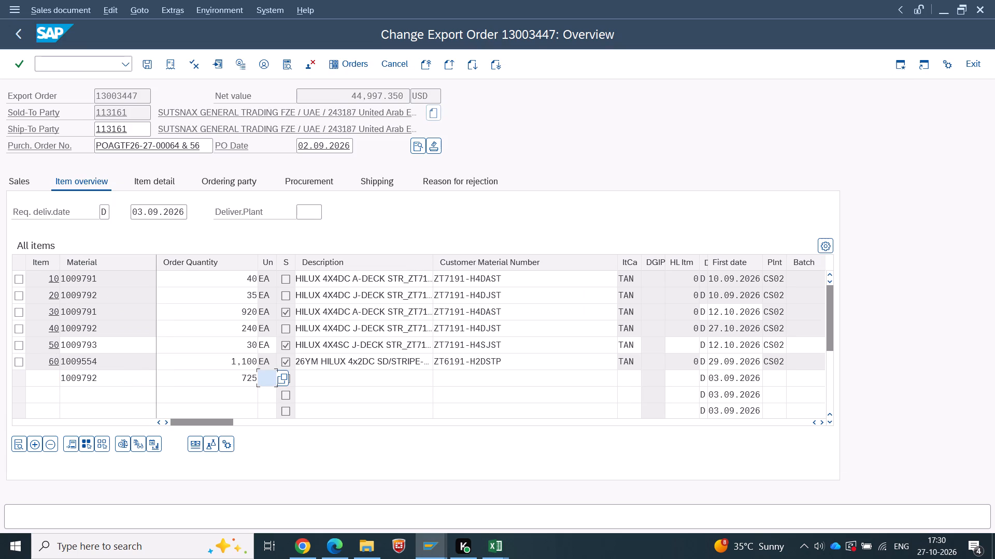
{"action": "left_click", "coordinate": [769, 380]}
{"action": "key", "text": "space"}
{"action": "left_click", "coordinate": [775, 397]}
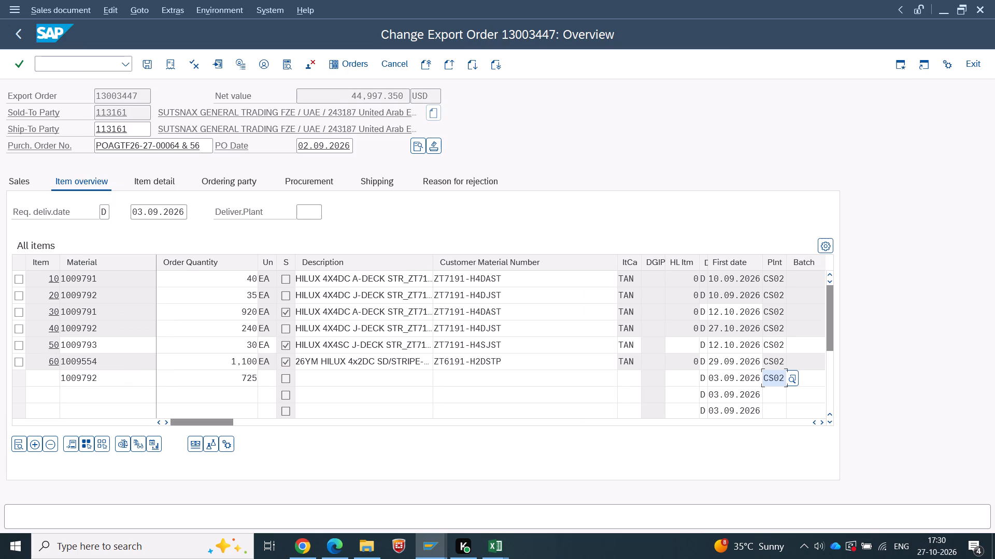
Check item 30's despatched quantity in the status report and set its order quantity to 220 in export order 13003447.
{"action": "key", "text": "alt+Tab"}
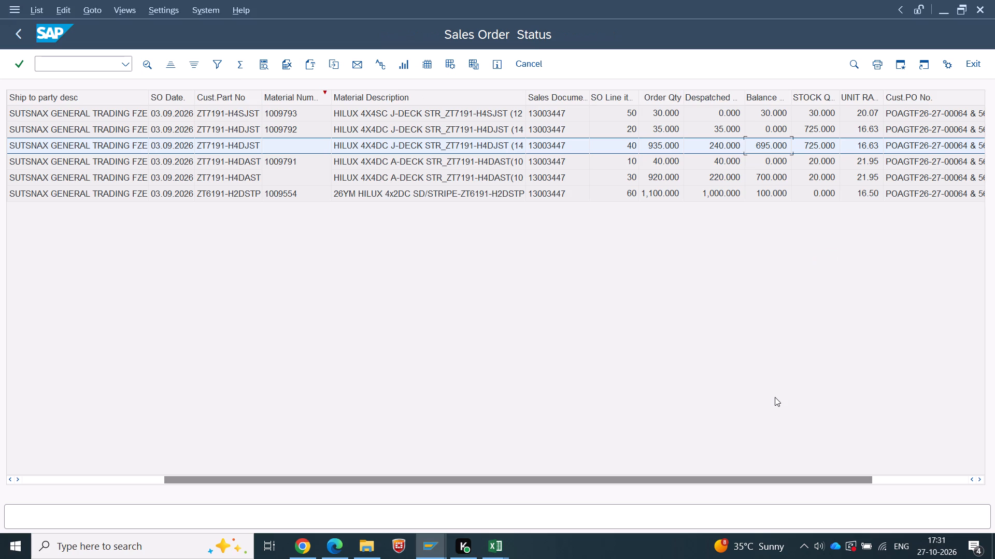
{"action": "left_click", "coordinate": [745, 170]}
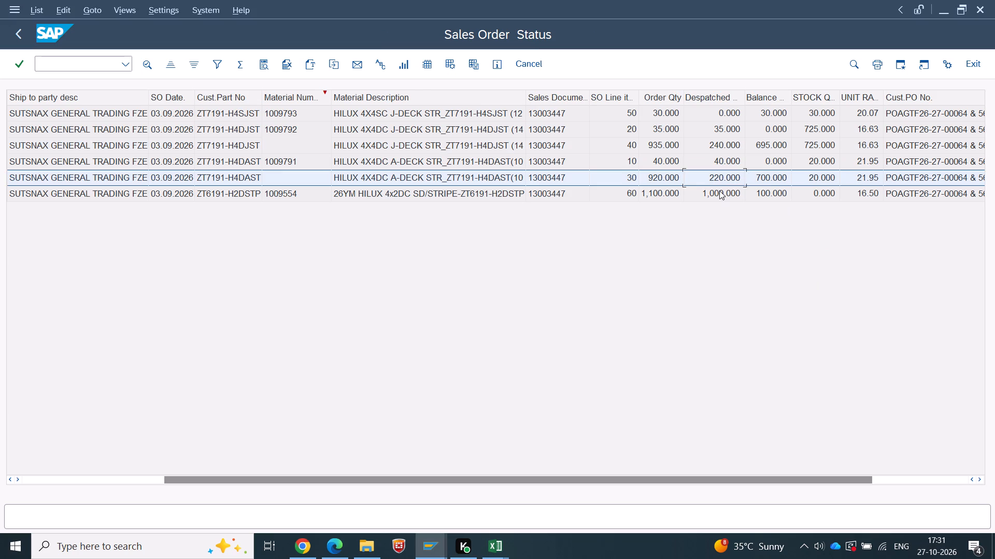
{"action": "key", "text": "alt+Tab"}
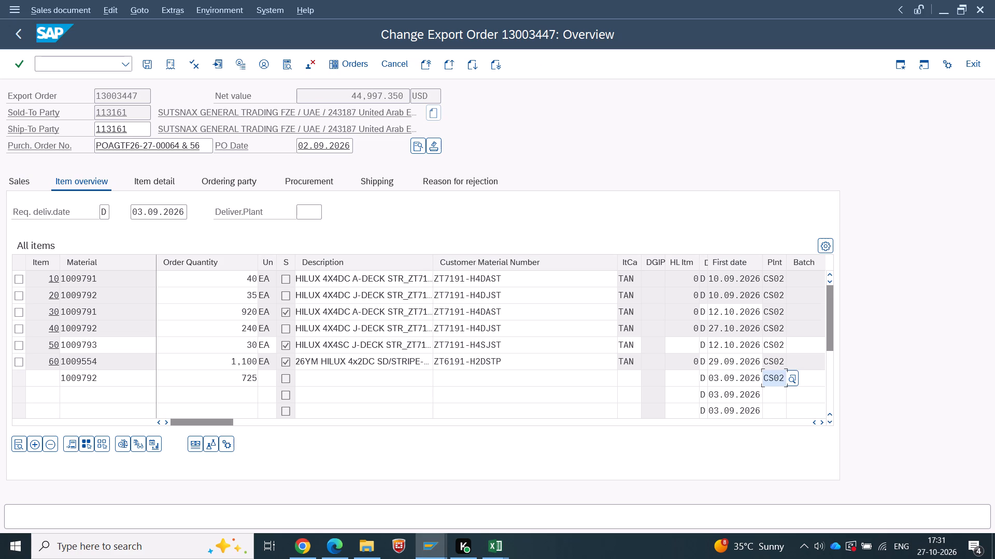
{"action": "left_click", "coordinate": [229, 310]}
{"action": "key", "text": "alt+Tab"}
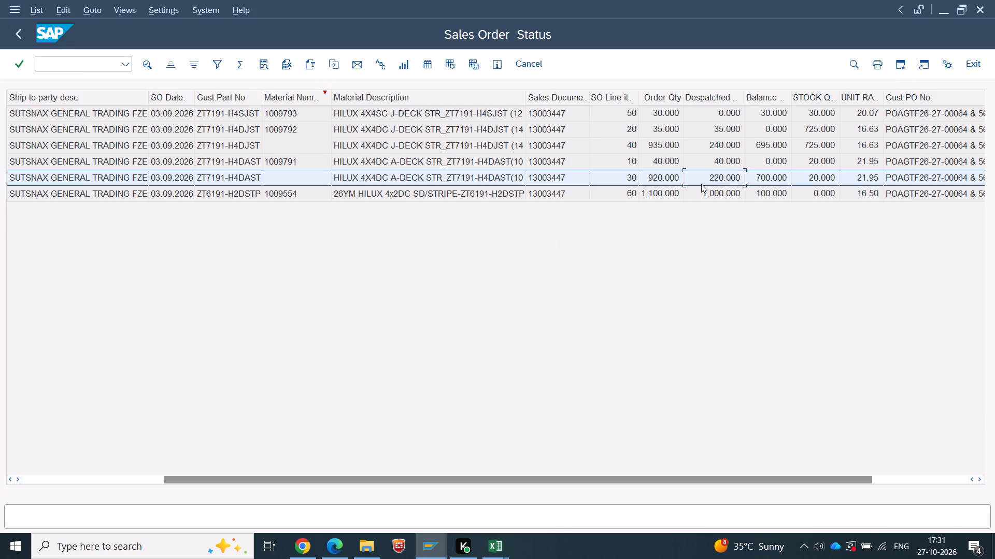
{"action": "key", "text": "alt+Tab"}
{"action": "key", "text": "alt+Tab"}
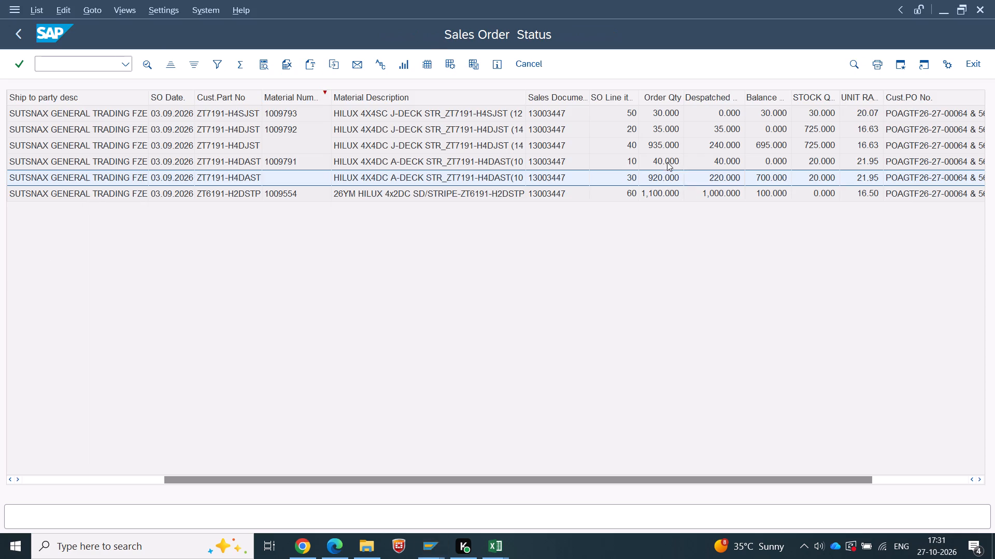
{"action": "key", "text": "alt+Tab"}
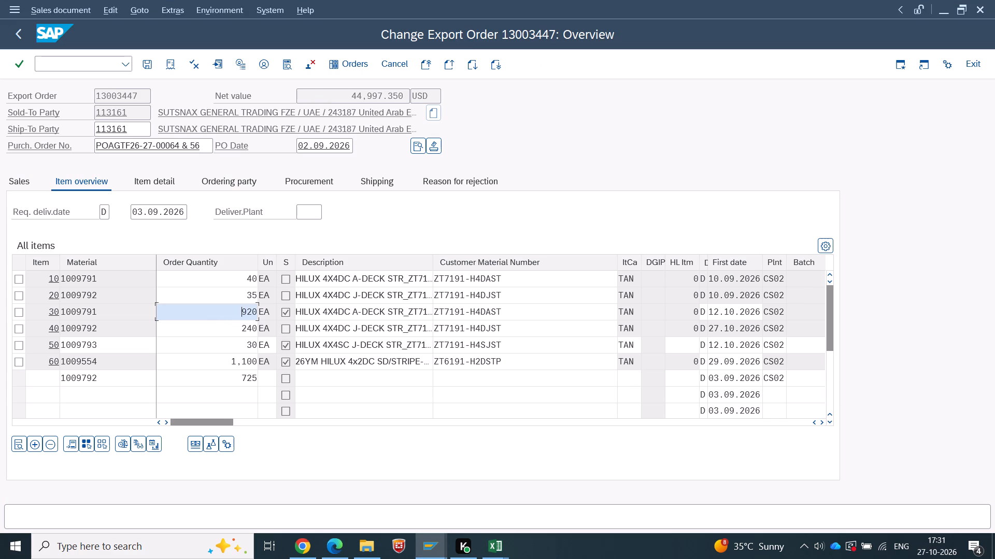
{"action": "left_click_drag", "start_coordinate": [216, 317], "coordinate": [523, 323]}
{"action": "type", "text": "220"}
Add a new item line for material 1009791, copied from item 30, with an order quantity of 700.
{"action": "left_click_drag", "start_coordinate": [124, 306], "coordinate": [18, 306]}
{"action": "key", "text": "ctrl+c"}
{"action": "left_click", "coordinate": [69, 399]}
{"action": "key", "text": "ctrl+v"}
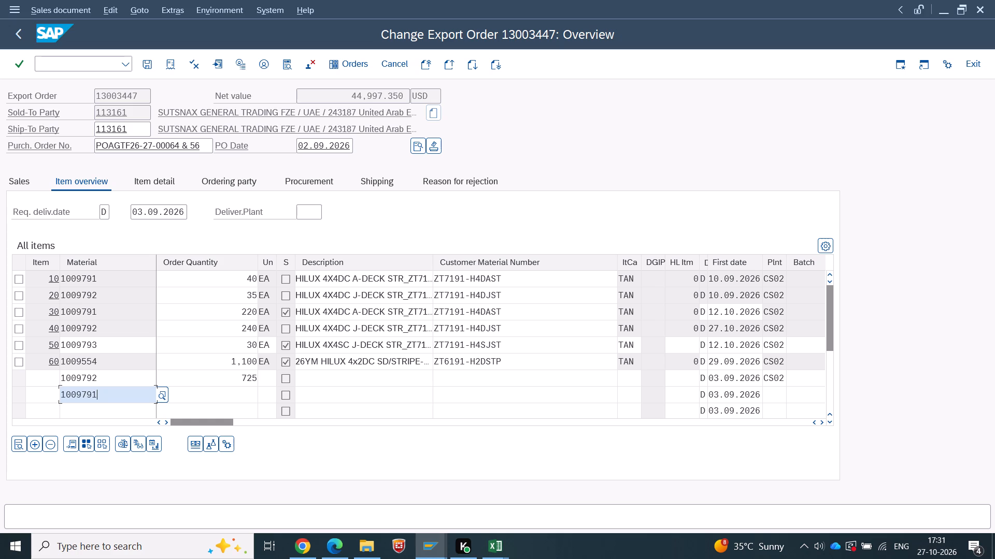
{"action": "left_click", "coordinate": [230, 397]}
{"action": "key", "text": "alt+Tab"}
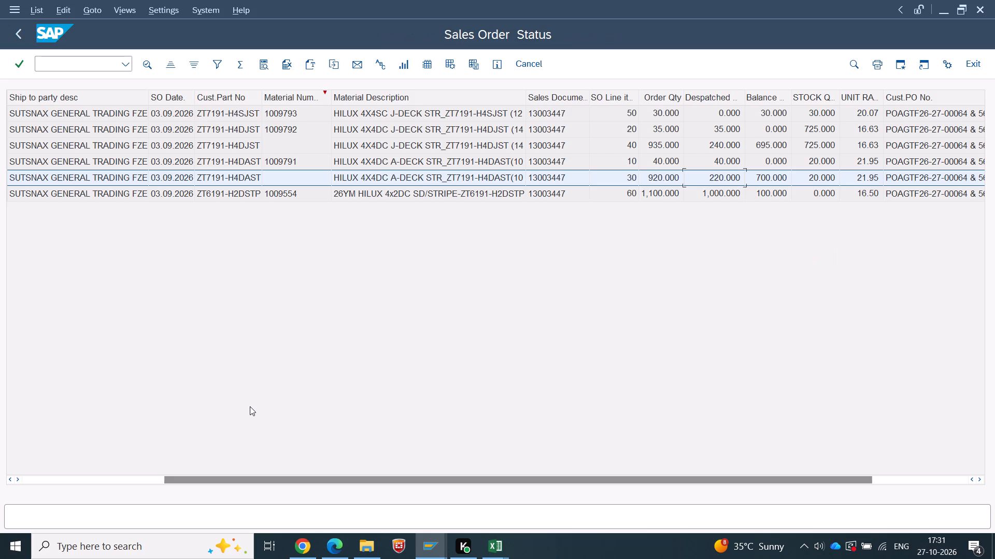
{"action": "key", "text": "alt+Tab"}
{"action": "type", "text": "700"}
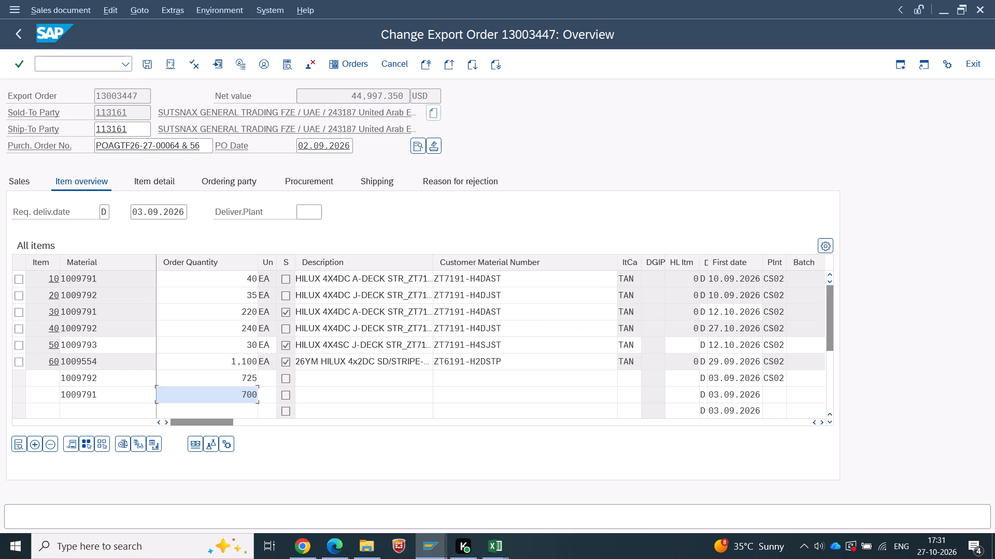
Check the ZT6191-H2DSTP line in the status report and set item 60's order quantity to 1000 in the export order.
{"action": "key", "text": "alt+Tab"}
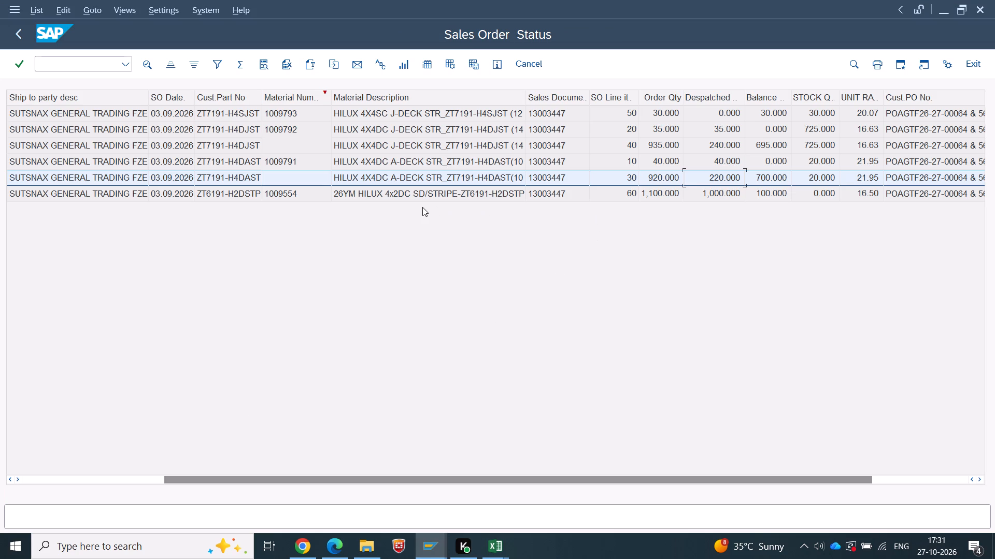
{"action": "left_click", "coordinate": [422, 207]}
{"action": "left_click", "coordinate": [393, 198]}
{"action": "key", "text": "alt+Tab"}
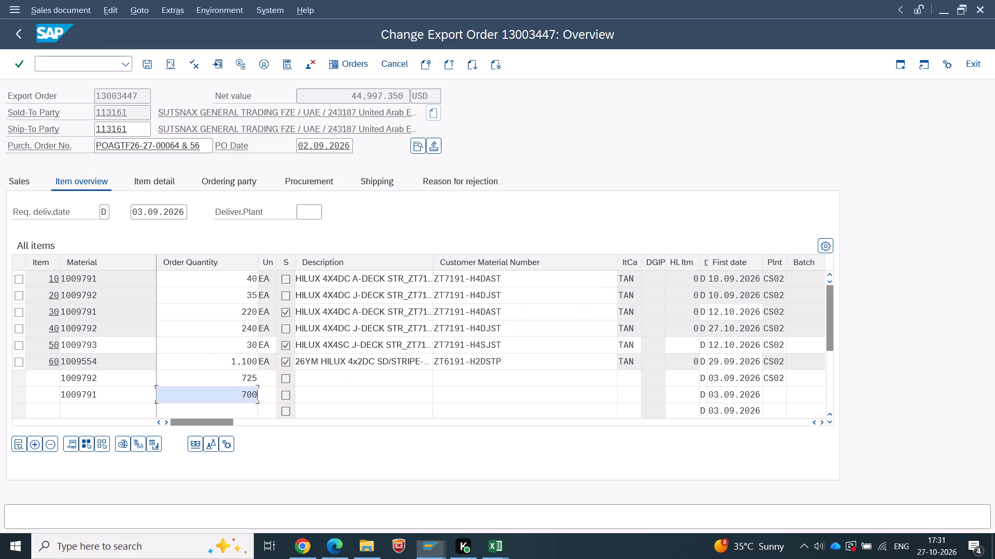
{"action": "left_click", "coordinate": [219, 361]}
{"action": "key", "text": "alt+Tab"}
{"action": "key", "text": "alt+Tab"}
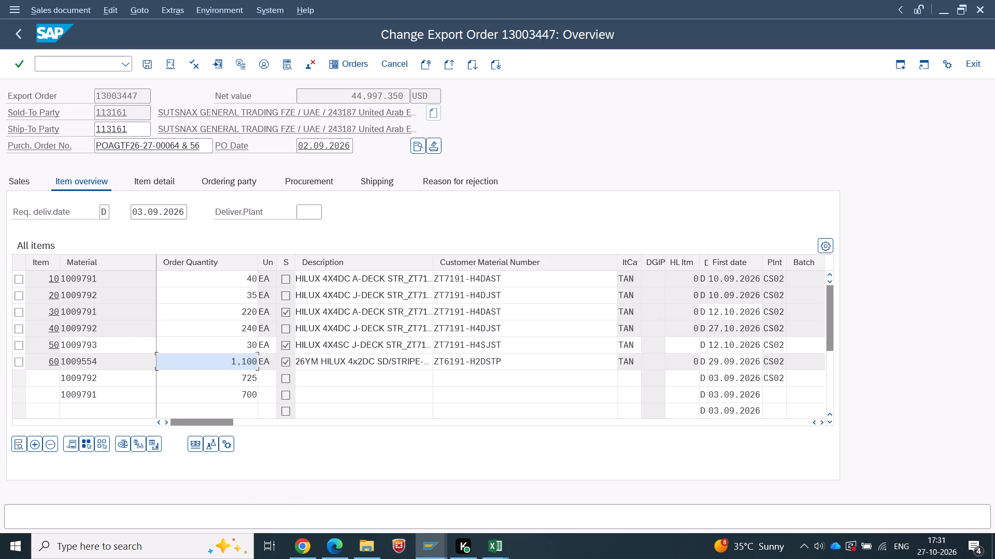
{"action": "left_click_drag", "start_coordinate": [204, 364], "coordinate": [465, 390]}
{"action": "type", "text": "1000"}
Add a new item line for material 1009554, copied from item 60, with an order quantity of 100.
{"action": "left_click_drag", "start_coordinate": [113, 365], "coordinate": [0, 352]}
{"action": "key", "text": "ctrl+c"}
{"action": "left_click", "coordinate": [78, 410]}
{"action": "key", "text": "ctrl+v"}
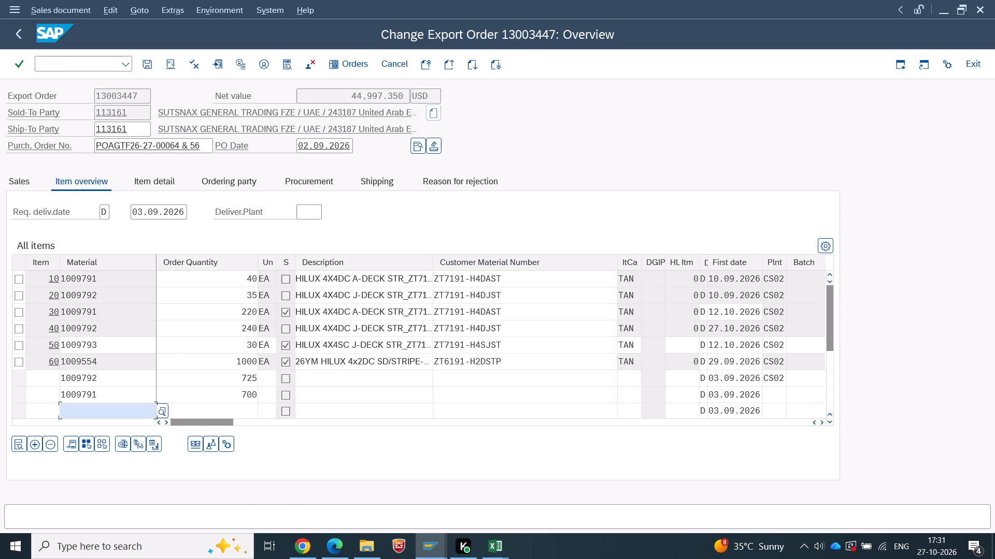
{"action": "left_click", "coordinate": [246, 412]}
{"action": "type", "text": "100"}
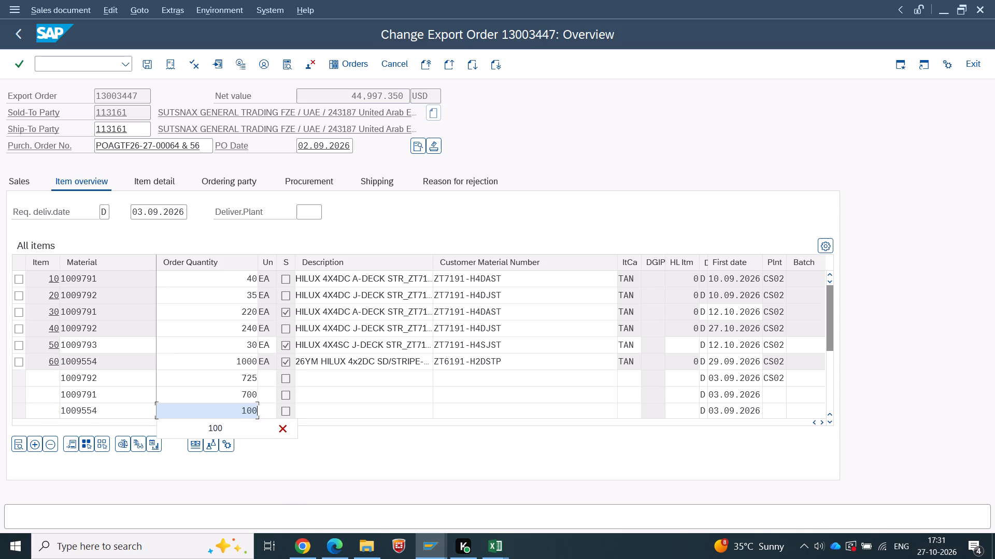
Set the plant to CS02 on the new item lines for materials 1009791 and 1009554.
{"action": "left_click", "coordinate": [767, 395]}
{"action": "key", "text": "space"}
{"action": "left_click", "coordinate": [772, 411]}
{"action": "left_click", "coordinate": [773, 417]}
{"action": "key", "text": "space"}
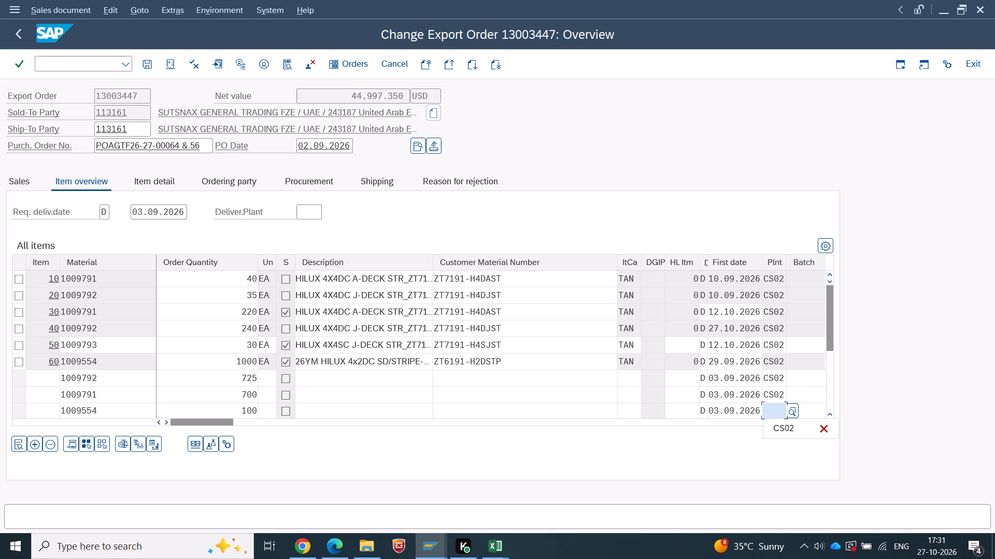
{"action": "left_click", "coordinate": [773, 422]}
Set the storage location to FG01 on the three new item lines for materials 1009792, 1009791 and 1009554.
{"action": "left_click", "coordinate": [767, 377]}
{"action": "key", "text": "Tab"}
{"action": "key", "text": "Tab"}
{"action": "key", "text": "Tab"}
{"action": "key", "text": "Tab"}
{"action": "key", "text": "Tab"}
{"action": "key", "text": "Tab"}
{"action": "key", "text": "Tab"}
{"action": "key", "text": "Tab"}
{"action": "key", "text": "Tab"}
{"action": "key", "text": "Tab"}
{"action": "key", "text": "Tab"}
{"action": "key", "text": "Tab"}
{"action": "key", "text": "Tab"}
{"action": "key", "text": "Tab"}
{"action": "key", "text": "Tab"}
{"action": "key", "text": "Tab"}
{"action": "key", "text": "Tab"}
{"action": "key", "text": "Tab"}
{"action": "key", "text": "Tab"}
{"action": "key", "text": "Tab"}
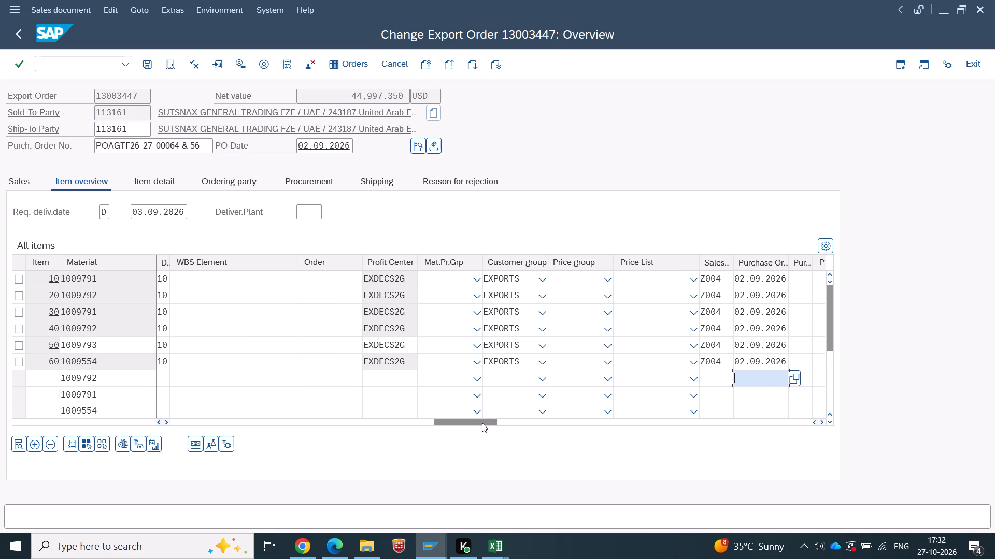
{"action": "left_click_drag", "start_coordinate": [482, 423], "coordinate": [526, 425]}
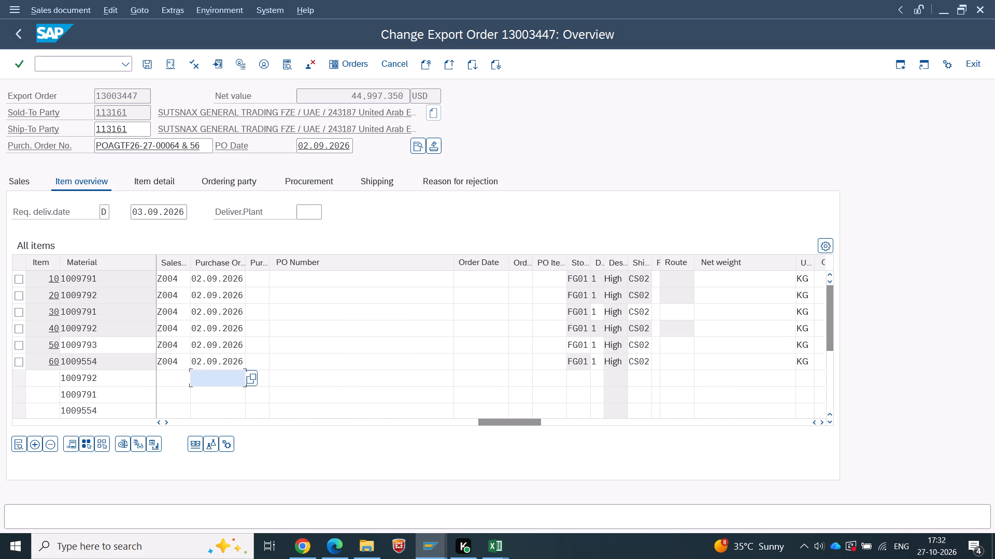
{"action": "left_click", "coordinate": [585, 375]}
{"action": "key", "text": "space"}
{"action": "double_click", "coordinate": [582, 394]}
{"action": "key", "text": "space"}
{"action": "left_click", "coordinate": [582, 410]}
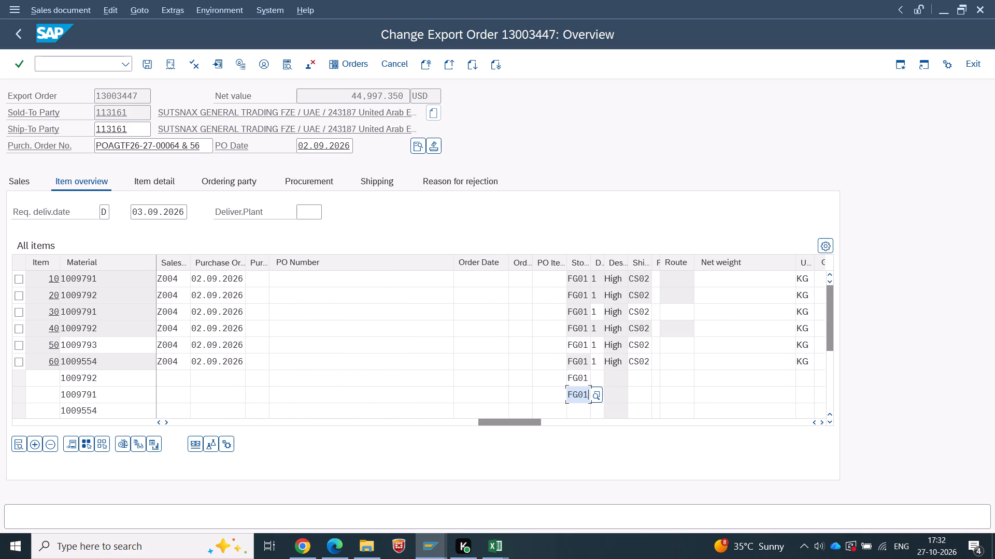
{"action": "left_click", "coordinate": [582, 410]}
{"action": "key", "text": "space"}
{"action": "left_click", "coordinate": [582, 422]}
Confirm the item changes and continue through availability control for the newly added items.
{"action": "key", "text": "Return"}
{"action": "key", "text": "Return"}
{"action": "key", "text": "Return"}
{"action": "key", "text": "Return"}
{"action": "key", "text": "Return"}
{"action": "key", "text": "Return"}
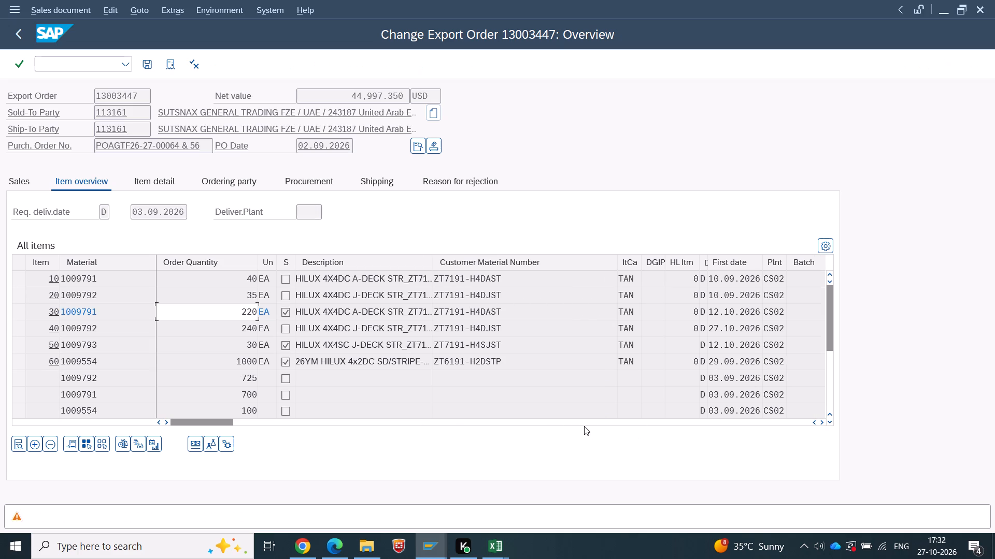
{"action": "key", "text": "shift+Return"}
{"action": "key", "text": "Return"}
{"action": "key", "text": "Return"}
{"action": "key", "text": "Return"}
{"action": "key", "text": "Return"}
{"action": "key", "text": "Return"}
{"action": "key", "text": "Return"}
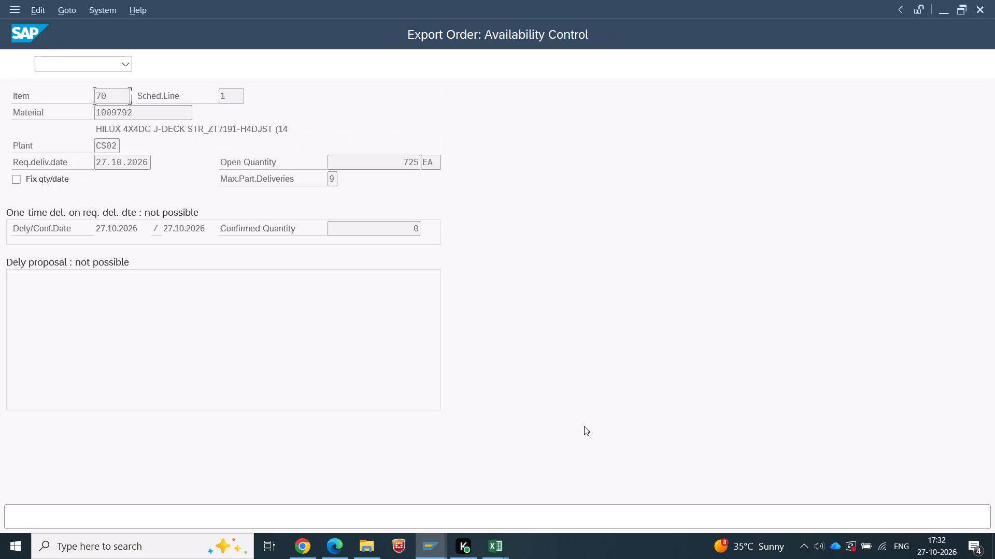
{"action": "key", "text": "Return"}
{"action": "left_click", "coordinate": [154, 68]}
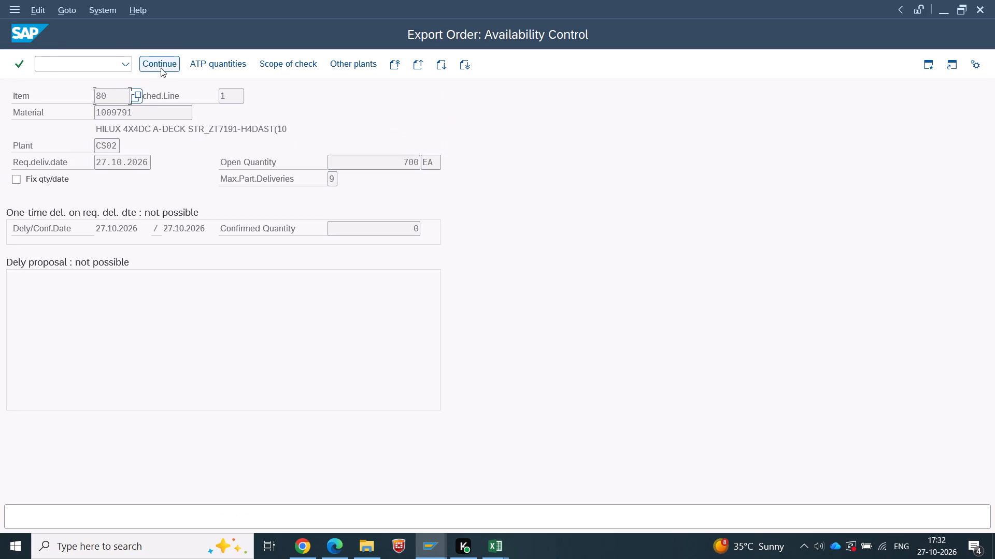
{"action": "left_click", "coordinate": [161, 68]}
{"action": "left_click", "coordinate": [161, 68]}
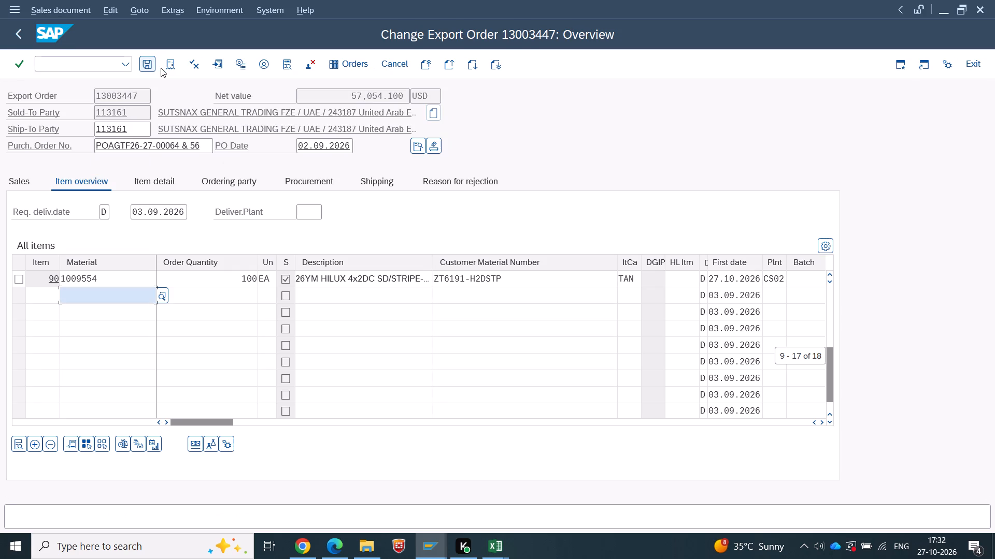
Save export order 13003447 and acknowledge the credit check information.
{"action": "left_click", "coordinate": [143, 66]}
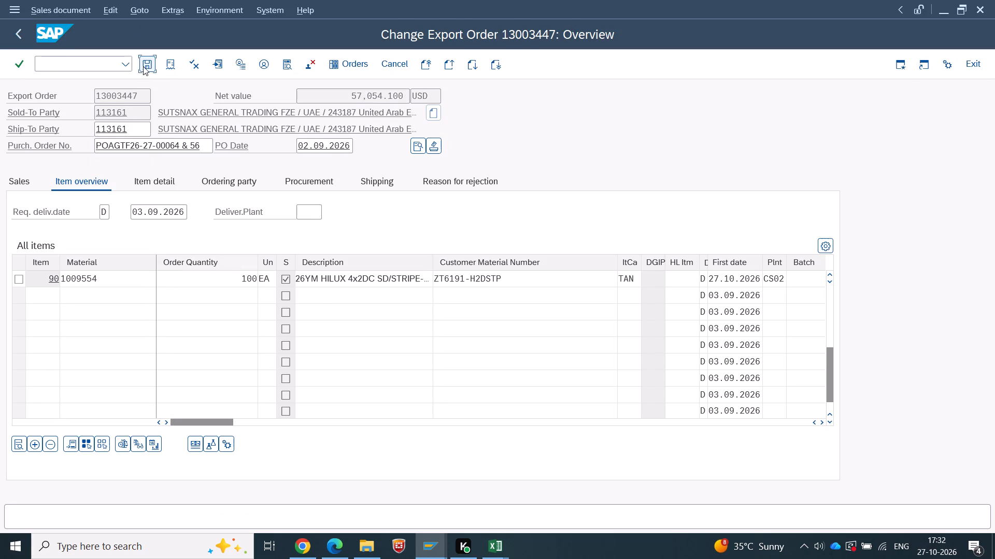
{"action": "left_click", "coordinate": [365, 450]}
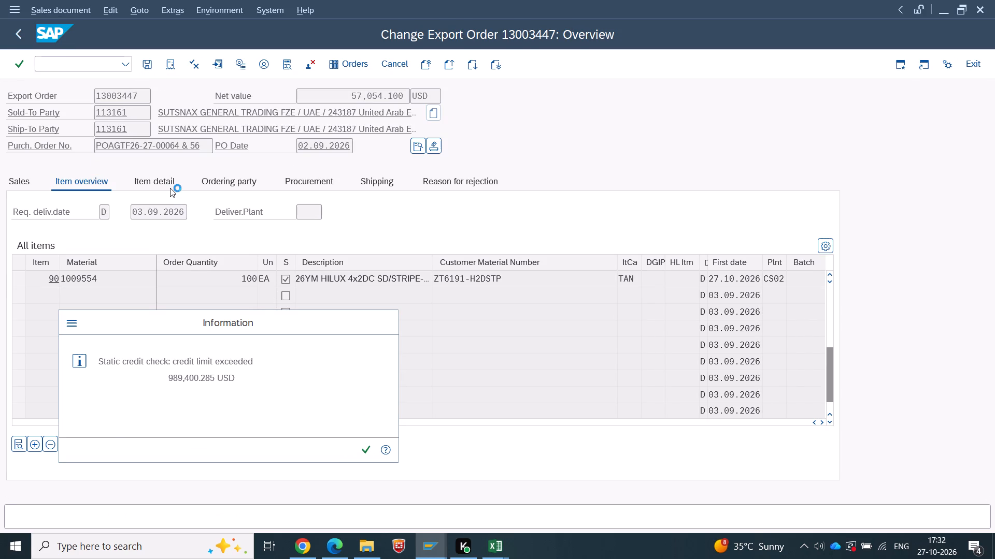
Reopen export order 13003447 for changes and show its item overview.
{"action": "key", "text": "Return"}
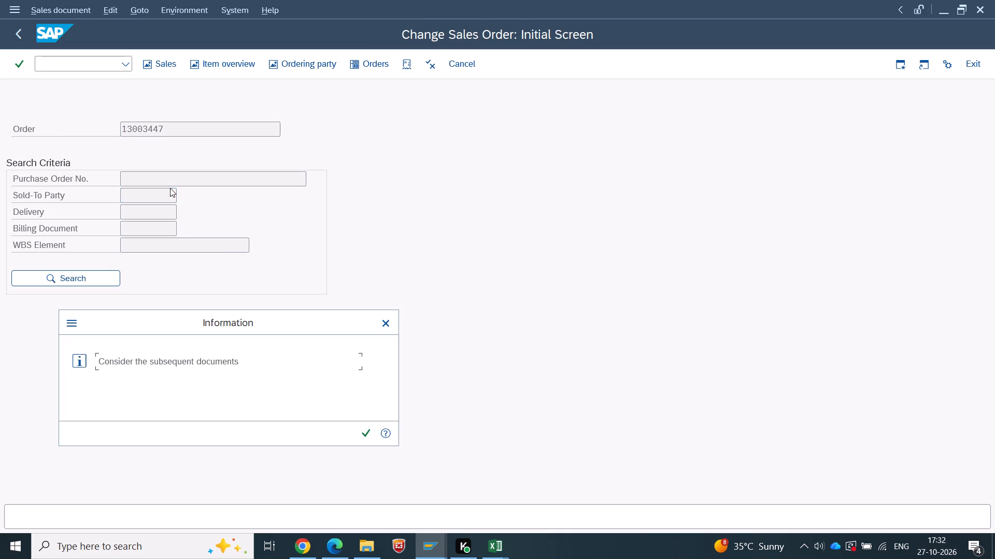
{"action": "key", "text": "Return"}
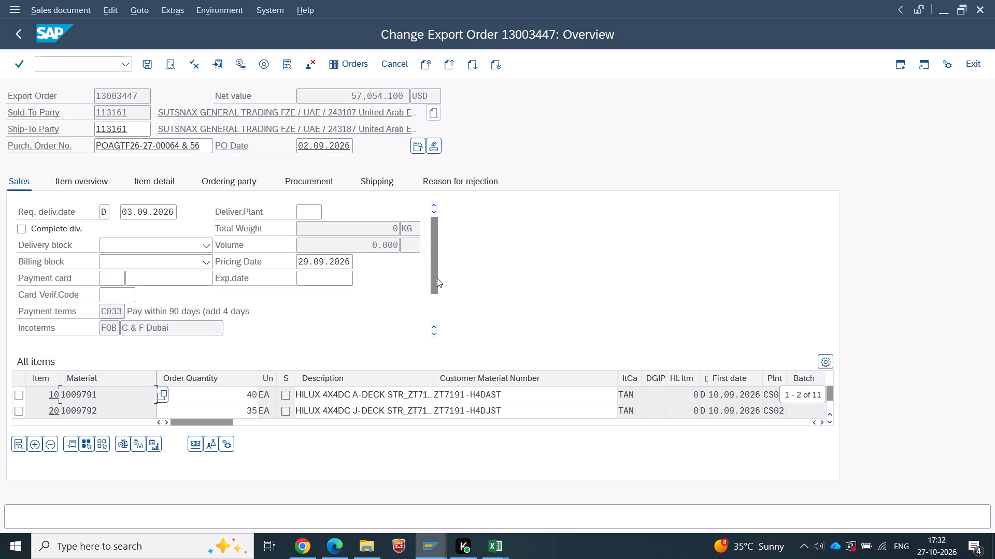
{"action": "left_click", "coordinate": [103, 184]}
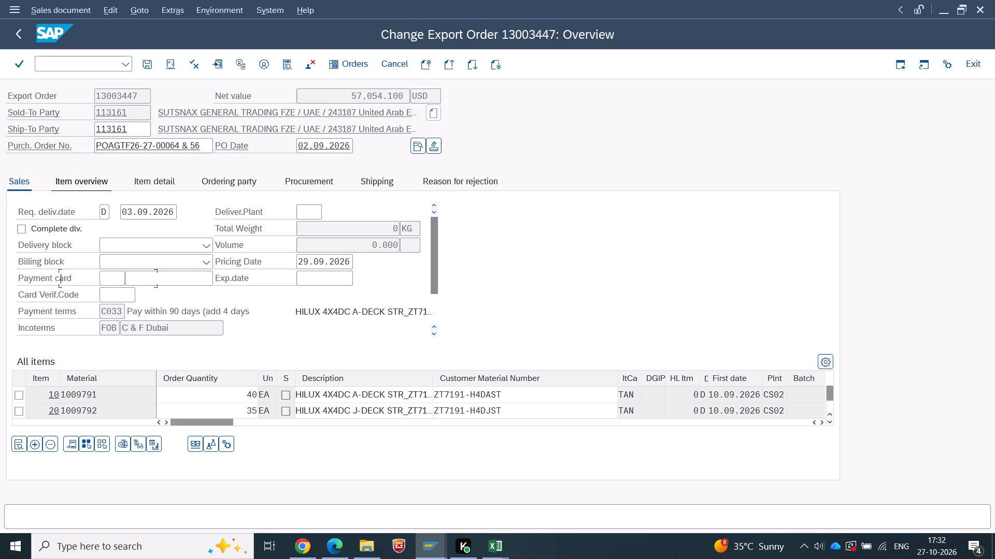
Rerun the Sales Order Status report for the order and check the balance and stock quantities of the new item lines.
{"action": "key", "text": "alt+Tab"}
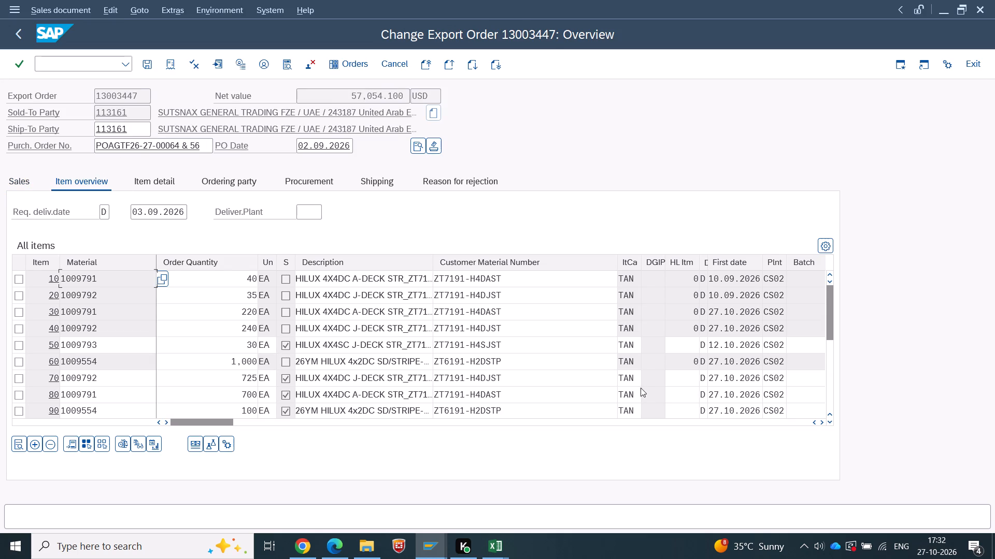
{"action": "left_click", "coordinate": [15, 34]}
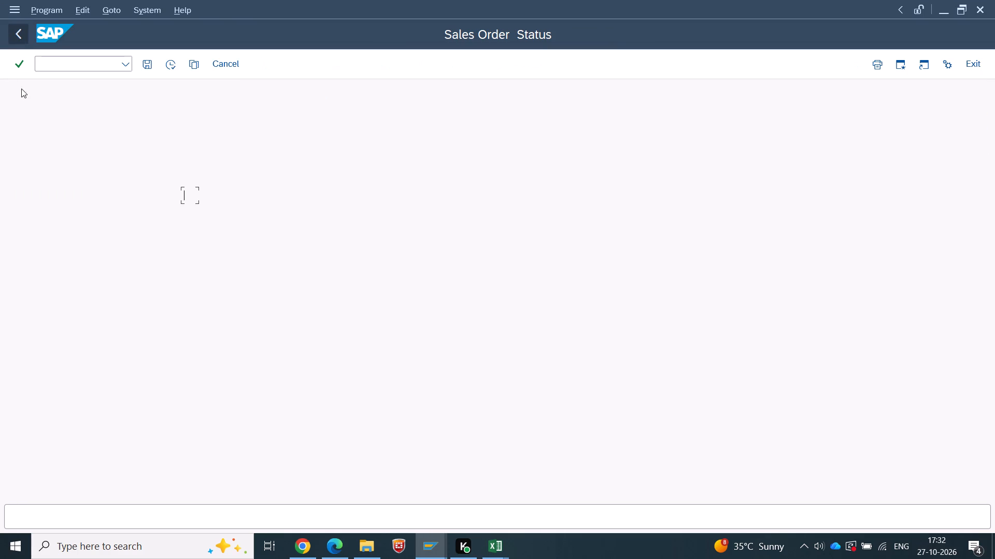
{"action": "left_click", "coordinate": [170, 67]}
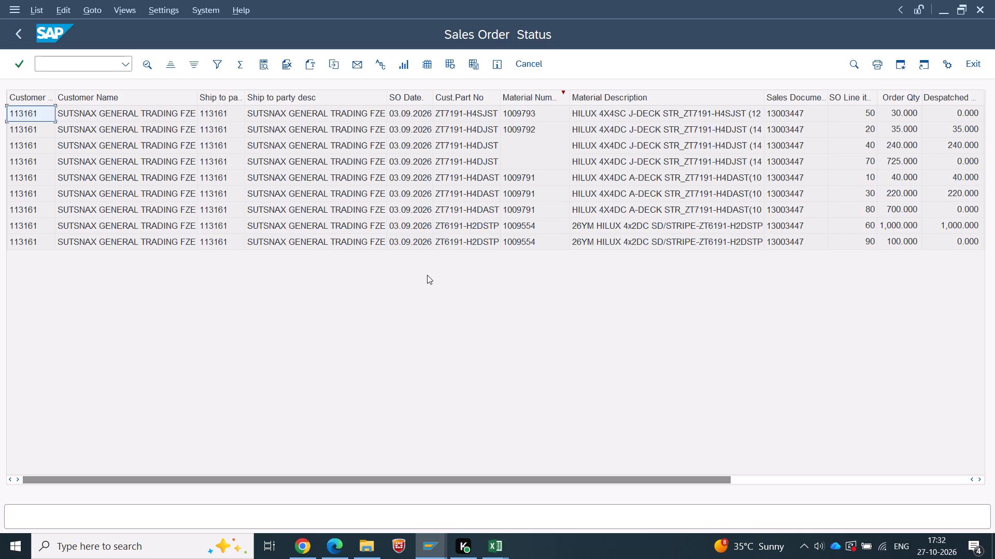
{"action": "scroll", "coordinate": [876, 238], "scroll_direction": "down", "scroll_amount": 2}
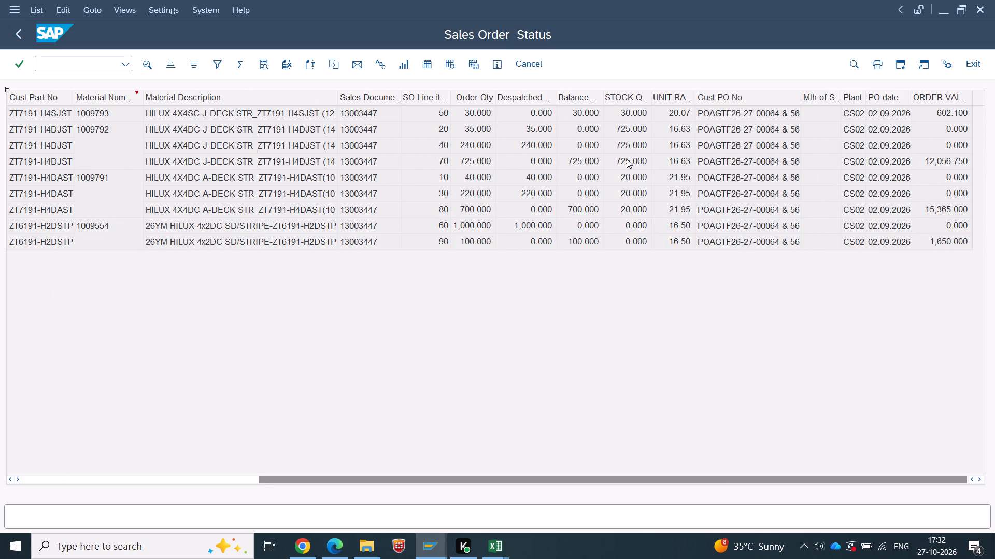
{"action": "left_click", "coordinate": [590, 165]}
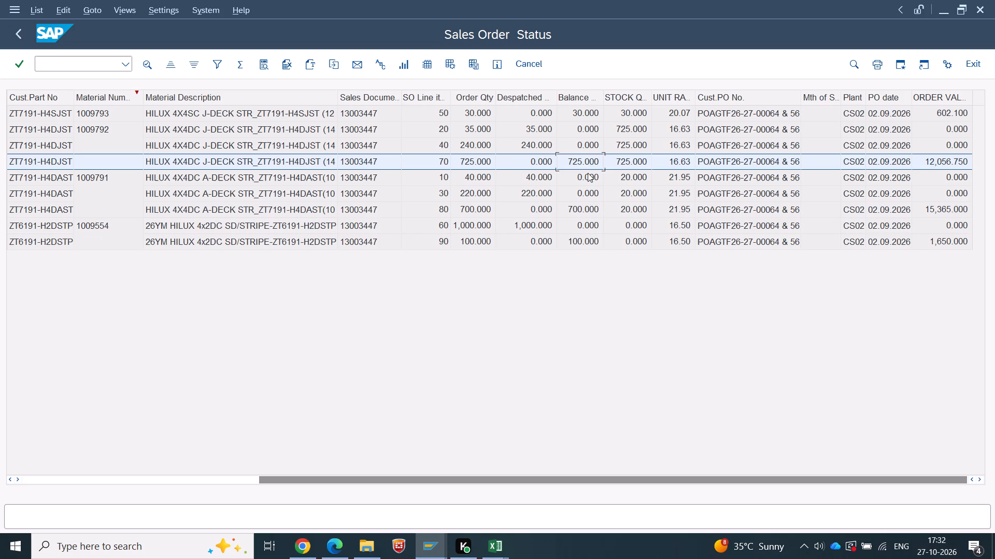
Compare the quantities and item descriptions on the INV-135 invoice and packing list sheets with the order's lines in the Sales Order Status report.
{"action": "key", "text": "alt+Tab"}
{"action": "key", "text": "alt+Tab"}
{"action": "key", "text": "alt+Tab"}
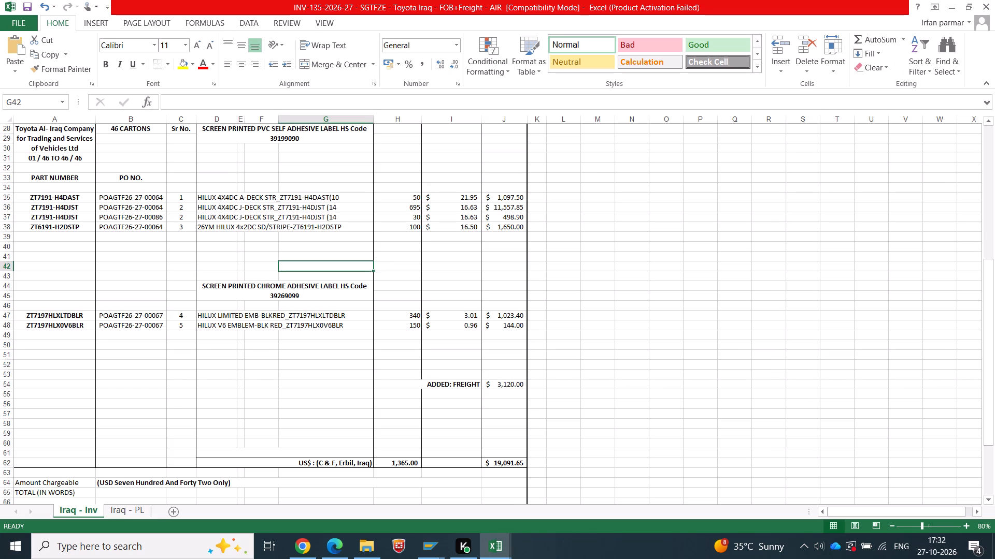
{"action": "left_click_drag", "start_coordinate": [404, 208], "coordinate": [405, 222]}
{"action": "left_click", "coordinate": [124, 508]}
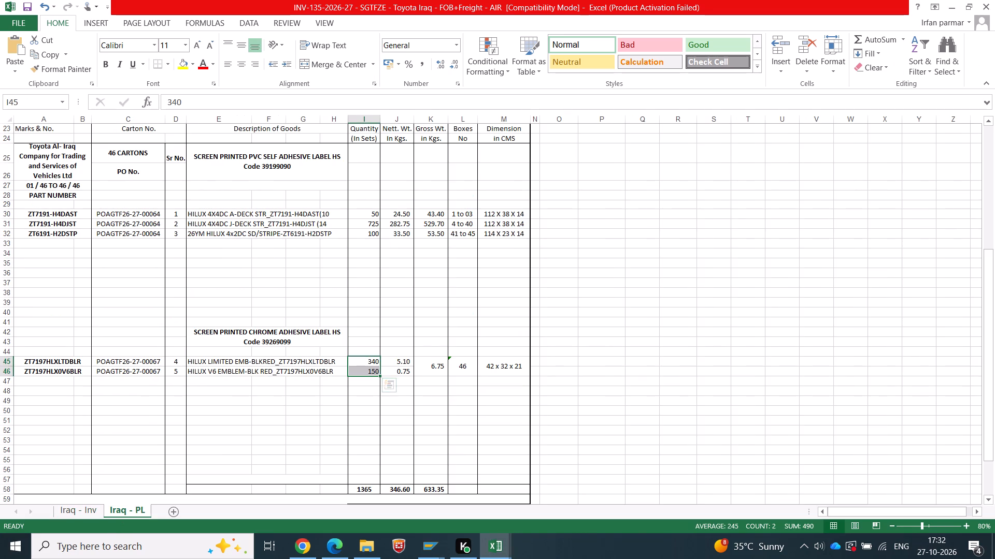
{"action": "left_click", "coordinate": [365, 213]}
{"action": "key", "text": "alt+Tab"}
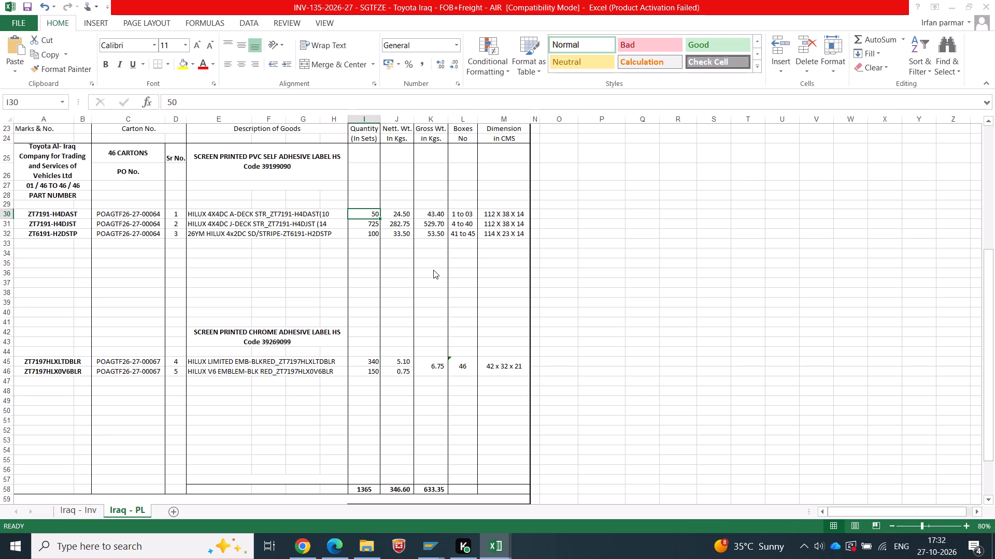
{"action": "key", "text": "alt+Tab"}
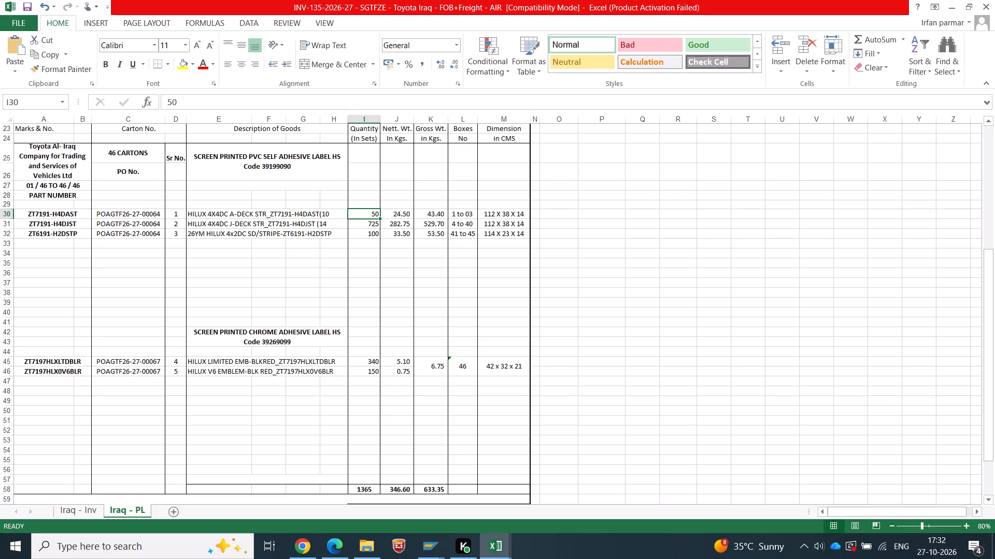
{"action": "left_click", "coordinate": [287, 214]}
{"action": "key", "text": "alt+Tab"}
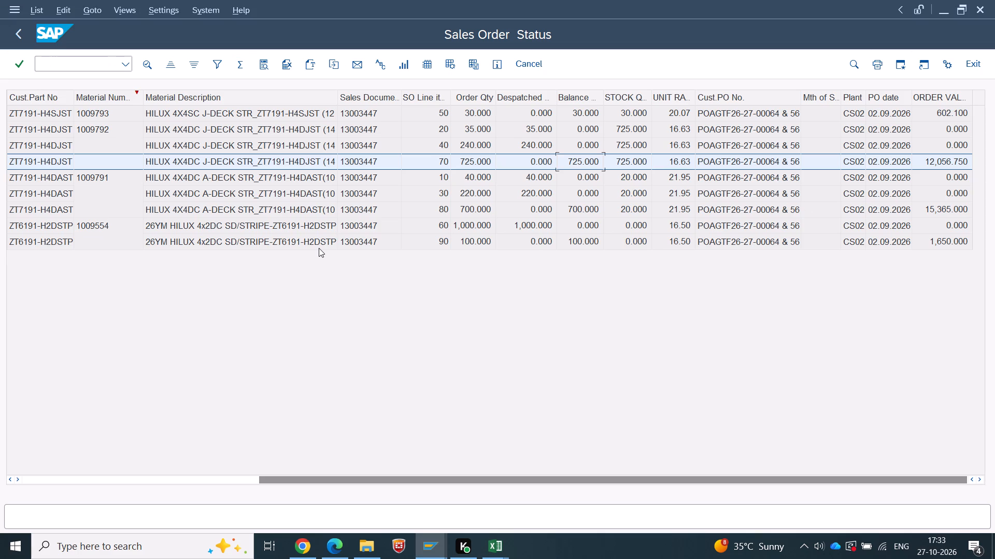
{"action": "key", "text": "alt+Tab"}
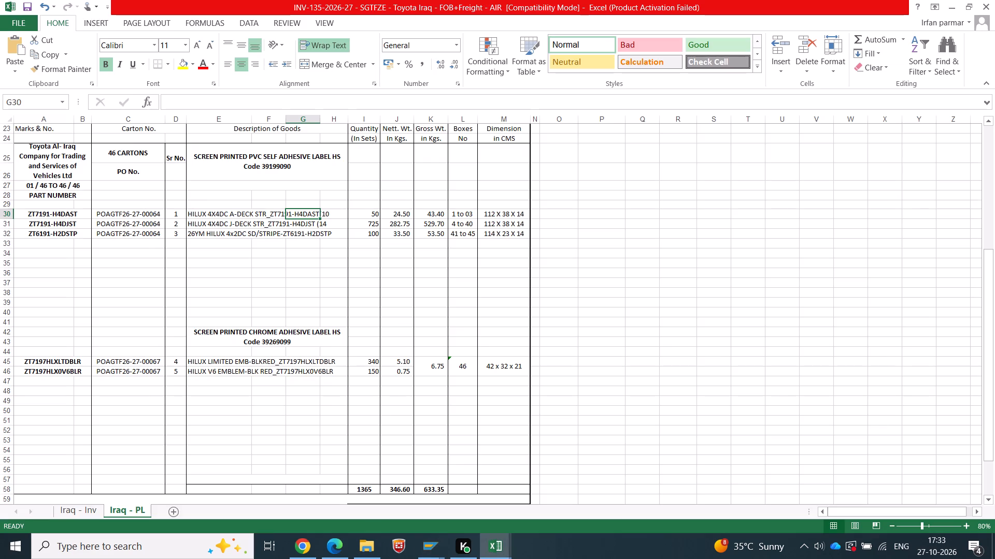
{"action": "key", "text": "alt+Tab"}
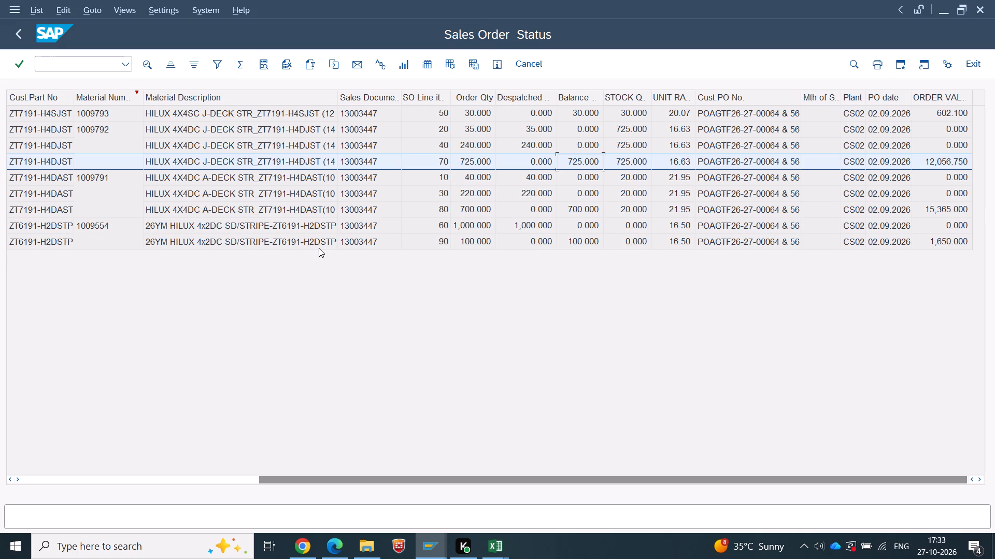
{"action": "key", "text": "alt+Tab"}
{"action": "key", "text": "alt+Tab"}
{"action": "key", "text": "alt+Tab"}
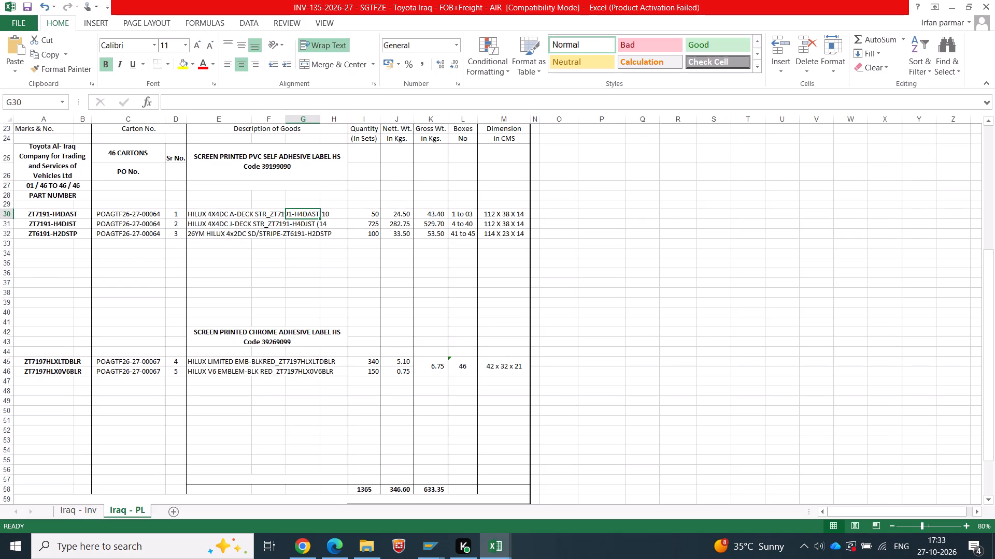
{"action": "left_click", "coordinate": [198, 207]}
{"action": "left_click", "coordinate": [197, 218]}
{"action": "key", "text": "alt+Tab"}
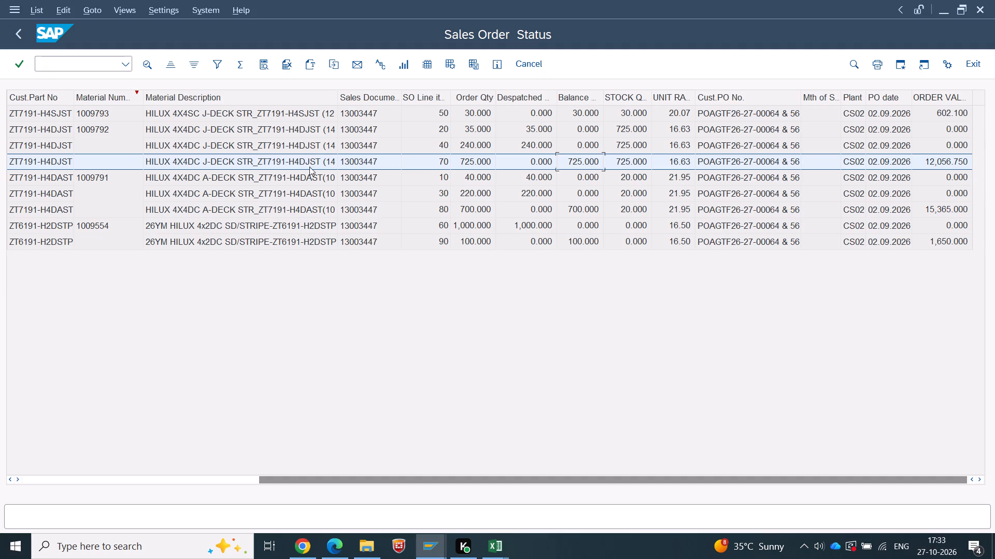
{"action": "left_click", "coordinate": [309, 181]}
{"action": "left_click", "coordinate": [307, 190]}
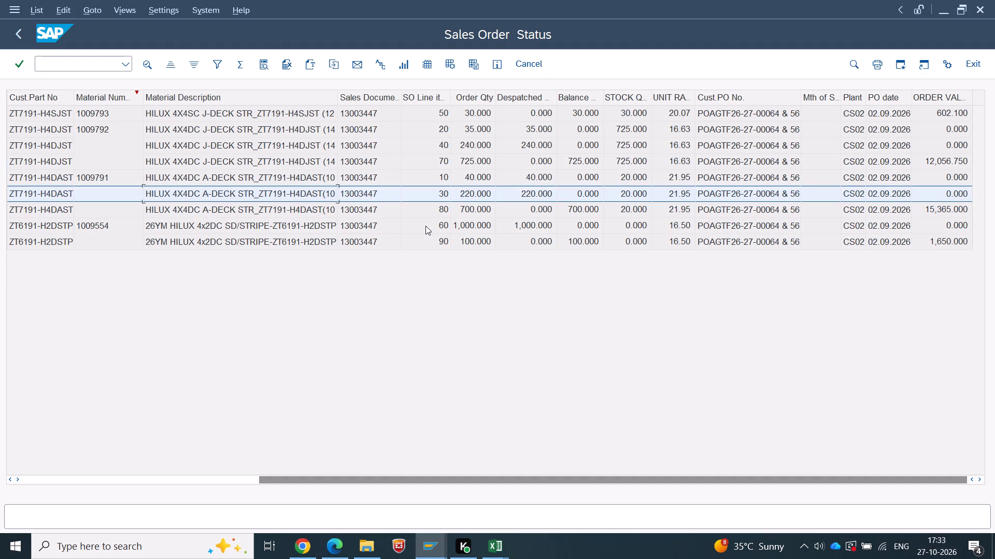
{"action": "left_click", "coordinate": [318, 206]}
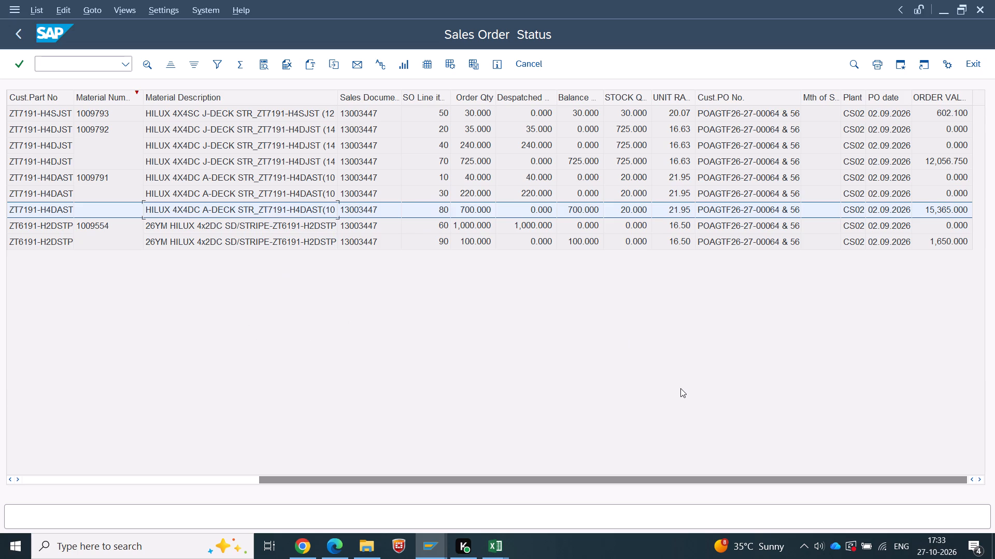
Check the A-Deck item's SAP code and quantity against the open order workbook, the export order and the TOYOTA IRAQ packing workbook.
{"action": "key", "text": "alt+Tab"}
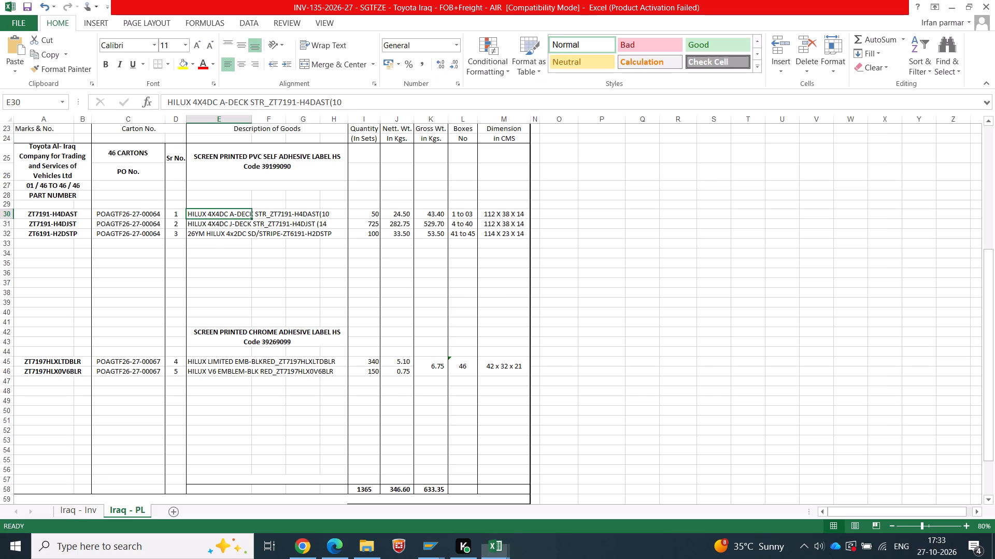
{"action": "key", "text": "alt+Tab"}
{"action": "key", "text": "alt+Tab"}
{"action": "key", "text": "alt+Tab"}
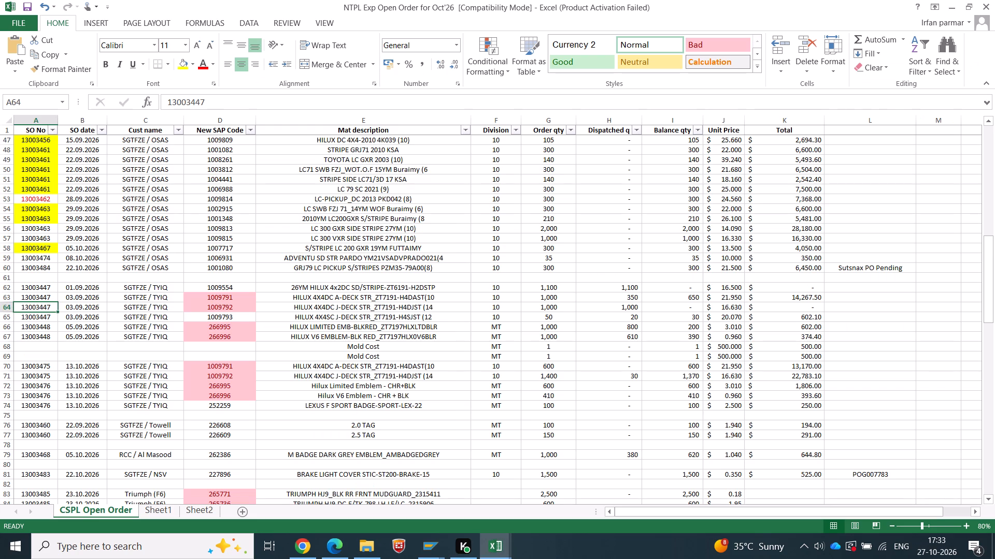
{"action": "key", "text": "alt+Tab"}
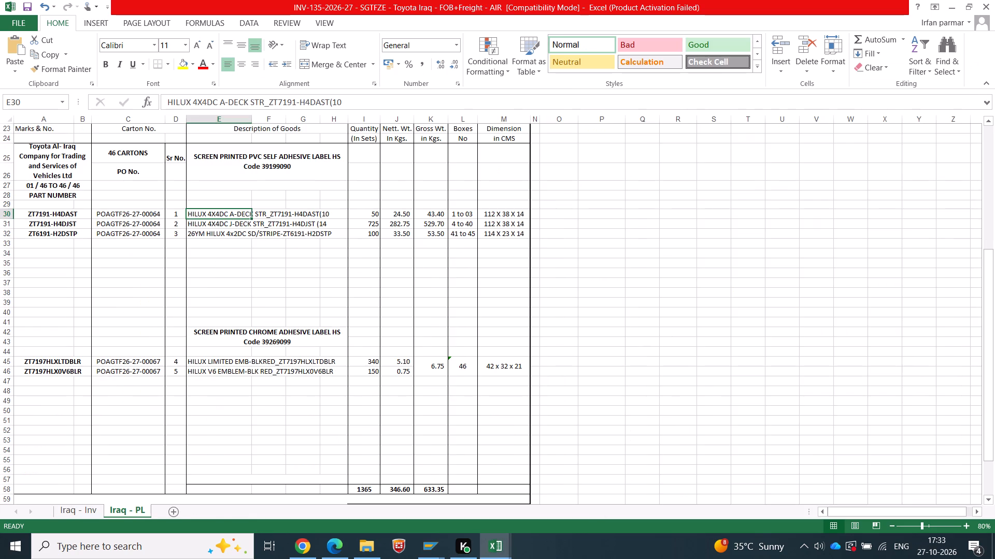
{"action": "key", "text": "alt+Tab"}
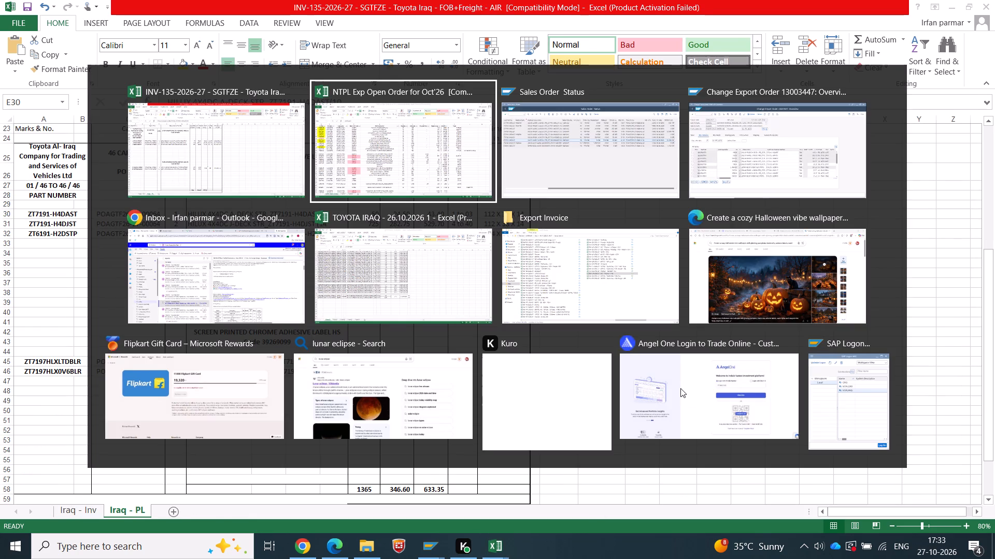
{"action": "key", "text": "alt+Tab"}
{"action": "key", "text": "alt+Tab"}
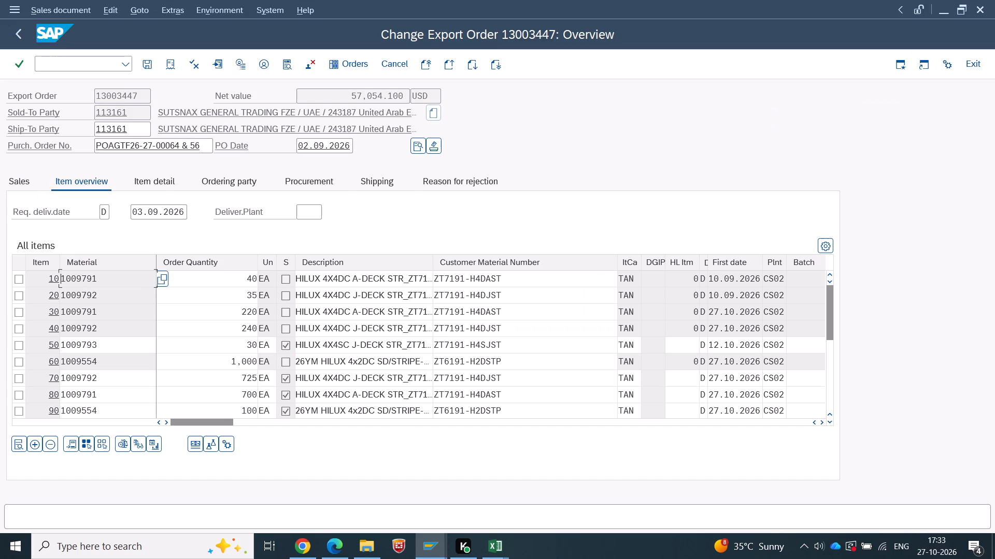
{"action": "key", "text": "alt+Tab"}
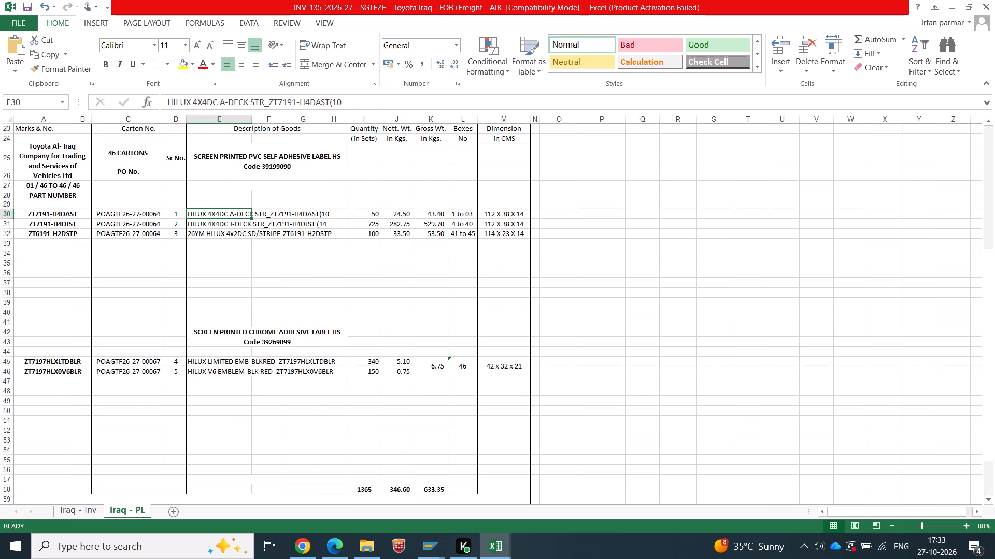
{"action": "key", "text": "alt+Tab"}
{"action": "key", "text": "alt+Tab"}
{"action": "key", "text": "alt+Tab"}
{"action": "key", "text": "alt+Tab"}
{"action": "key", "text": "alt+Tab"}
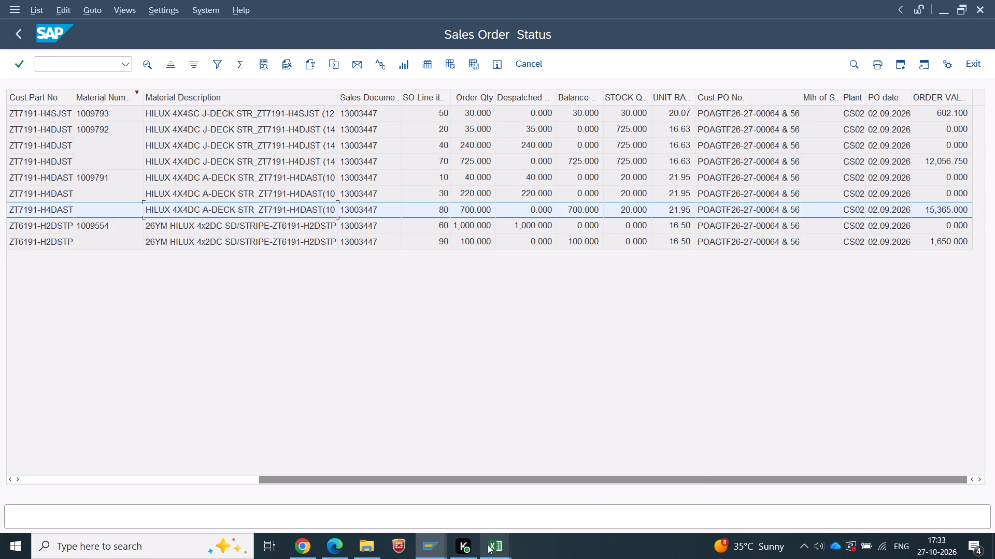
{"action": "left_click", "coordinate": [488, 545]}
{"action": "left_click", "coordinate": [495, 500]}
{"action": "scroll", "coordinate": [280, 232], "scroll_direction": "up", "scroll_amount": 5}
{"action": "scroll", "coordinate": [280, 222], "scroll_direction": "down", "scroll_amount": 2}
{"action": "scroll", "coordinate": [278, 213], "scroll_direction": "up", "scroll_amount": 20}
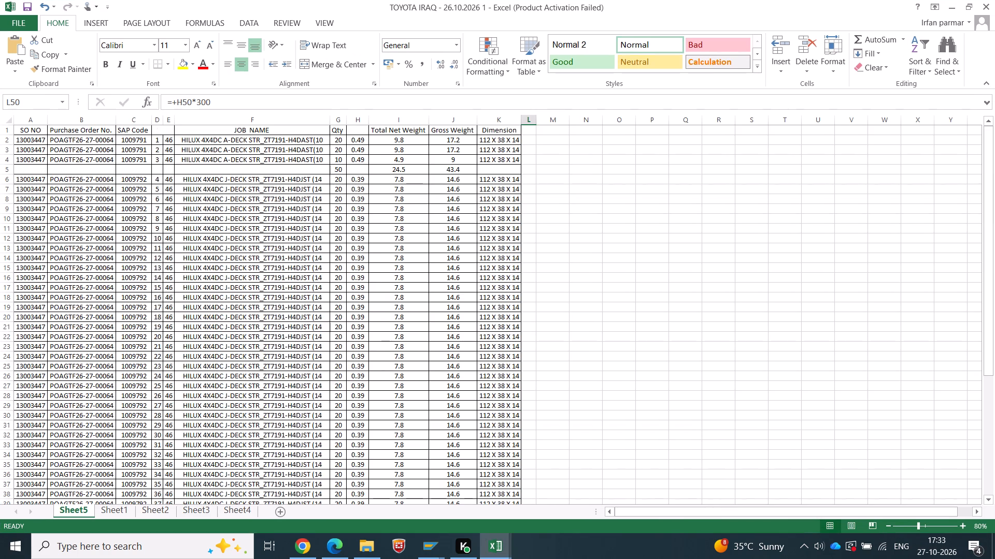
{"action": "scroll", "coordinate": [288, 173], "scroll_direction": "up", "scroll_amount": 3}
{"action": "left_click", "coordinate": [123, 144]}
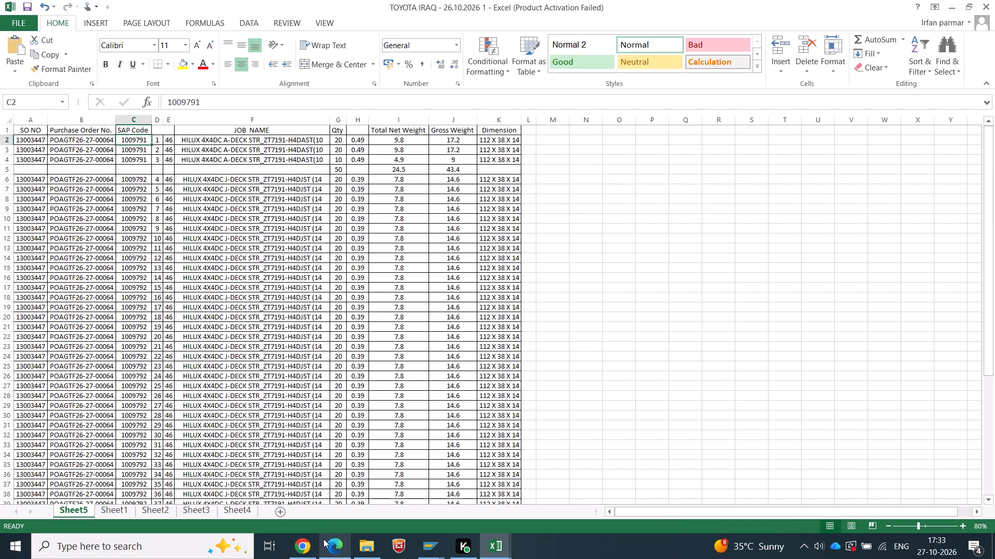
In export order 13003447, set the order quantity of item 80 (material 1009791) to 50 with one-time delivery, and acknowledge the credit check.
{"action": "left_click", "coordinate": [424, 547]}
{"action": "left_click", "coordinate": [433, 498]}
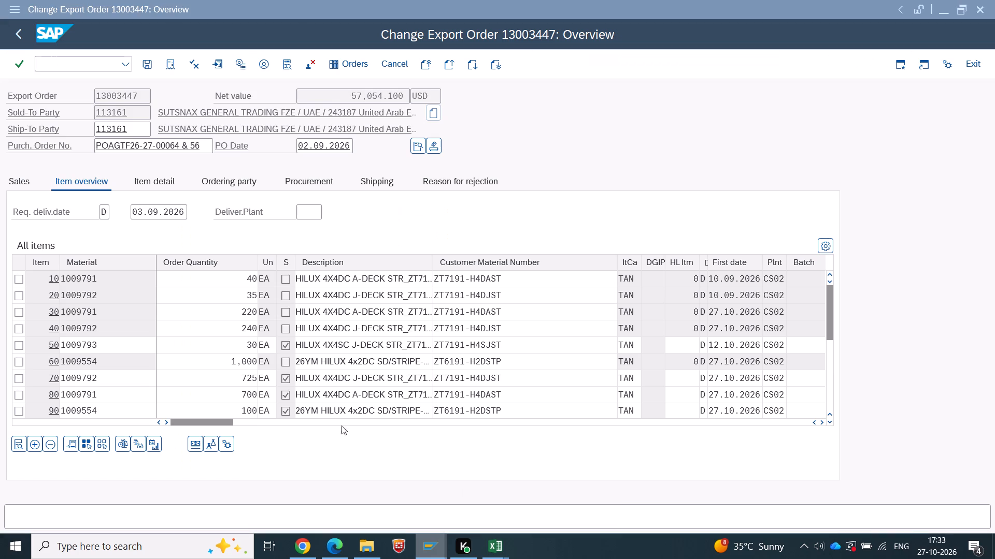
{"action": "left_click", "coordinate": [235, 394]}
{"action": "key", "text": "Delete"}
{"action": "key", "text": "Delete"}
{"action": "key", "text": "Delete"}
{"action": "key", "text": "Delete"}
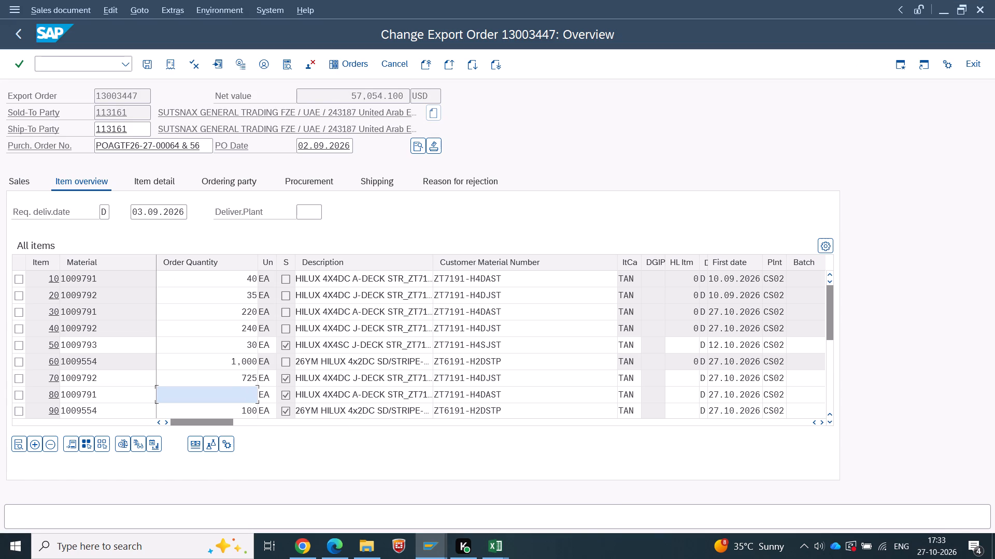
{"action": "type", "text": "50"}
{"action": "key", "text": "Return"}
{"action": "key", "text": "Return"}
{"action": "key", "text": "Return"}
{"action": "key", "text": "Return"}
{"action": "key", "text": "Return"}
{"action": "key", "text": "Return"}
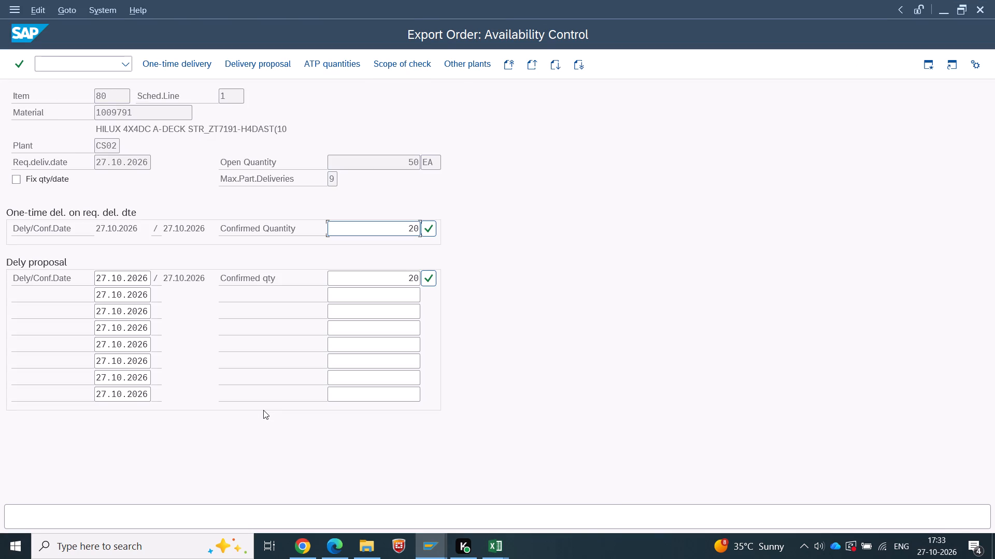
{"action": "double_click", "coordinate": [197, 71]}
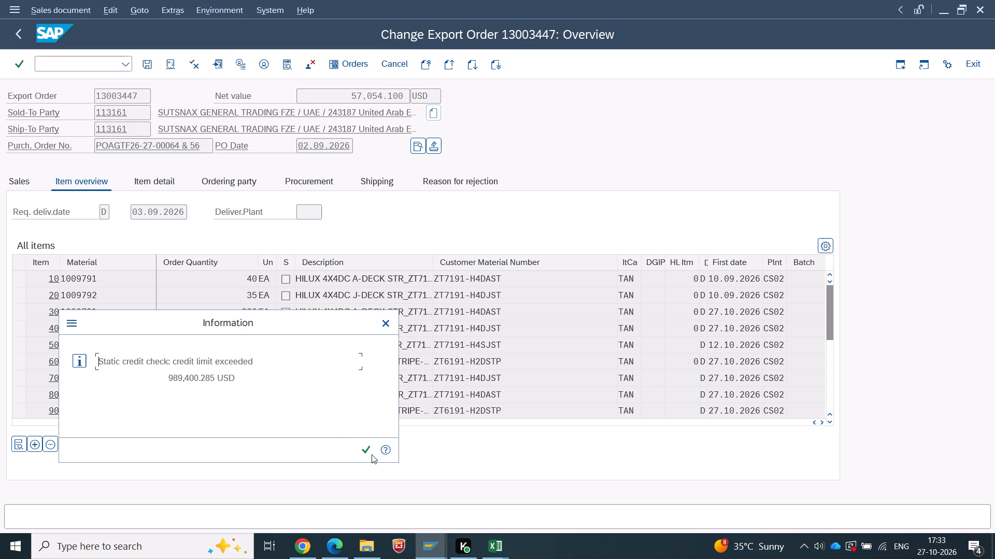
{"action": "left_click", "coordinate": [369, 452]}
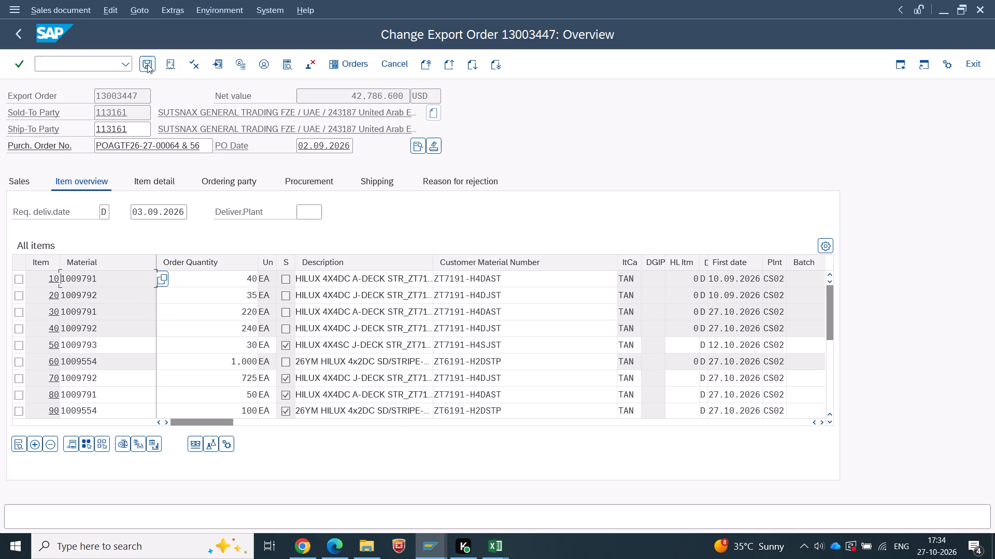
Save export order 13003447 and acknowledge the credit check information.
{"action": "left_click", "coordinate": [147, 64]}
{"action": "left_click", "coordinate": [367, 452]}
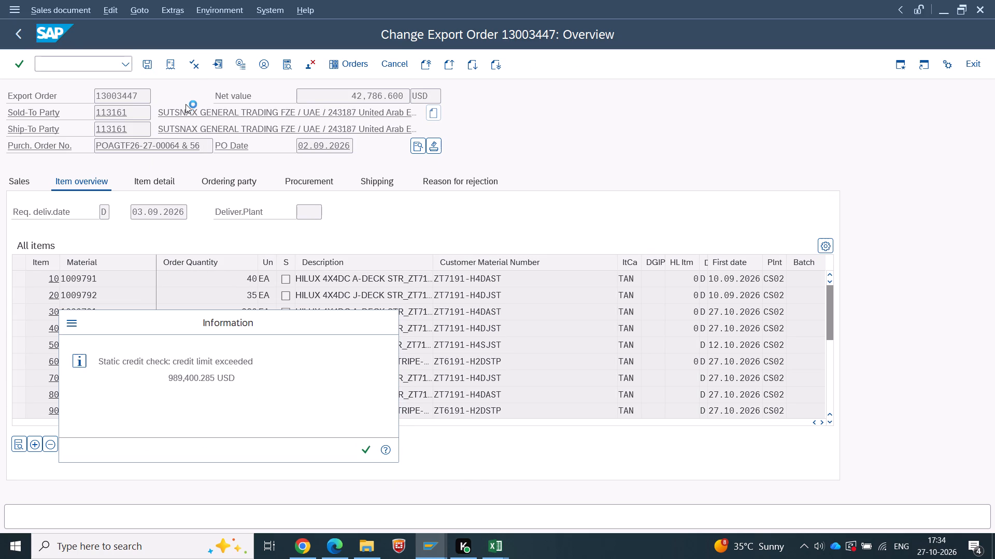
Reopen export order 13003447 for changes, acknowledging the subsequent documents notice.
{"action": "key", "text": "Return"}
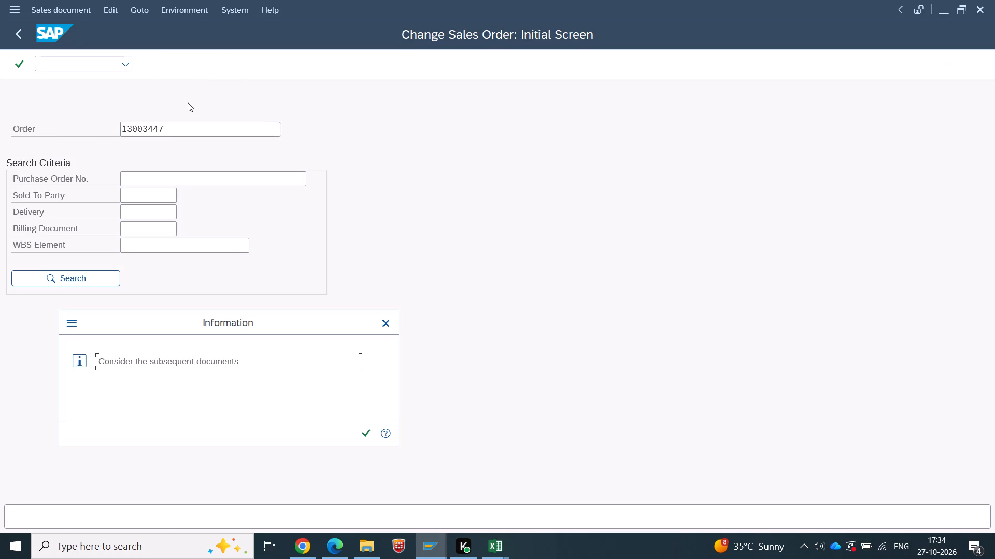
{"action": "key", "text": "Return"}
Rerun the detailed Sales Order Status report for order 13003447 and check the quantity columns of its lines.
{"action": "key", "text": "alt+Tab"}
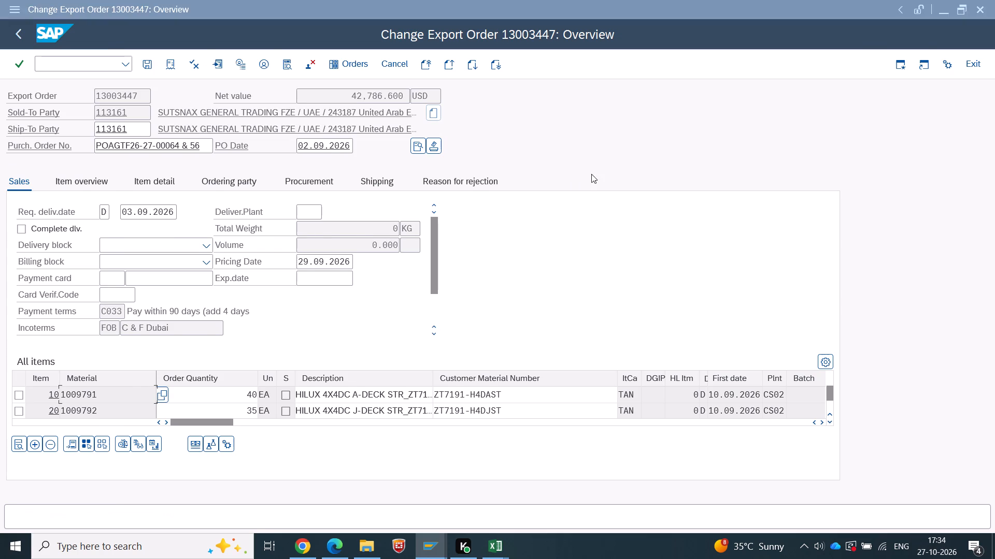
{"action": "key", "text": "alt+Tab"}
{"action": "key", "text": "alt+Tab"}
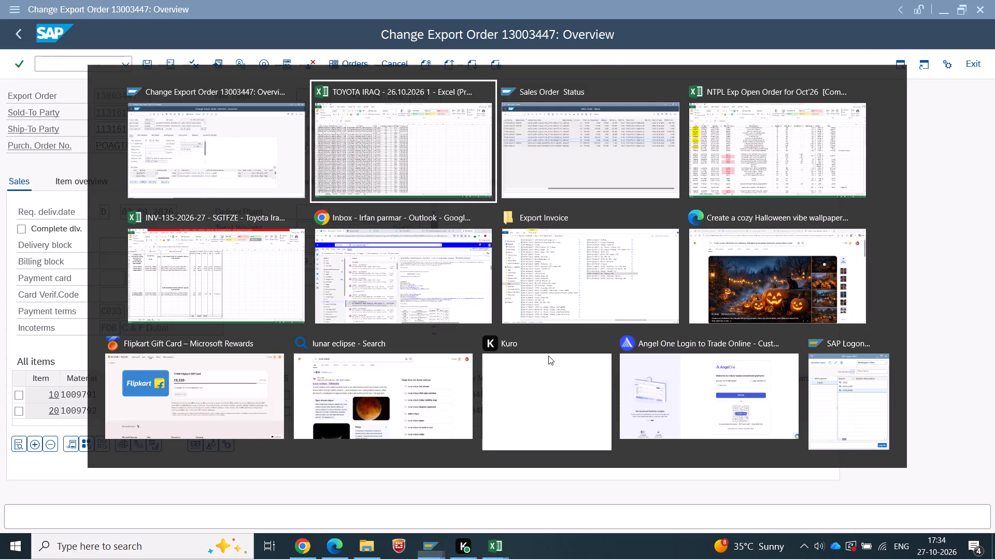
{"action": "key", "text": "alt+Tab"}
{"action": "left_click", "coordinate": [18, 34]}
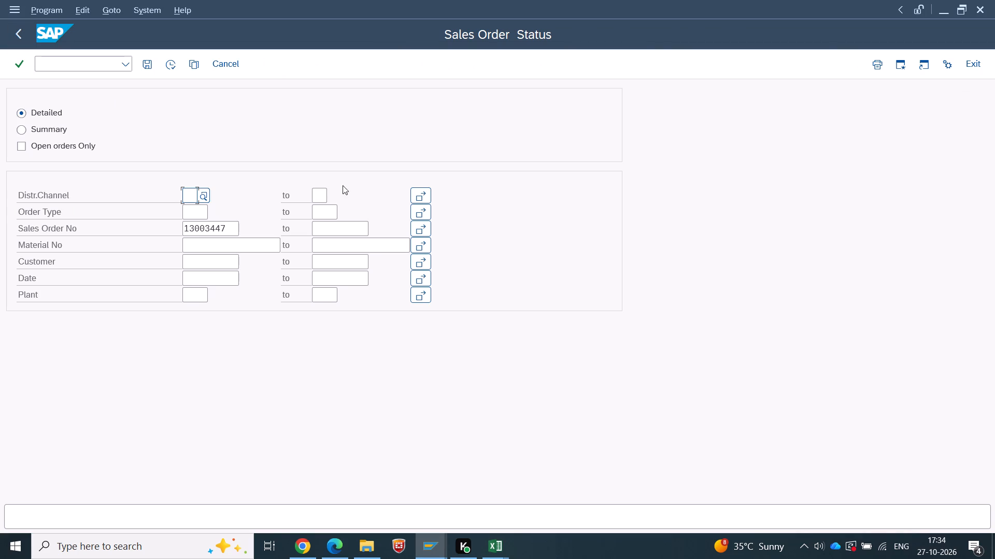
{"action": "left_click", "coordinate": [175, 71]}
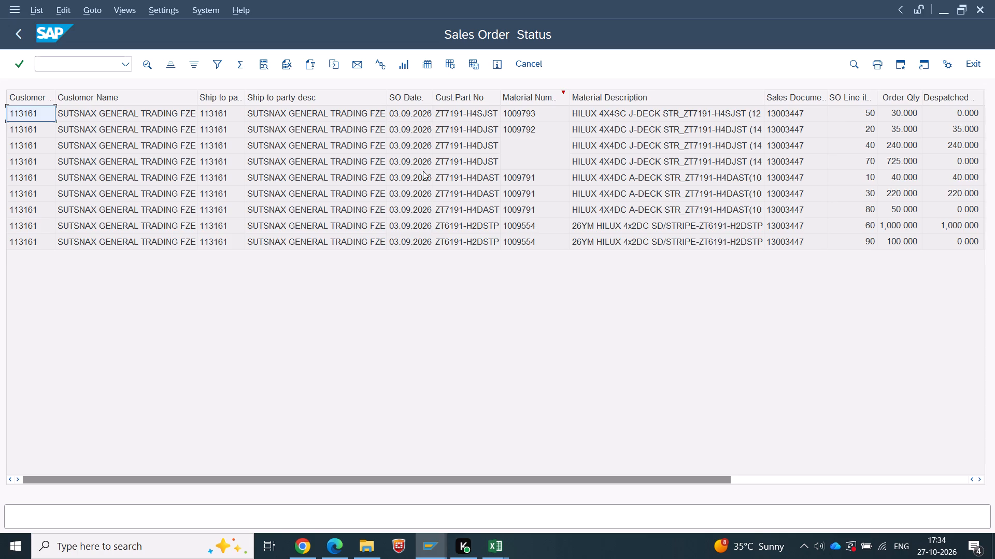
{"action": "scroll", "coordinate": [904, 139], "scroll_direction": "down", "scroll_amount": 3}
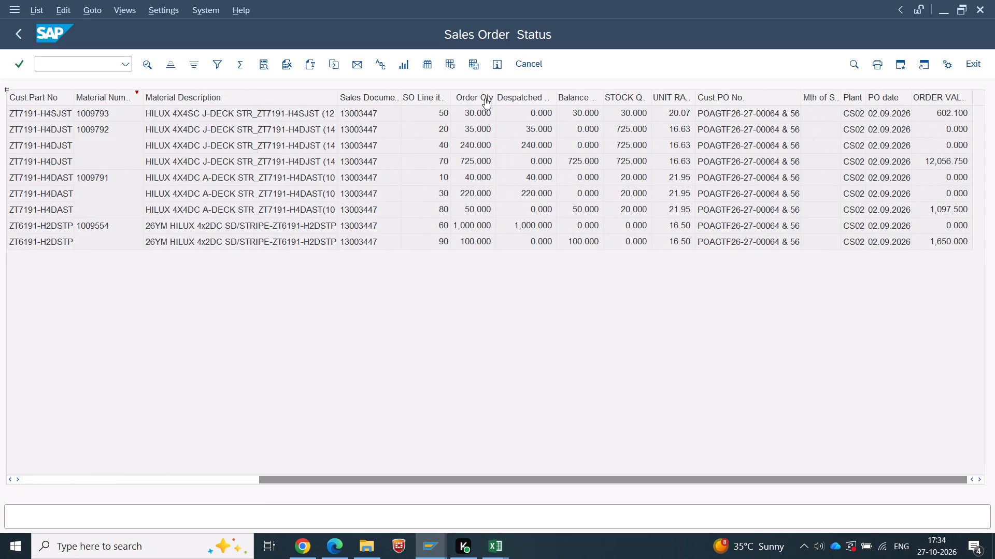
Total the Order Qty, Despatched and Balance columns in the Sales Order Status report.
{"action": "left_click_drag", "start_coordinate": [477, 95], "coordinate": [582, 94]}
{"action": "left_click", "coordinate": [244, 64]}
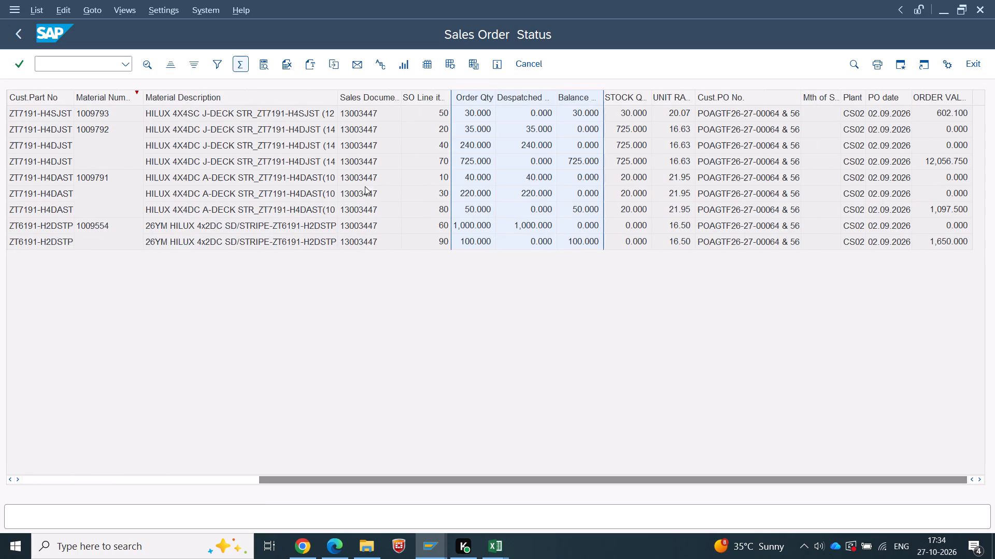
{"action": "left_click", "coordinate": [617, 289]}
{"action": "left_click", "coordinate": [546, 355]}
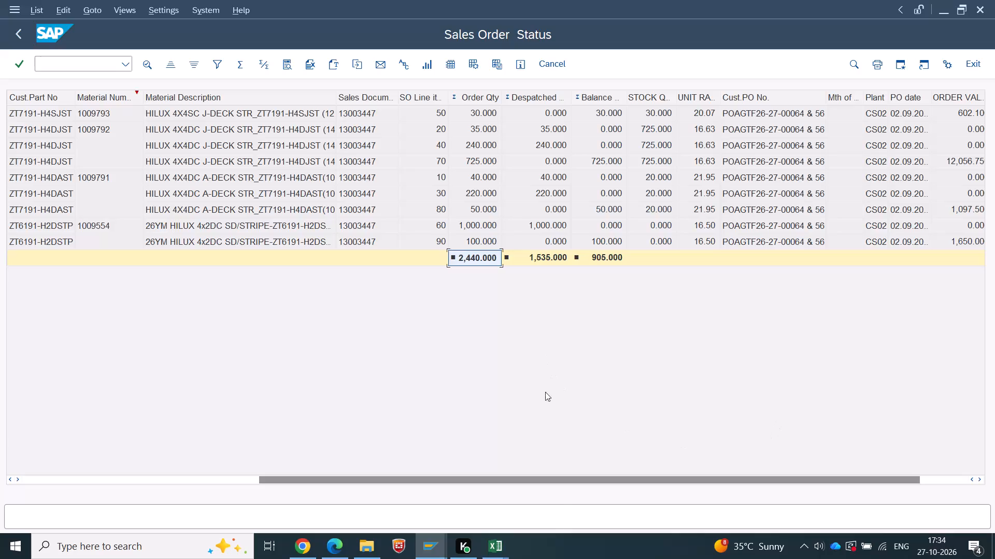
Compare the PVC label item quantities on the INV-135 workbook's Iraq - PL sheet with the Sales Order Status report's Balance column.
{"action": "key", "text": "alt+Tab"}
{"action": "key", "text": "alt+Tab"}
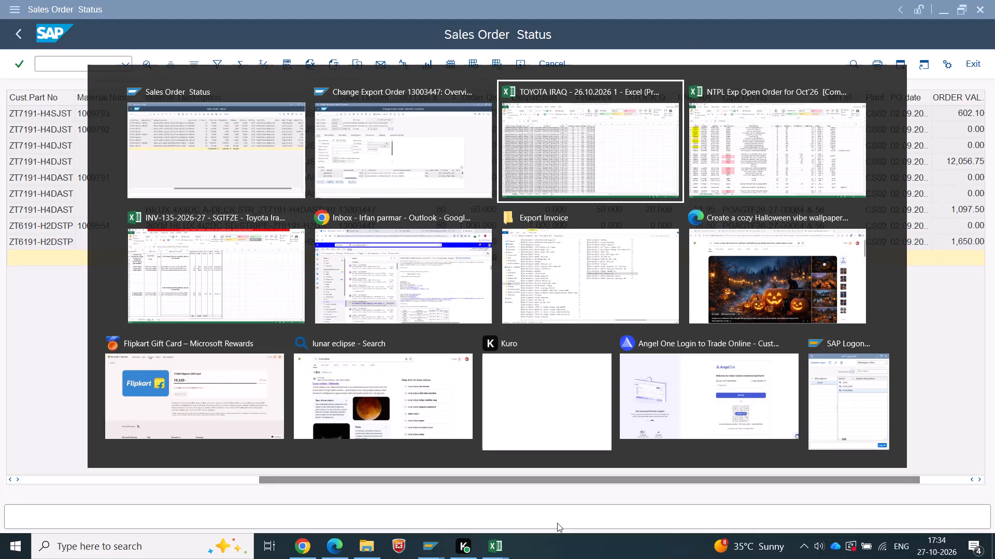
{"action": "key", "text": "alt+Tab"}
{"action": "key", "text": "alt+Tab"}
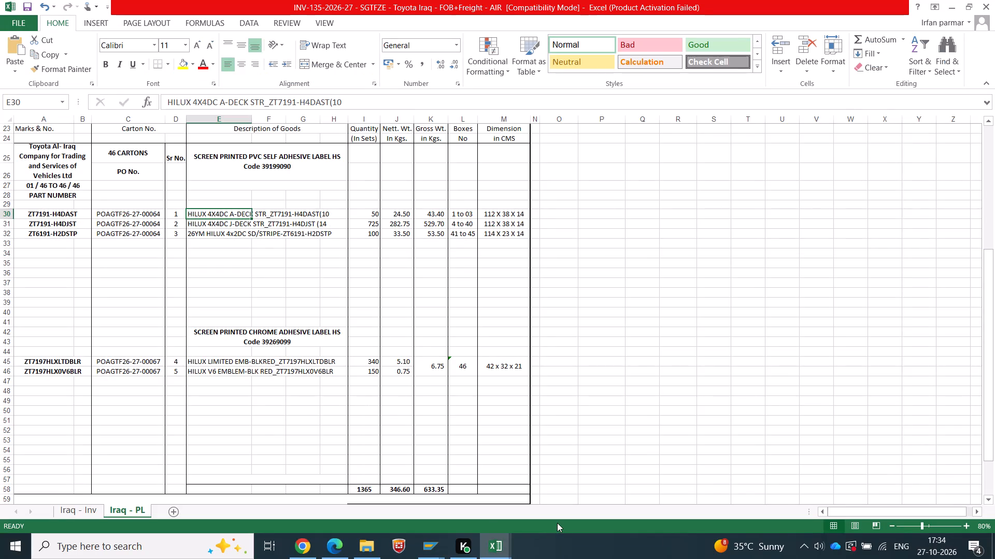
{"action": "left_click_drag", "start_coordinate": [372, 216], "coordinate": [367, 232]}
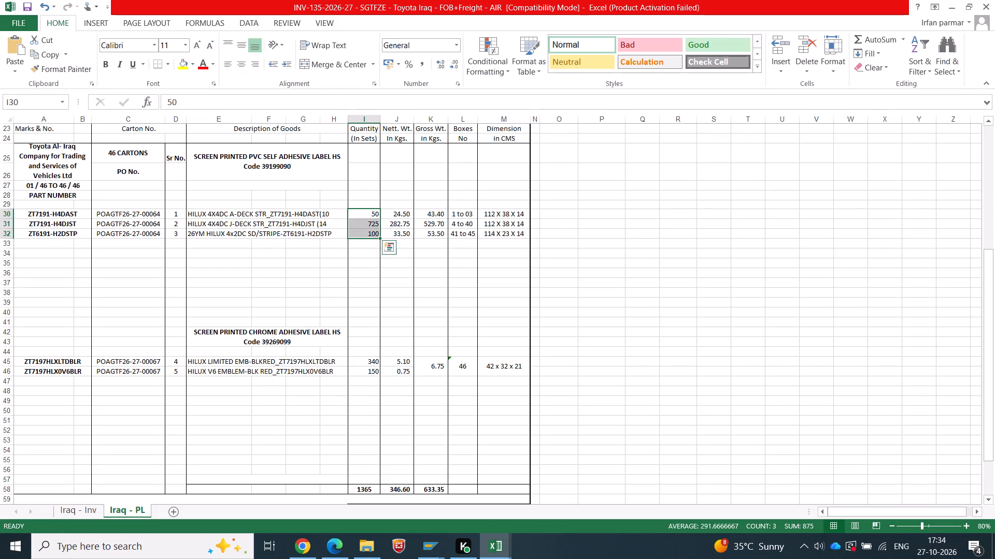
{"action": "key", "text": "alt+Tab"}
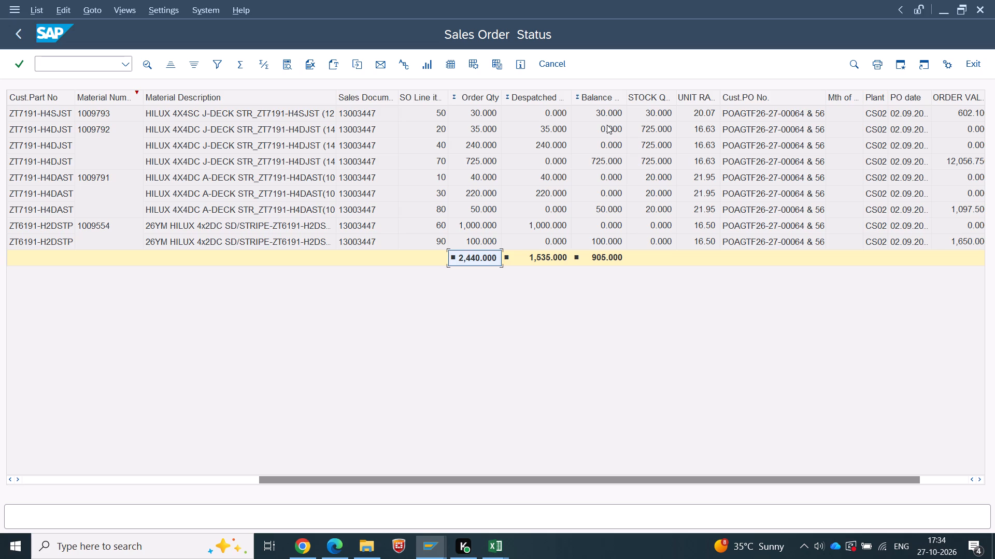
{"action": "key", "text": "alt+Tab"}
{"action": "key", "text": "alt+Tab"}
{"action": "key", "text": "alt+Tab"}
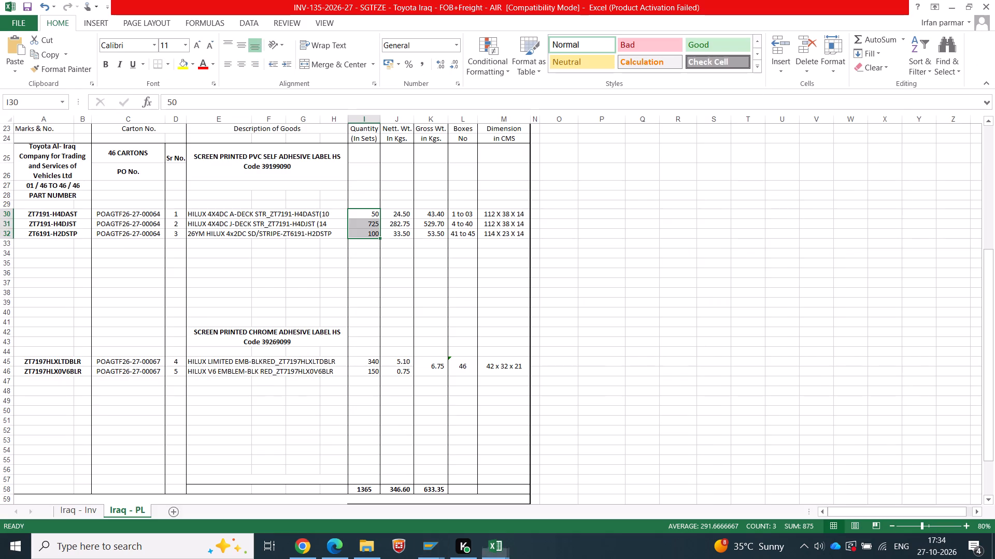
{"action": "key", "text": "alt+Tab"}
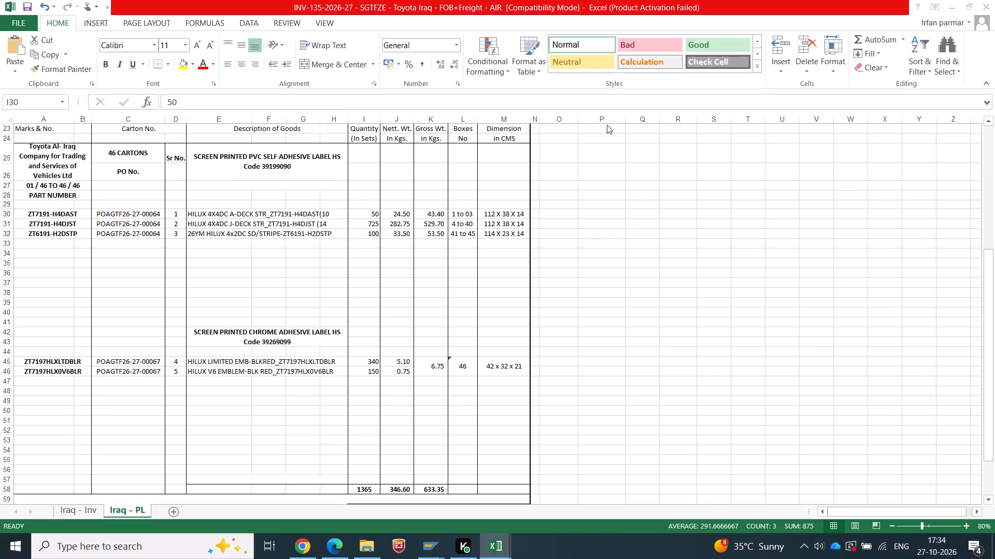
{"action": "key", "text": "alt+Tab"}
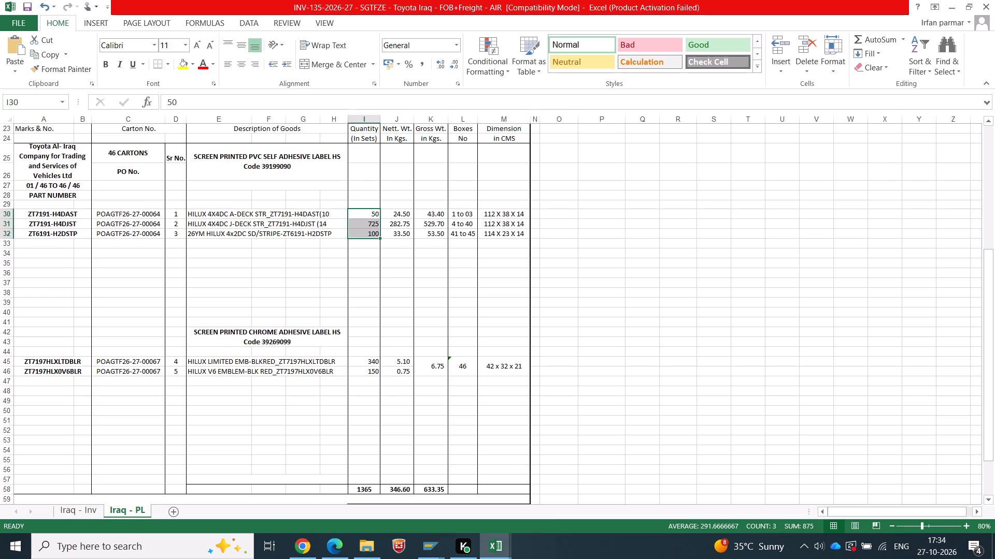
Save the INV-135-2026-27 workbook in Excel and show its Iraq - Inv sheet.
{"action": "key", "text": "ctrl+s"}
{"action": "left_click", "coordinate": [504, 275]}
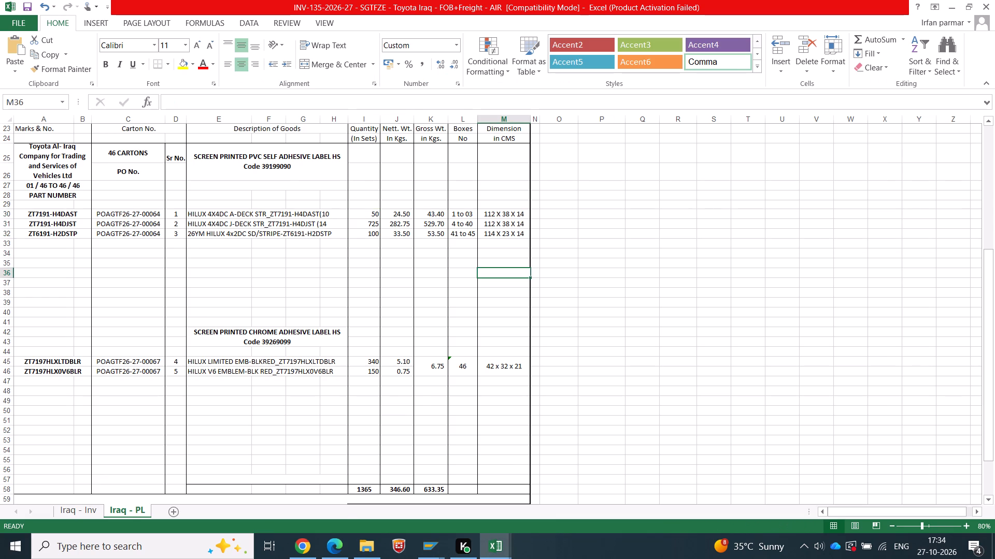
{"action": "scroll", "coordinate": [465, 318], "scroll_direction": "down", "scroll_amount": 1}
{"action": "left_click", "coordinate": [75, 508]}
Switch to SAP, leave the Sales Order Status report and close its session window.
{"action": "key", "text": "alt+Tab"}
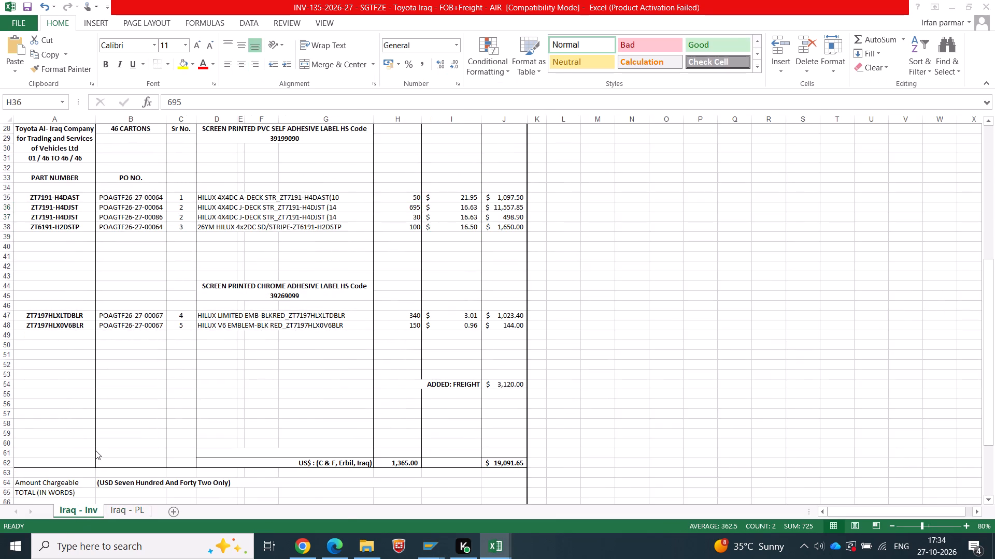
{"action": "left_click", "coordinate": [21, 28]}
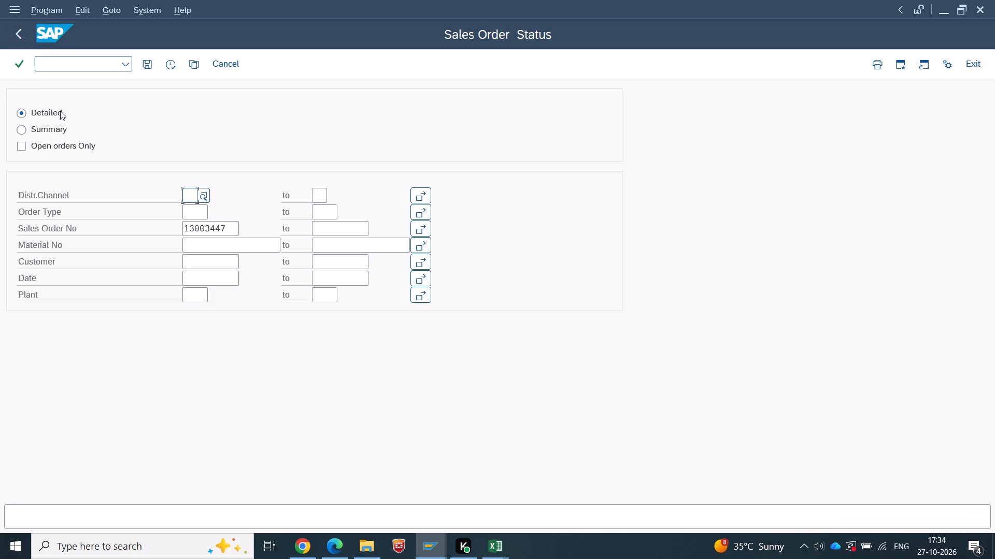
{"action": "left_click", "coordinate": [16, 35]}
{"action": "left_click", "coordinate": [977, 11]}
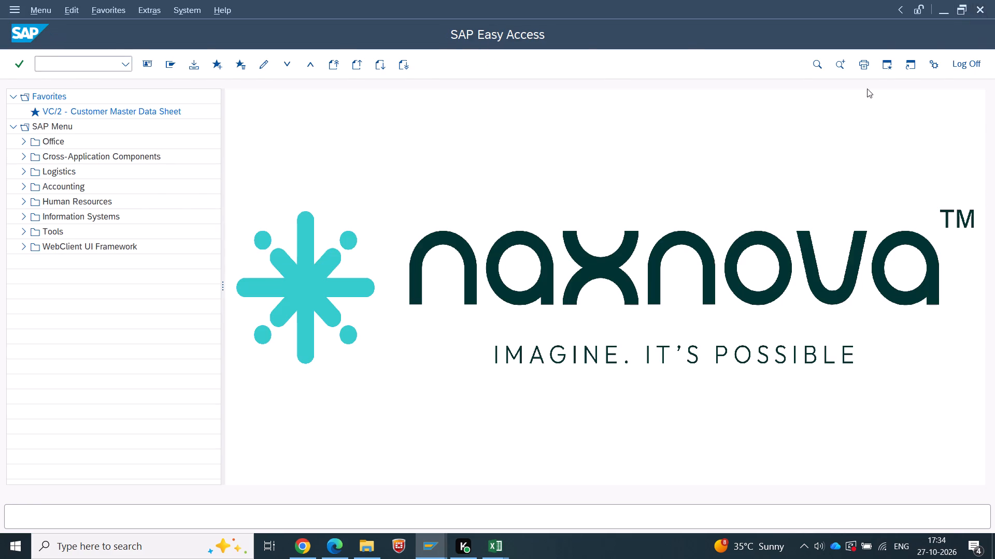
Open the header data of export order 13003447 and set the pricing date to 27.10.2026.
{"action": "left_click", "coordinate": [422, 548]}
{"action": "left_click", "coordinate": [435, 487]}
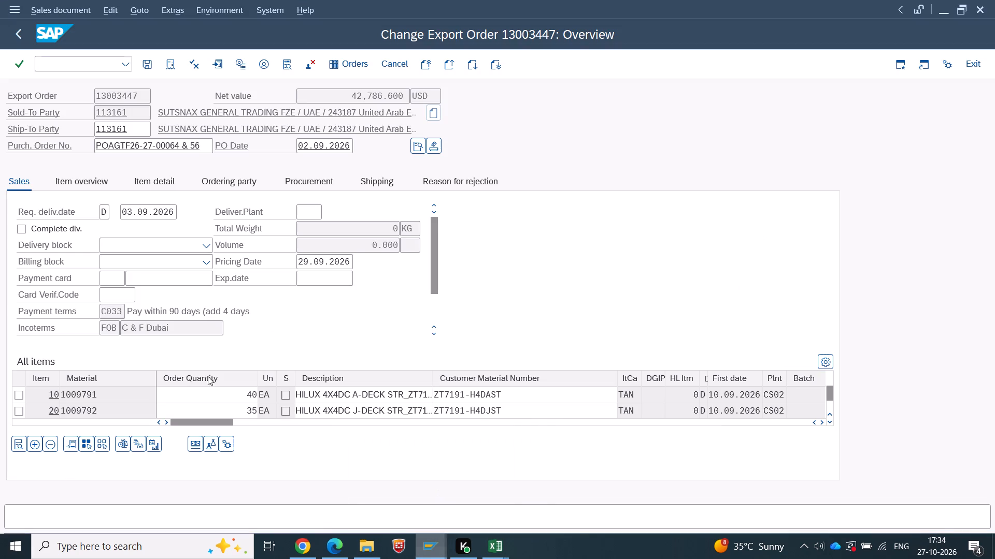
{"action": "left_click", "coordinate": [99, 183]}
{"action": "left_click", "coordinate": [418, 146]}
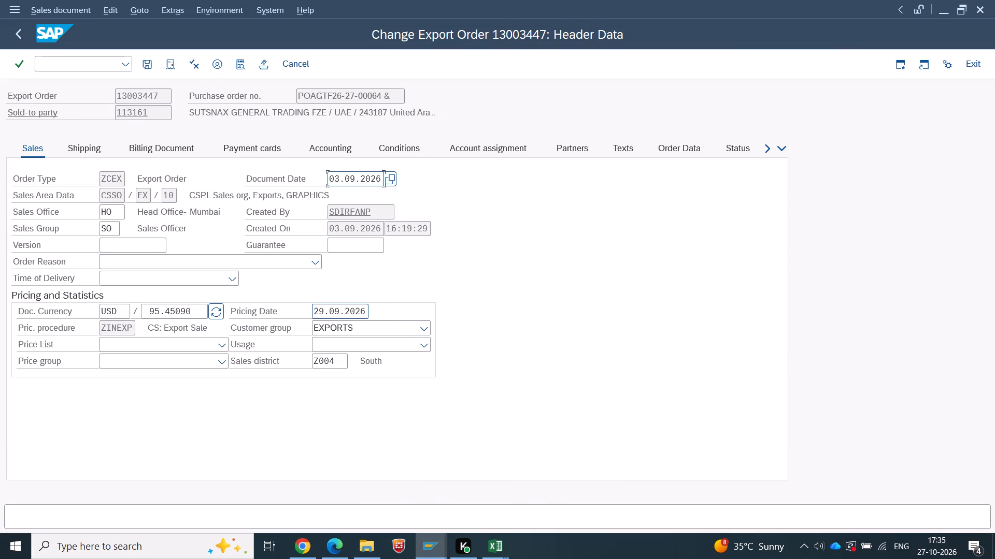
{"action": "left_click", "coordinate": [316, 311]}
{"action": "key", "text": "7"}
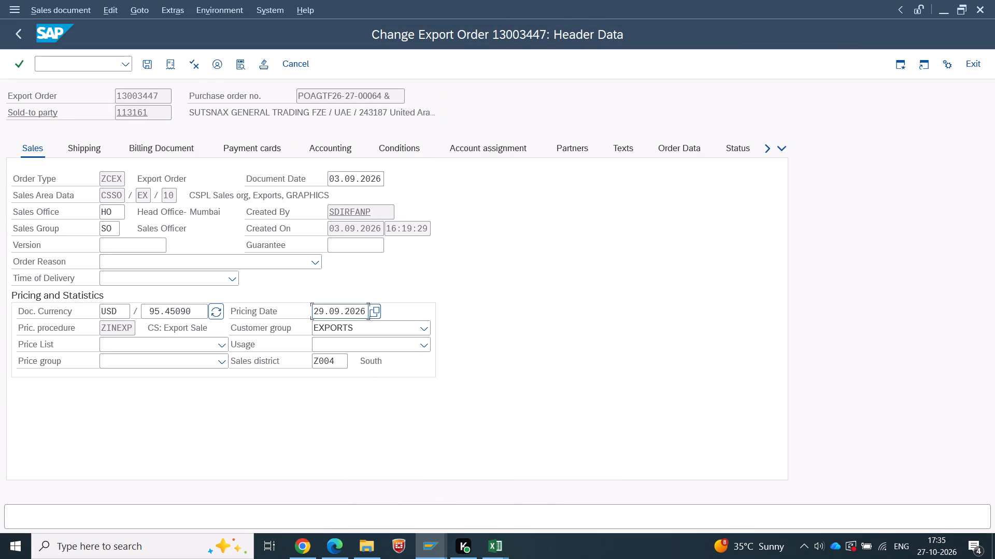
{"action": "key", "text": "Right"}
{"action": "type", "text": "10"}
{"action": "key", "text": "Return"}
{"action": "key", "text": "Return"}
{"action": "key", "text": "Return"}
{"action": "key", "text": "Return"}
{"action": "key", "text": "Return"}
{"action": "key", "text": "Return"}
{"action": "key", "text": "Return"}
{"action": "key", "text": "Return"}
{"action": "key", "text": "Return"}
{"action": "key", "text": "Return"}
{"action": "key", "text": "Return"}
{"action": "key", "text": "Return"}
{"action": "key", "text": "Return"}
{"action": "key", "text": "Return"}
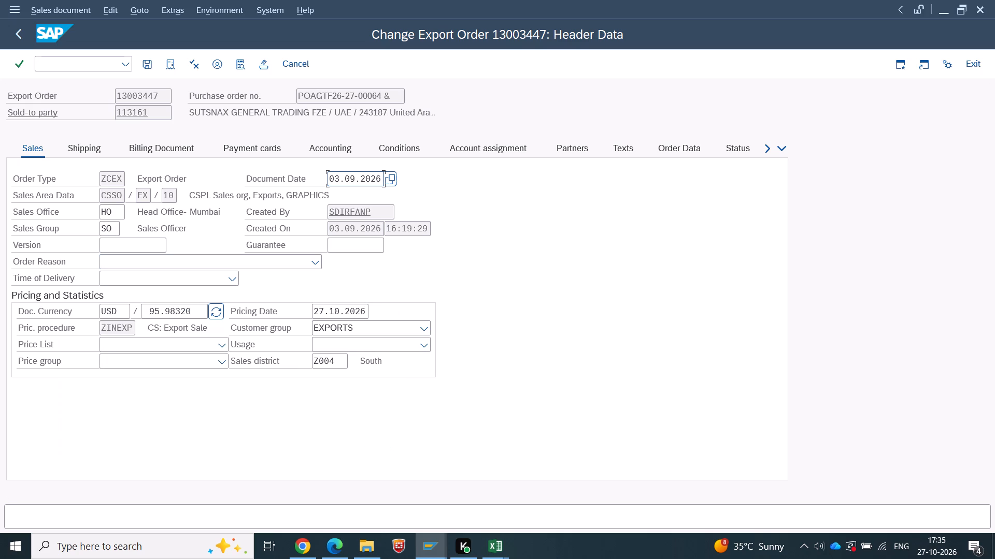
Copy the exchange rate 95.98320 from the order's header data.
{"action": "left_click_drag", "start_coordinate": [198, 312], "coordinate": [65, 301]}
{"action": "key", "text": "ctrl+c"}
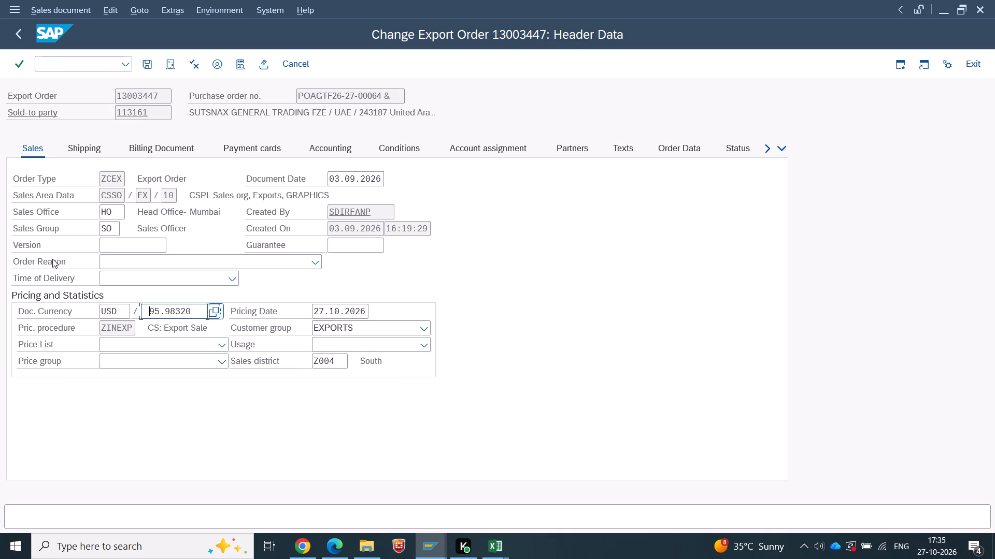
Return to the item overview, open item 10's Sales A data and advance through the items to item 50.
{"action": "left_click", "coordinate": [16, 38]}
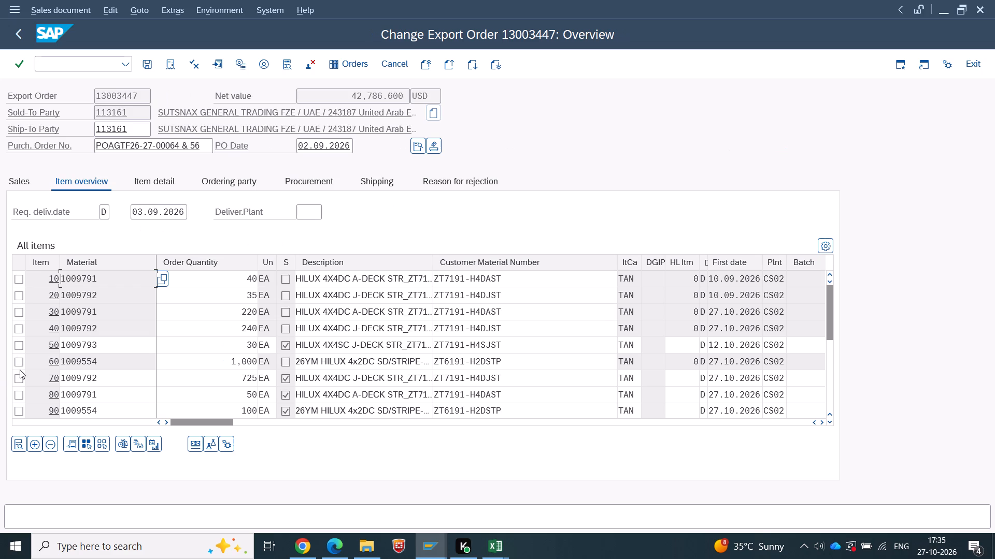
{"action": "left_click", "coordinate": [20, 277]}
{"action": "left_click", "coordinate": [186, 435]}
{"action": "left_click", "coordinate": [196, 444]}
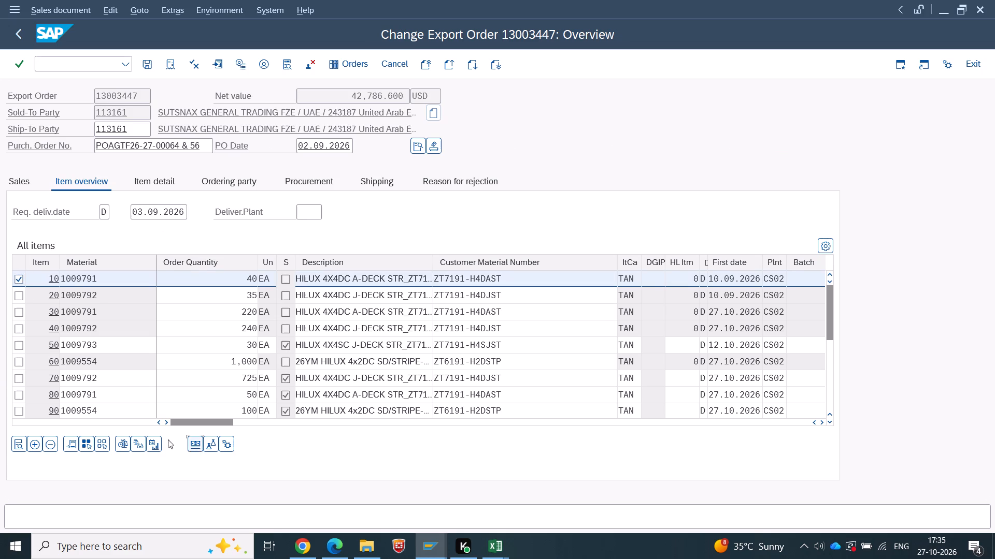
{"action": "left_click", "coordinate": [33, 149]}
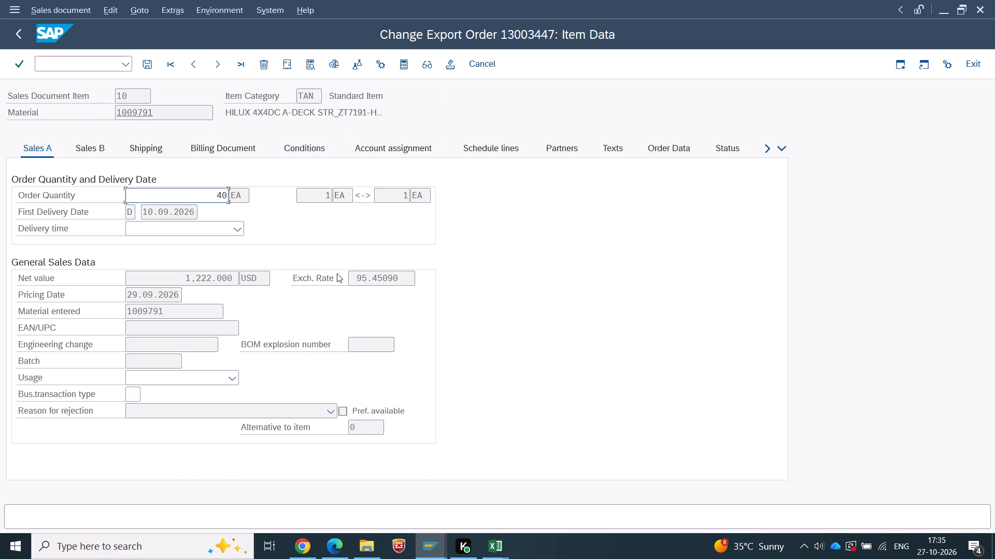
{"action": "left_click", "coordinate": [217, 63]}
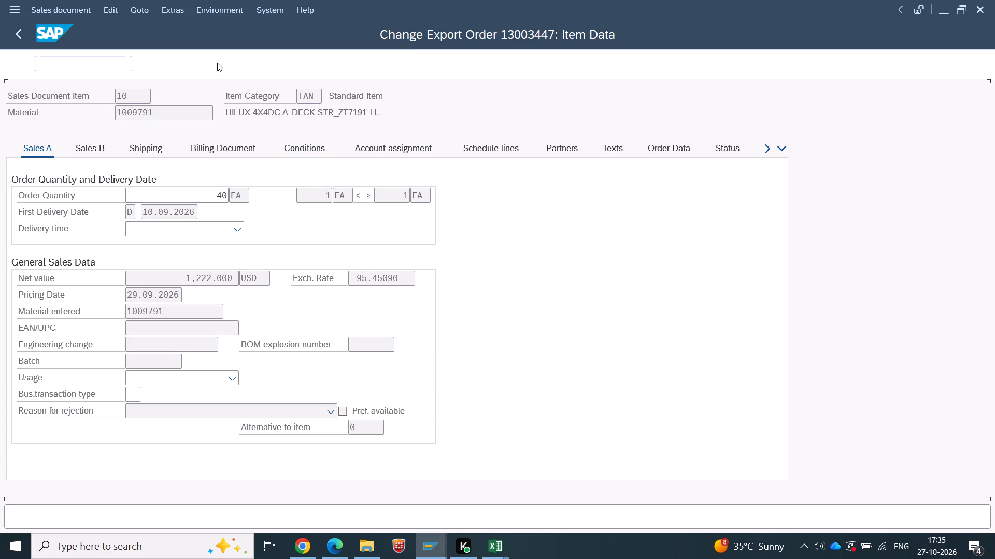
{"action": "left_click", "coordinate": [217, 63]}
{"action": "left_click", "coordinate": [217, 63]}
{"action": "left_click", "coordinate": [217, 63]}
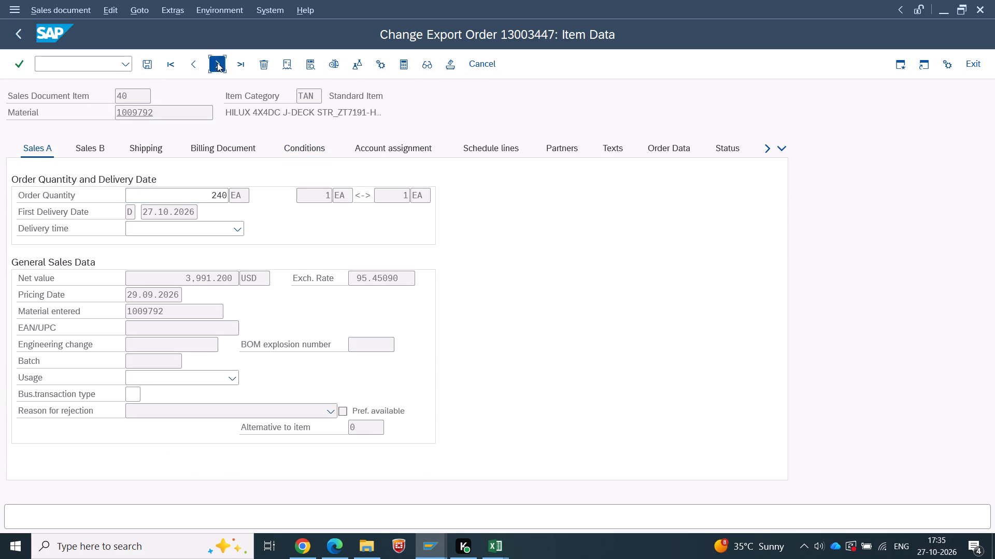
Replace item 50's exchange rate with the copied header rate, 95.9832.
{"action": "left_click_drag", "start_coordinate": [400, 278], "coordinate": [235, 251]}
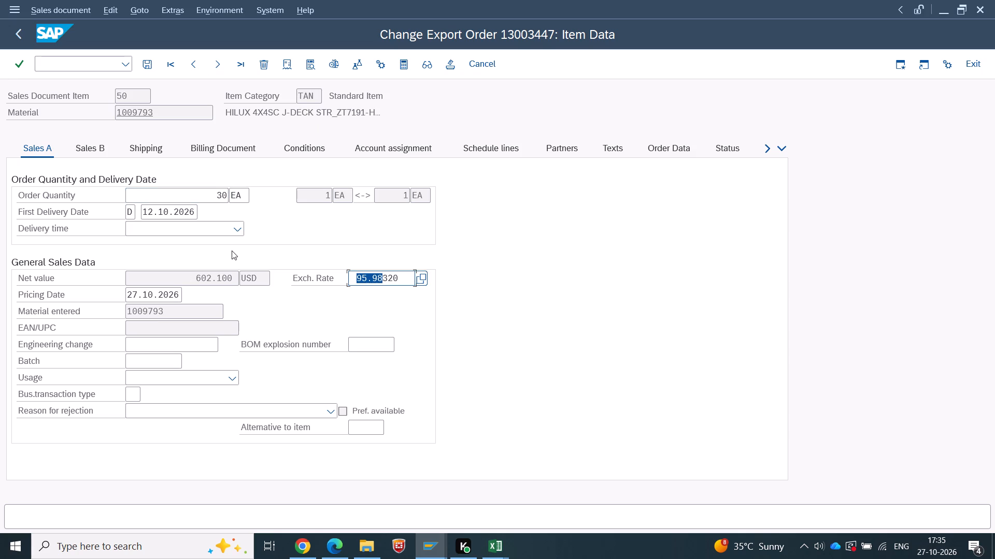
{"action": "left_click_drag", "start_coordinate": [404, 282], "coordinate": [152, 240]}
{"action": "left_click", "coordinate": [400, 270]}
{"action": "left_click_drag", "start_coordinate": [408, 275], "coordinate": [349, 270]}
{"action": "left_click_drag", "start_coordinate": [349, 270], "coordinate": [350, 273]}
{"action": "left_click_drag", "start_coordinate": [405, 282], "coordinate": [357, 278]}
{"action": "key", "text": "Right"}
{"action": "key", "text": "Right"}
{"action": "key", "text": "Right"}
{"action": "key", "text": "Right"}
{"action": "key", "text": "Right"}
{"action": "key", "text": "Right"}
{"action": "key", "text": "Right"}
{"action": "key", "text": "Right"}
{"action": "key", "text": "Right"}
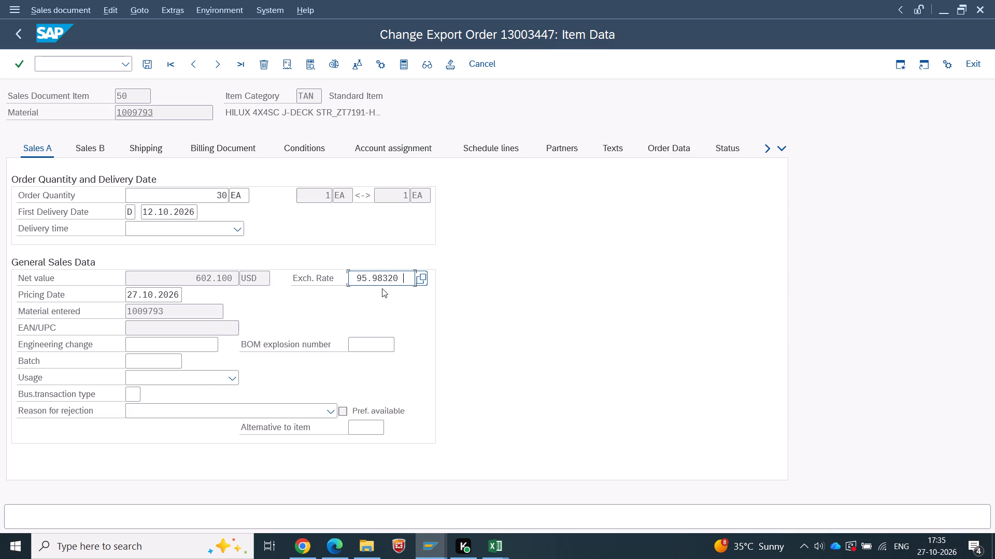
{"action": "key", "text": "shift+Left"}
{"action": "key", "text": "shift+Left"}
{"action": "key", "text": "shift+Left"}
{"action": "key", "text": "shift+Left"}
{"action": "key", "text": "shift+Left"}
{"action": "key", "text": "shift+Left"}
{"action": "key", "text": "shift+Left"}
{"action": "key", "text": "shift+Left"}
{"action": "key", "text": "shift+Left"}
{"action": "key", "text": "shift+Left"}
{"action": "key", "text": "shift+Left"}
{"action": "key", "text": "shift+Left"}
{"action": "key", "text": "shift+Left"}
{"action": "key", "text": "shift+Left"}
{"action": "key", "text": "shift+Left"}
{"action": "key", "text": "shift+Left"}
{"action": "key", "text": "shift+Left"}
{"action": "key", "text": "shift+Left"}
{"action": "key", "text": "shift+Left"}
{"action": "key", "text": "shift+Left"}
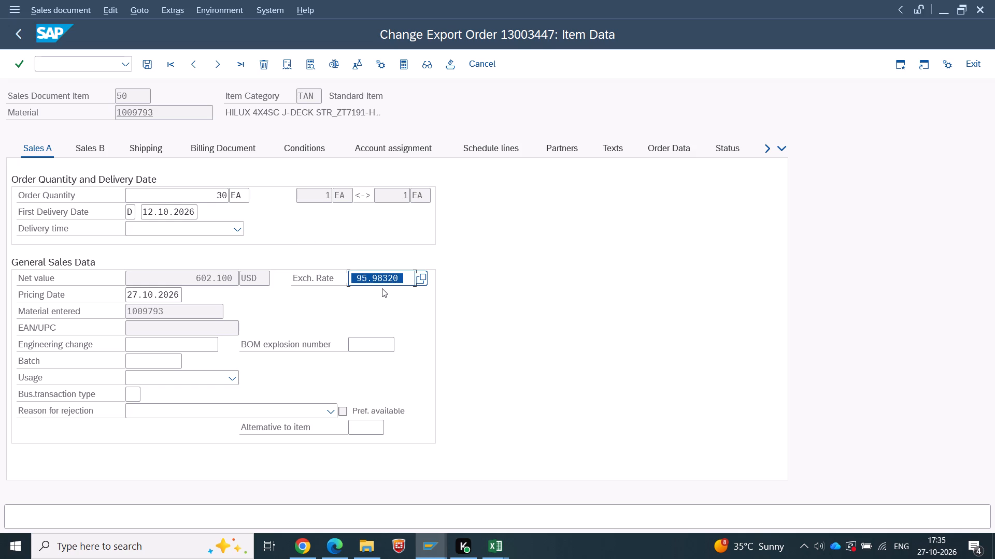
{"action": "key", "text": "ctrl+v"}
{"action": "key", "text": "Return"}
{"action": "key", "text": "Return"}
{"action": "key", "text": "Return"}
{"action": "key", "text": "Return"}
{"action": "key", "text": "Return"}
{"action": "key", "text": "Return"}
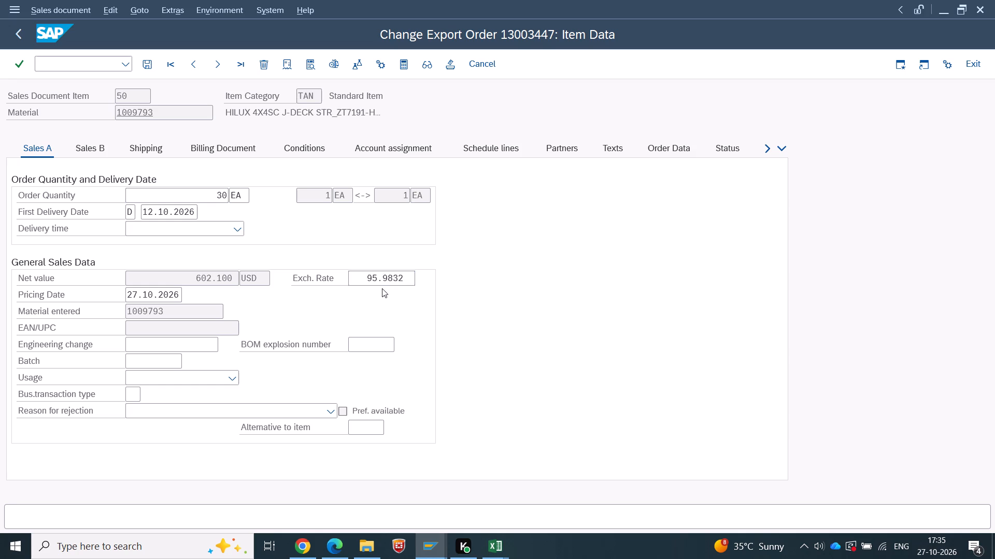
{"action": "key", "text": "Return"}
{"action": "key", "text": "Return"}
{"action": "key", "text": "Return"}
{"action": "key", "text": "Return"}
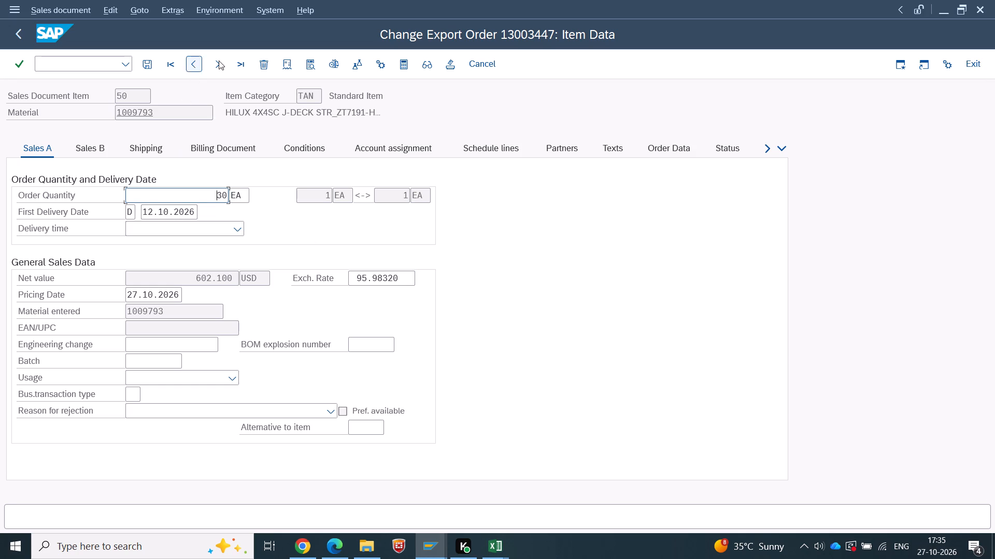
Advance past item 60 to item 70 and replace its exchange rate with the copied header rate, 95.9832.
{"action": "left_click", "coordinate": [219, 61]}
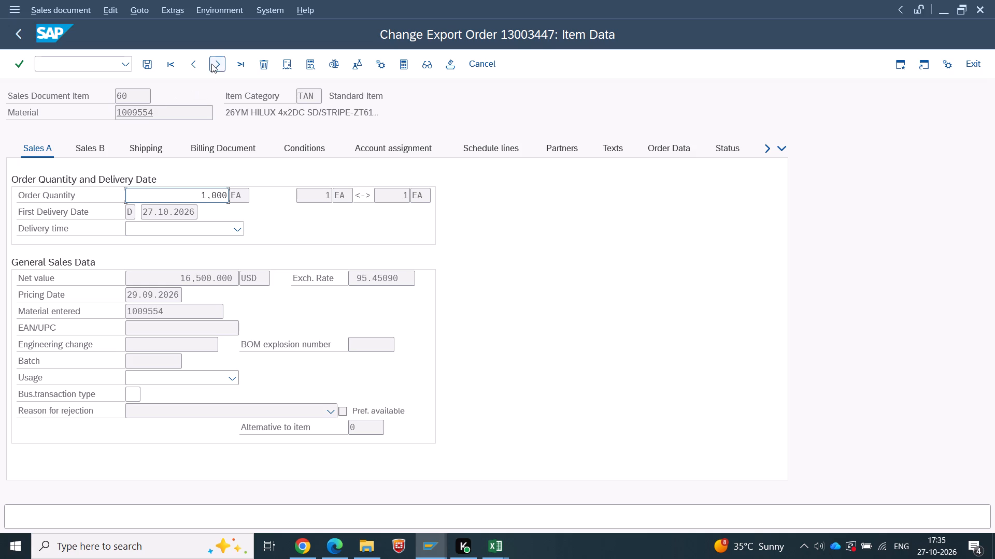
{"action": "left_click", "coordinate": [211, 64]}
{"action": "left_click_drag", "start_coordinate": [353, 280], "coordinate": [507, 280]}
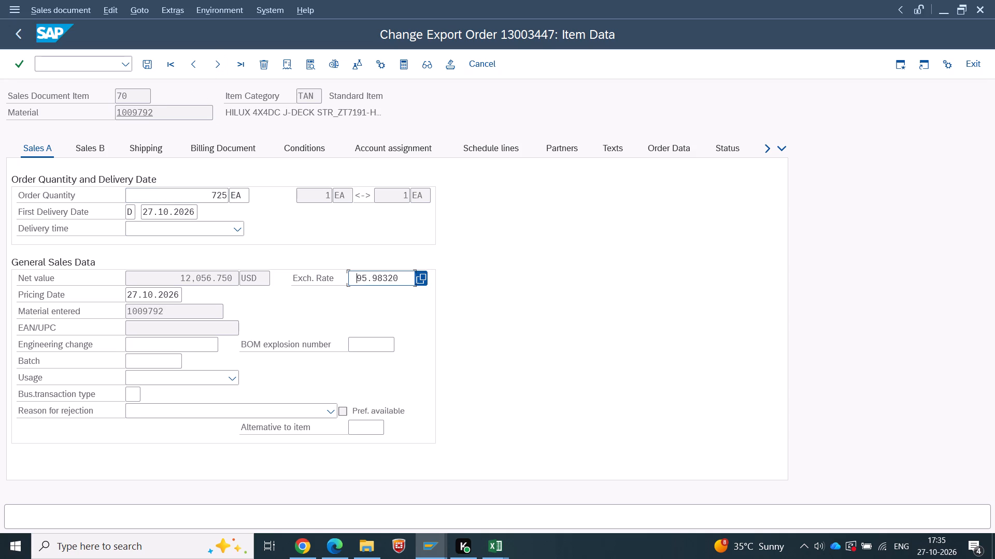
{"action": "left_click_drag", "start_coordinate": [404, 276], "coordinate": [366, 275]}
{"action": "left_click", "coordinate": [402, 272]}
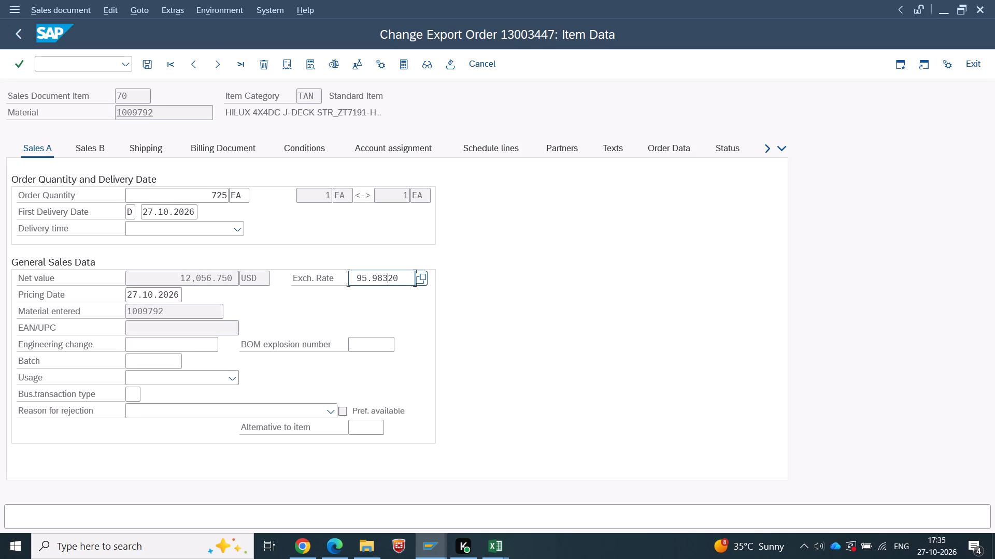
{"action": "left_click", "coordinate": [406, 279]}
{"action": "key", "text": "Right"}
{"action": "key", "text": "BackSpace"}
{"action": "key", "text": "BackSpace"}
{"action": "key", "text": "BackSpace"}
{"action": "key", "text": "BackSpace"}
{"action": "key", "text": "BackSpace"}
{"action": "key", "text": "BackSpace"}
{"action": "key", "text": "BackSpace"}
{"action": "key", "text": "BackSpace"}
{"action": "key", "text": "BackSpace"}
{"action": "key", "text": "BackSpace"}
{"action": "key", "text": "BackSpace"}
{"action": "key", "text": "BackSpace"}
{"action": "key", "text": "BackSpace"}
{"action": "key", "text": "BackSpace"}
{"action": "key", "text": "BackSpace"}
{"action": "key", "text": "BackSpace"}
{"action": "key", "text": "BackSpace"}
{"action": "key", "text": "BackSpace"}
{"action": "key", "text": "BackSpace"}
{"action": "key", "text": "BackSpace"}
{"action": "key", "text": "ctrl+v"}
{"action": "key", "text": "Return"}
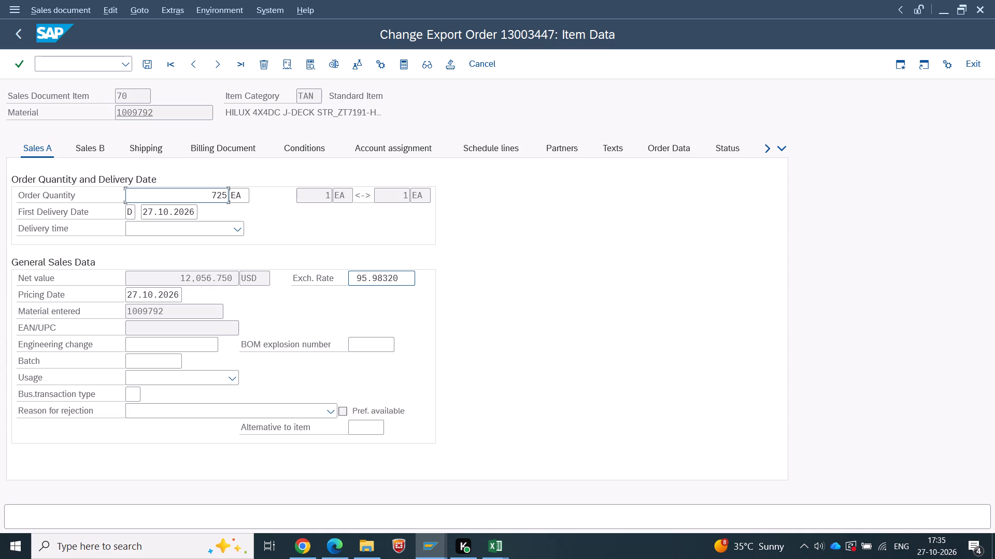
{"action": "key", "text": "Return"}
{"action": "key", "text": "Return"}
Advance from item 70 through the remaining items, checking each one's exchange rate and pricing date in Sales A.
{"action": "left_click", "coordinate": [215, 65]}
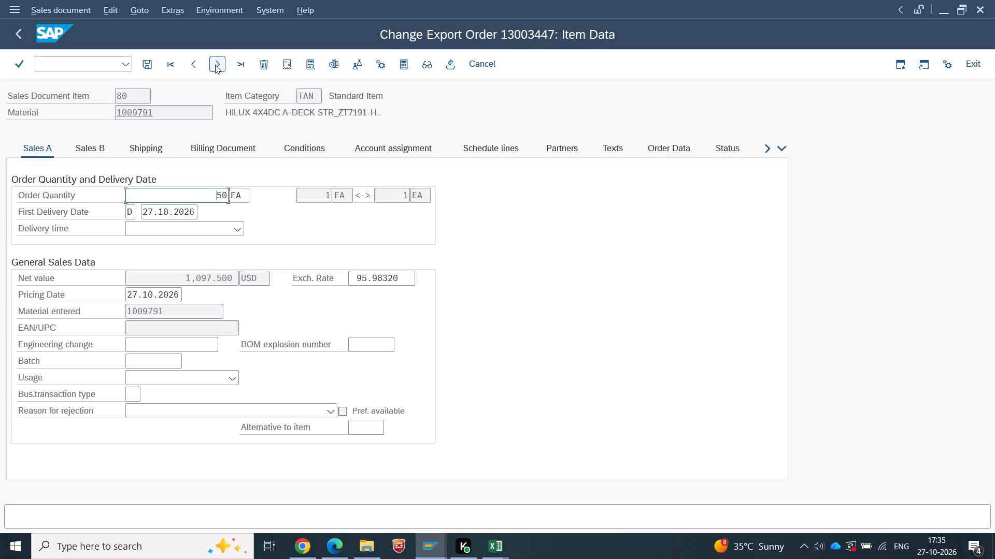
{"action": "left_click", "coordinate": [215, 65]}
{"action": "left_click", "coordinate": [215, 65]}
{"action": "left_click", "coordinate": [215, 65]}
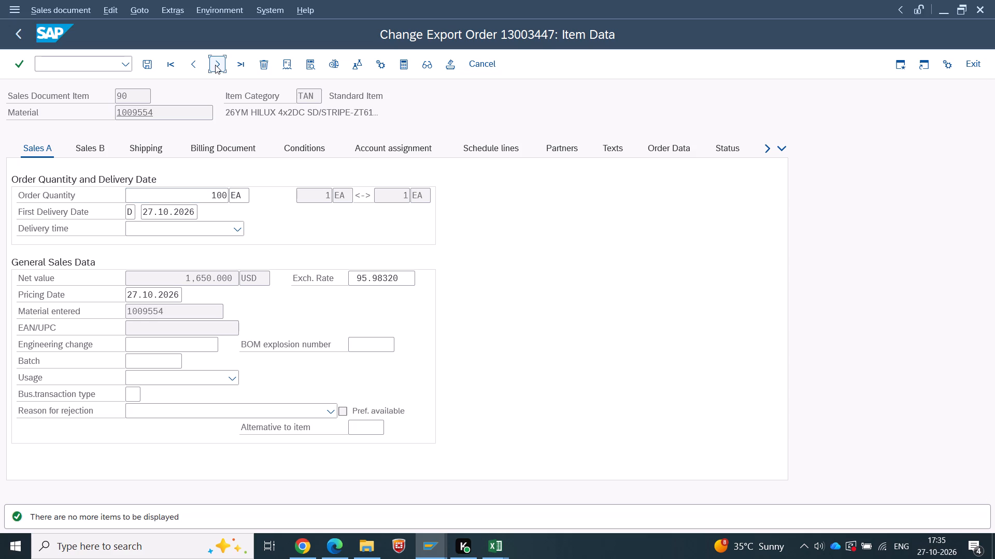
{"action": "left_click", "coordinate": [215, 65]}
{"action": "left_click", "coordinate": [215, 65]}
{"action": "left_click", "coordinate": [215, 65]}
Return to the order overview and open the header data's texts to review the Form Header text.
{"action": "left_click", "coordinate": [22, 35]}
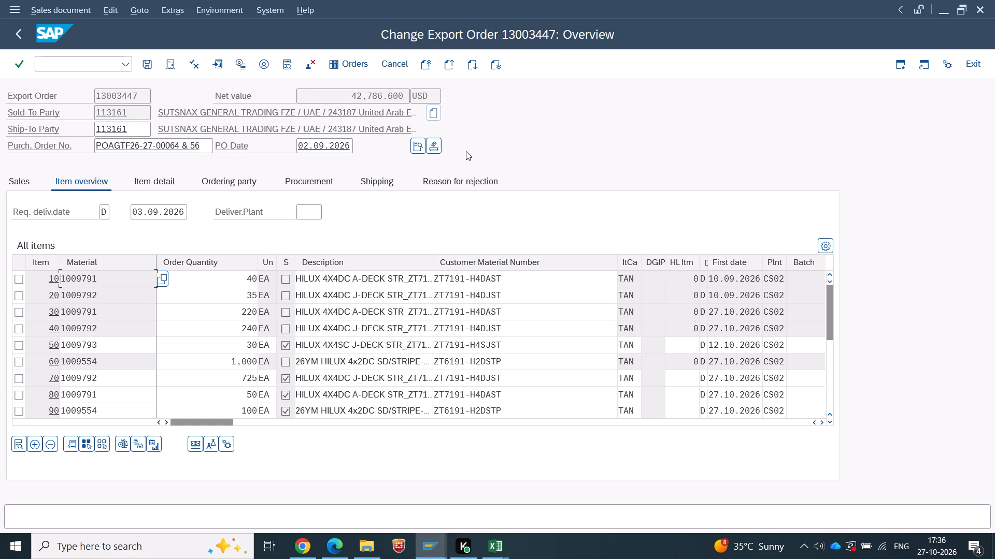
{"action": "left_click", "coordinate": [415, 152]}
{"action": "left_click", "coordinate": [623, 157]}
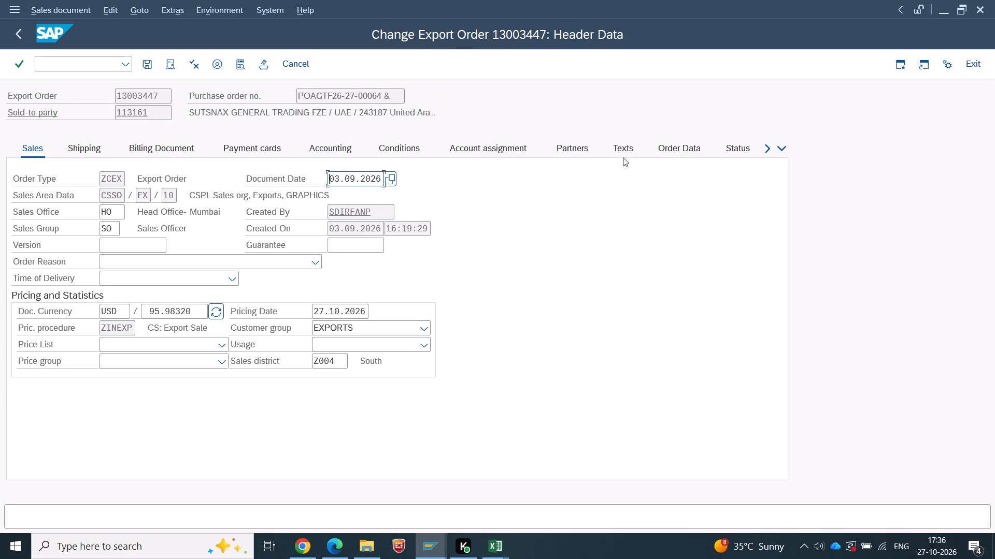
{"action": "left_click", "coordinate": [626, 149]}
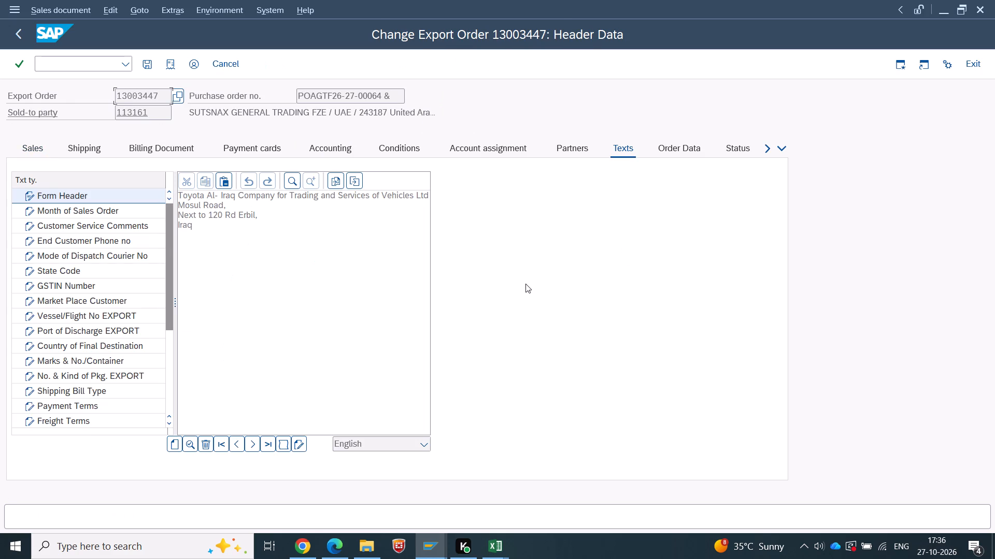
Save export order 13003447 and acknowledge the credit check information.
{"action": "left_click", "coordinate": [152, 62]}
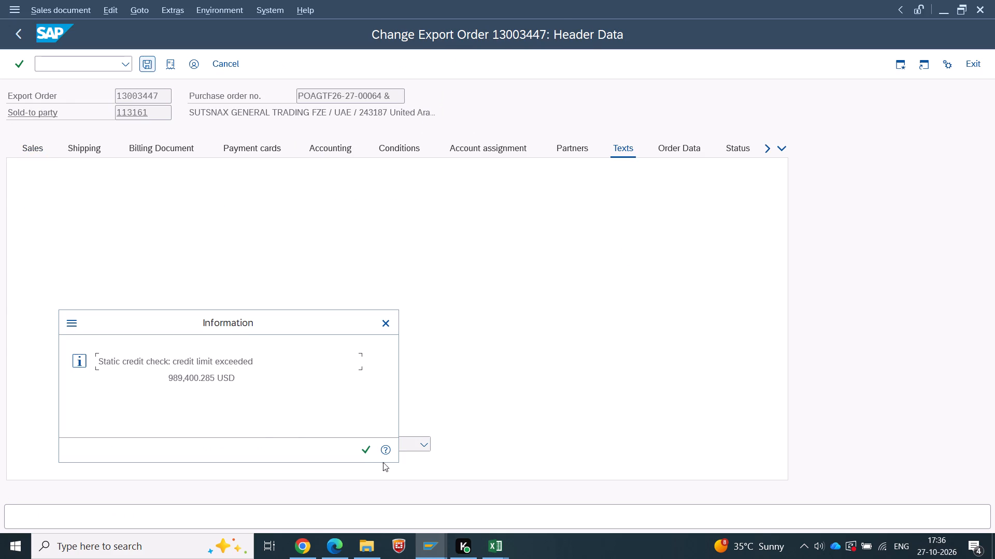
{"action": "left_click", "coordinate": [367, 448]}
Switch to the NTPL Exp Open Order workbook in Excel and examine the dispatched and balance quantities for orders 13003447 and 13003448.
{"action": "left_click", "coordinate": [497, 547]}
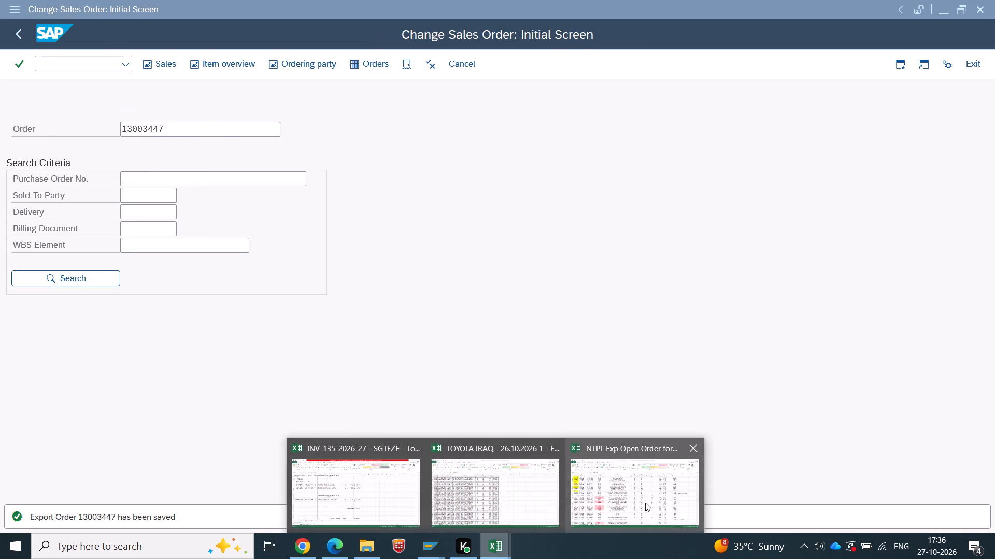
{"action": "left_click", "coordinate": [646, 503]}
{"action": "scroll", "coordinate": [445, 324], "scroll_direction": "down", "scroll_amount": 1}
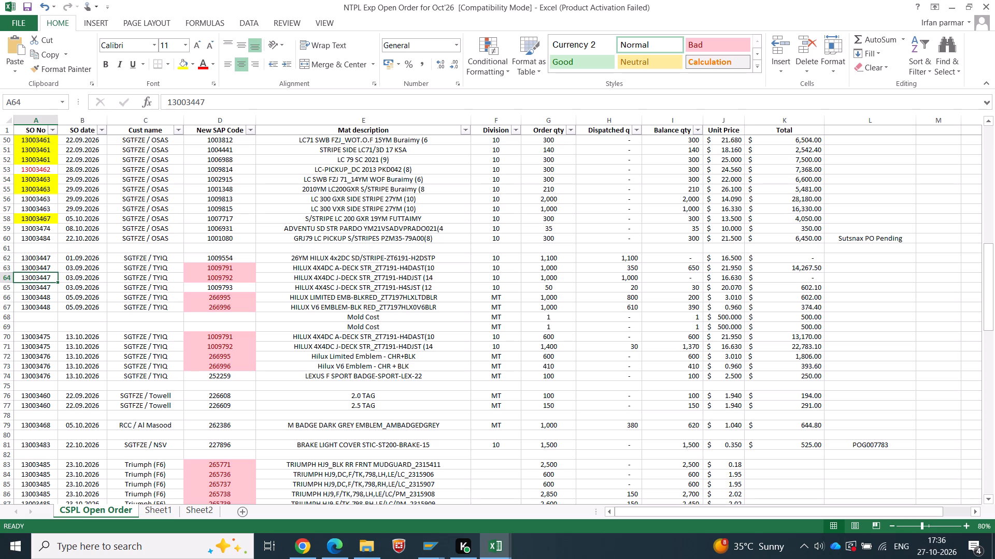
{"action": "scroll", "coordinate": [669, 319], "scroll_direction": "up", "scroll_amount": 1}
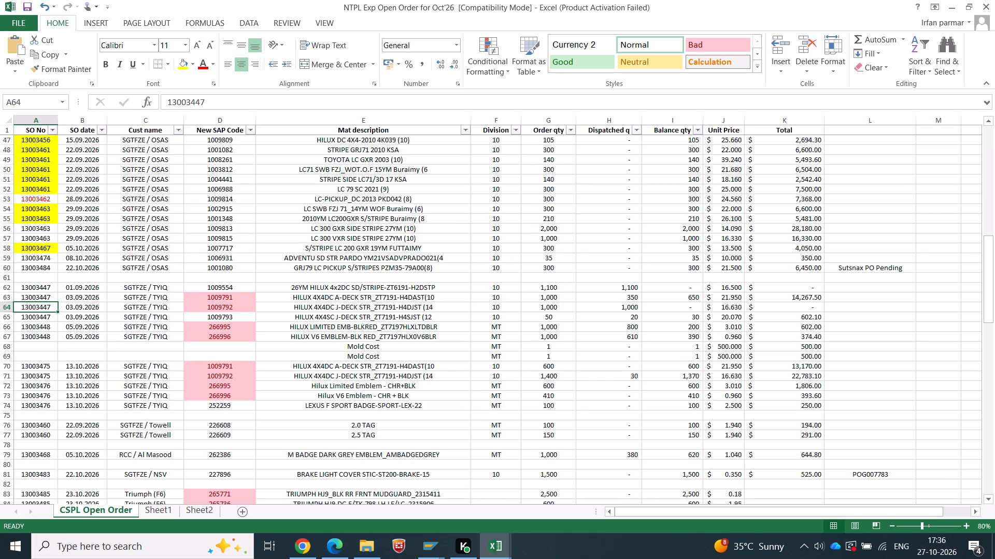
{"action": "left_click_drag", "start_coordinate": [48, 291], "coordinate": [809, 328]}
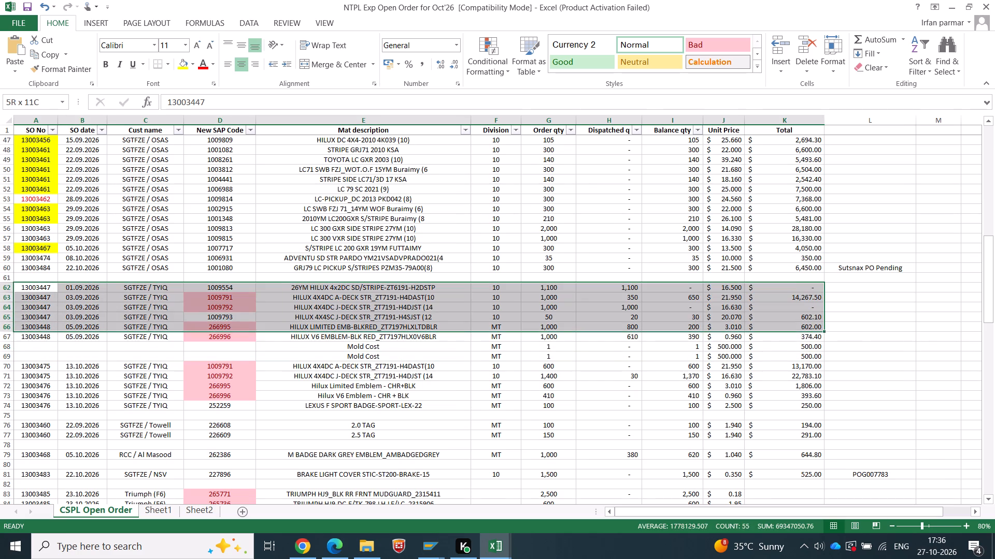
{"action": "left_click_drag", "start_coordinate": [809, 328], "coordinate": [808, 336]}
{"action": "left_click", "coordinate": [676, 335]}
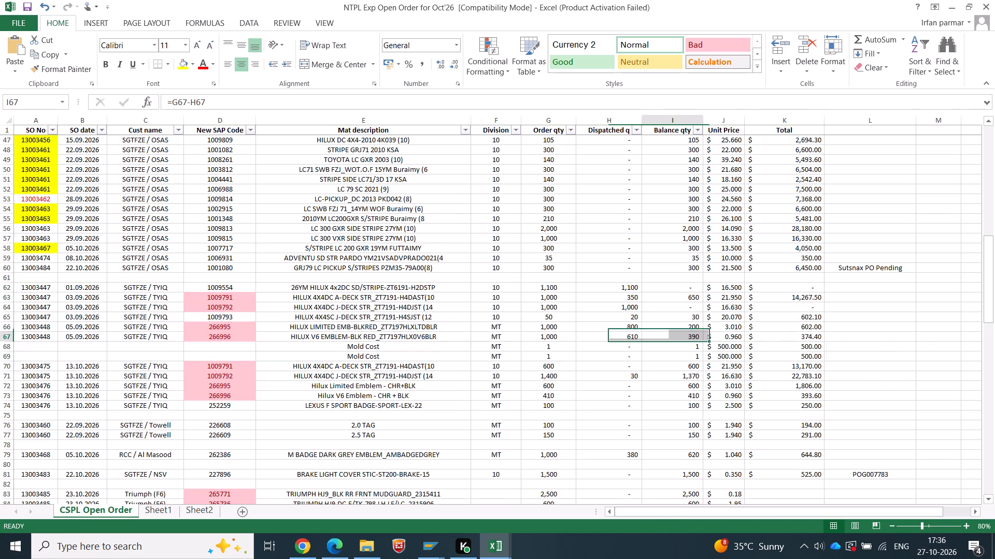
{"action": "left_click", "coordinate": [679, 297]}
{"action": "left_click", "coordinate": [630, 299]}
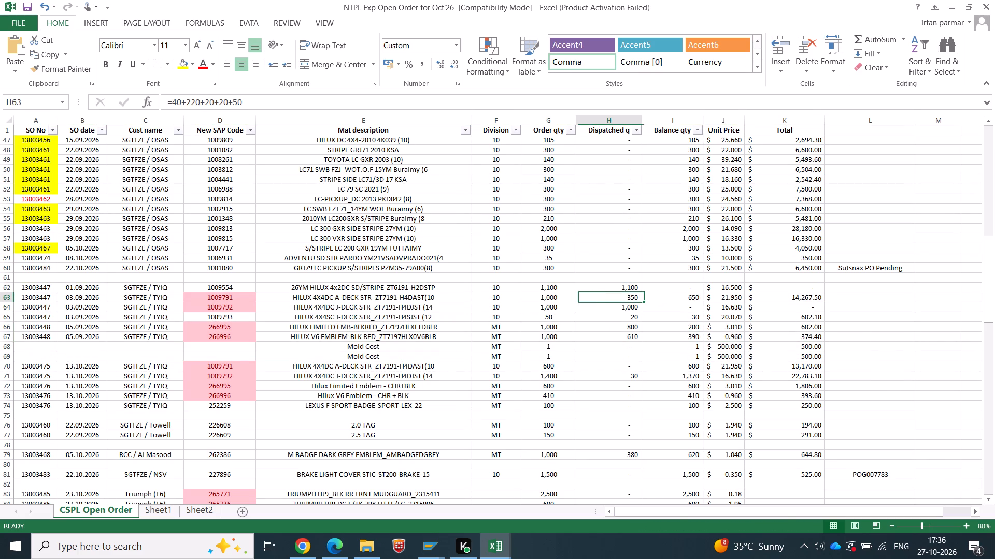
{"action": "left_click", "coordinate": [682, 298]}
{"action": "left_click", "coordinate": [680, 317]}
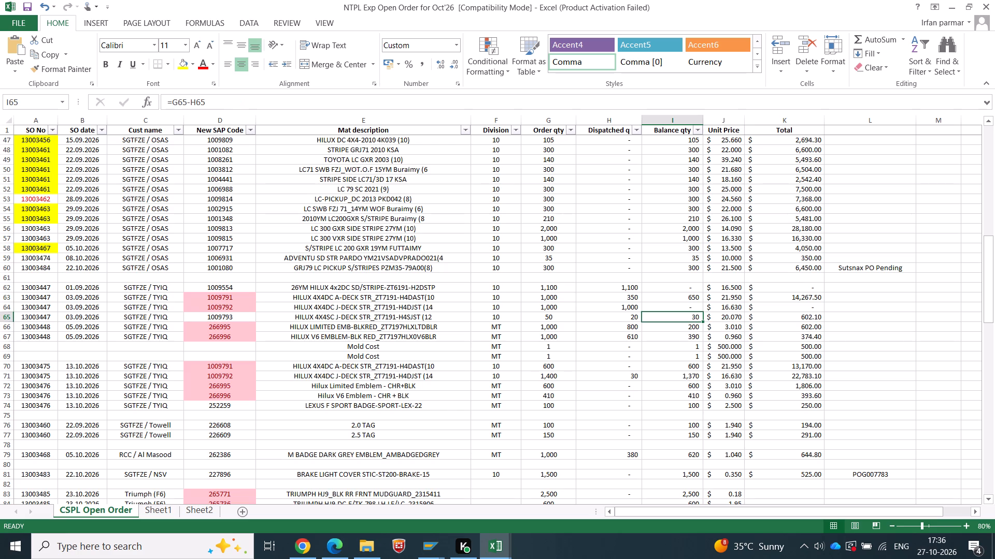
{"action": "left_click", "coordinate": [692, 331]}
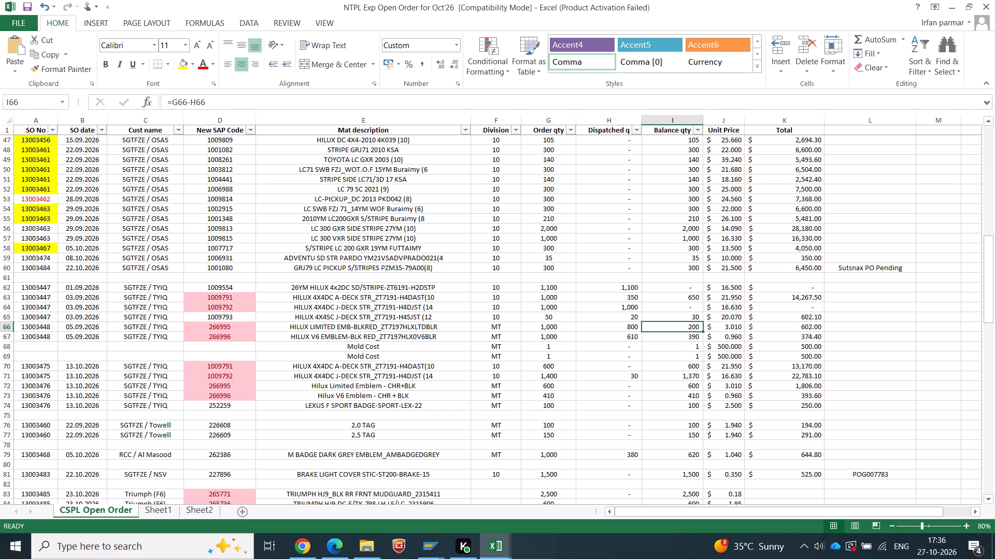
{"action": "left_click", "coordinate": [688, 338]}
{"action": "left_click", "coordinate": [621, 327]}
{"action": "left_click", "coordinate": [688, 330]}
{"action": "left_click", "coordinate": [686, 339]}
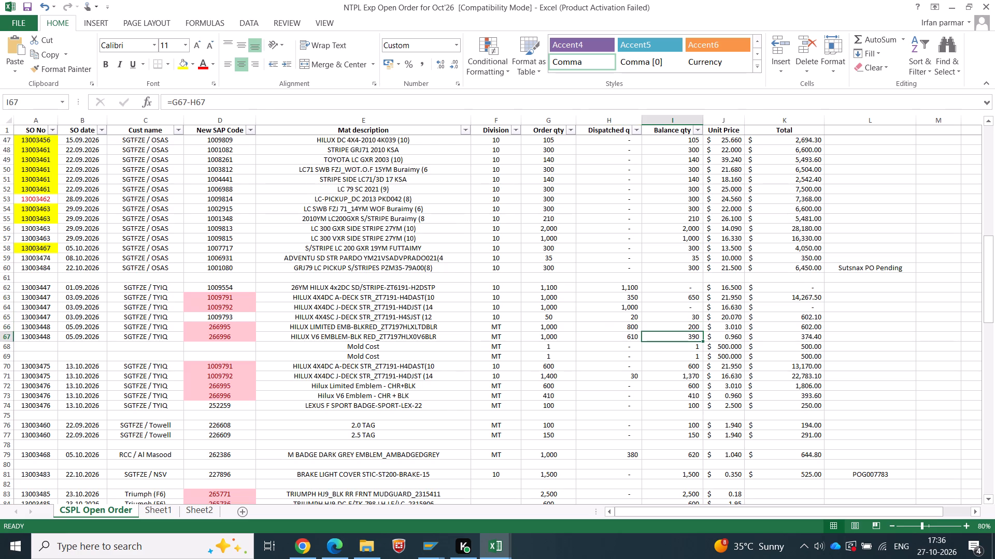
Save the NTPL Exp Open Order workbook.
{"action": "key", "text": "ctrl+s"}
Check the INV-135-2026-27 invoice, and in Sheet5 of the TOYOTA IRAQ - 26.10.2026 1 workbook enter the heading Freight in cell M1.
{"action": "left_click", "coordinate": [493, 542]}
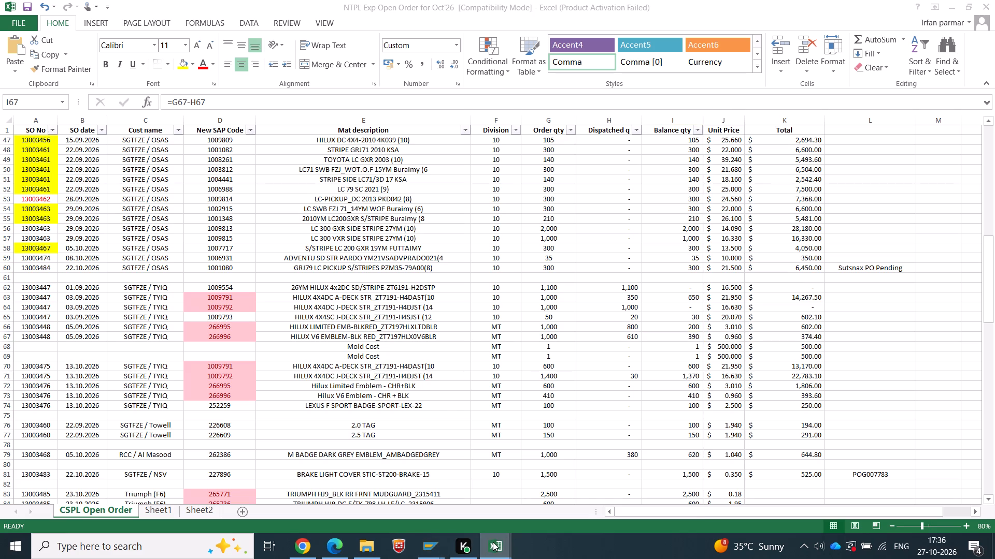
{"action": "left_click", "coordinate": [391, 509]}
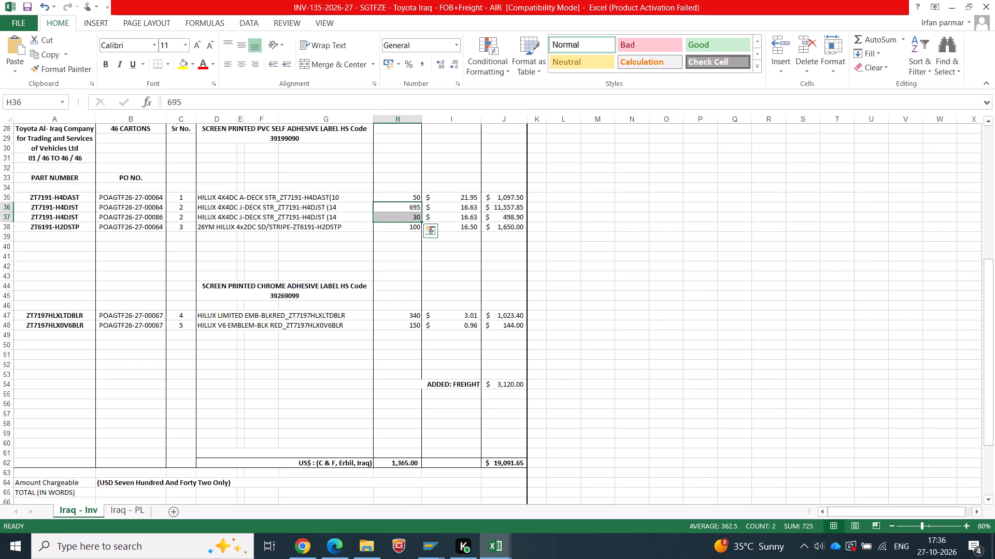
{"action": "left_click", "coordinate": [500, 554]}
{"action": "left_click", "coordinate": [482, 520]}
{"action": "scroll", "coordinate": [431, 333], "scroll_direction": "up", "scroll_amount": 12}
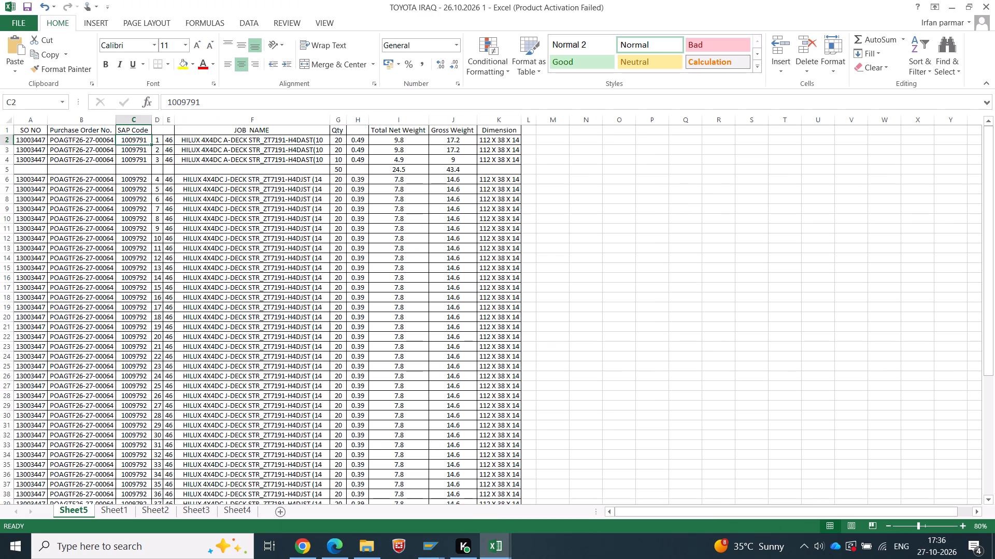
{"action": "left_click", "coordinate": [548, 131]}
{"action": "type", "text": "Freight"}
{"action": "key", "text": "Return"}
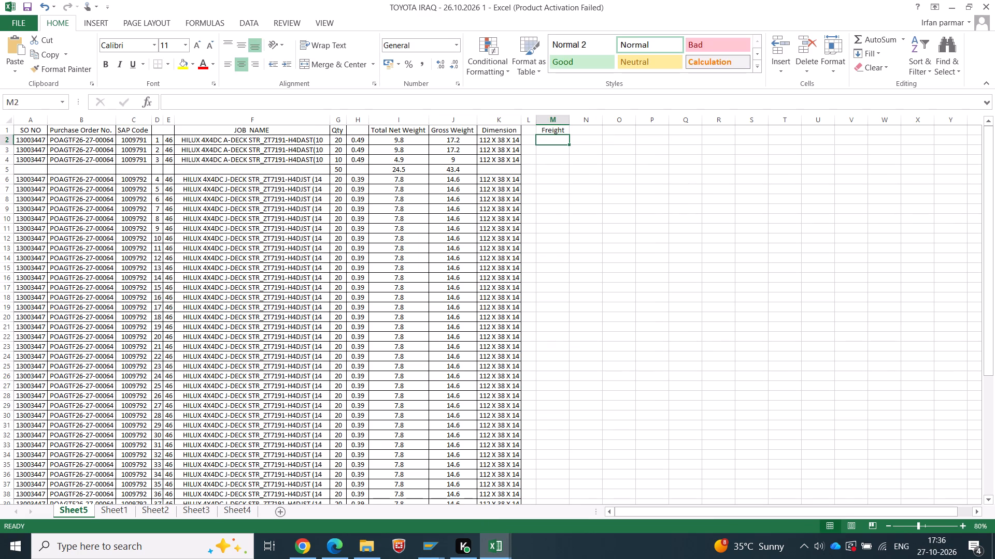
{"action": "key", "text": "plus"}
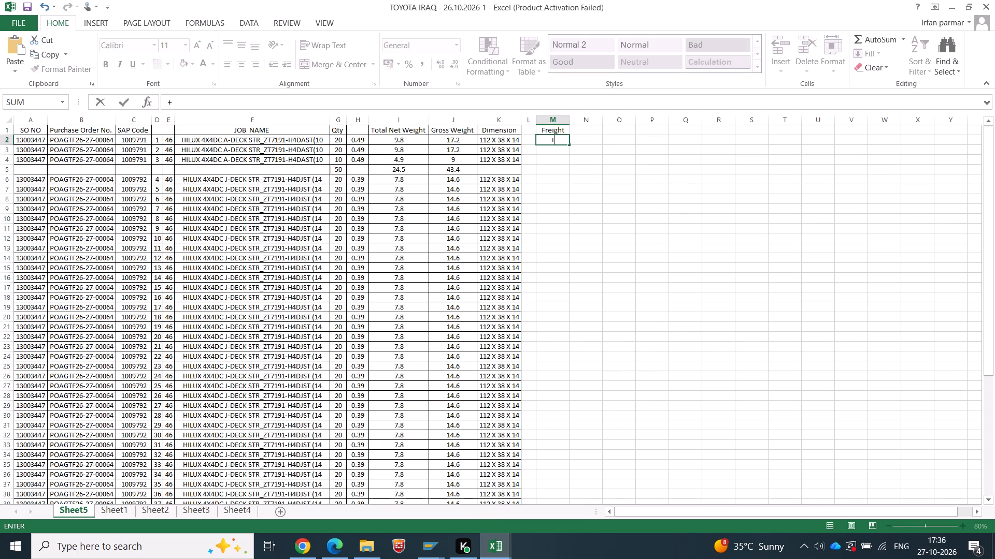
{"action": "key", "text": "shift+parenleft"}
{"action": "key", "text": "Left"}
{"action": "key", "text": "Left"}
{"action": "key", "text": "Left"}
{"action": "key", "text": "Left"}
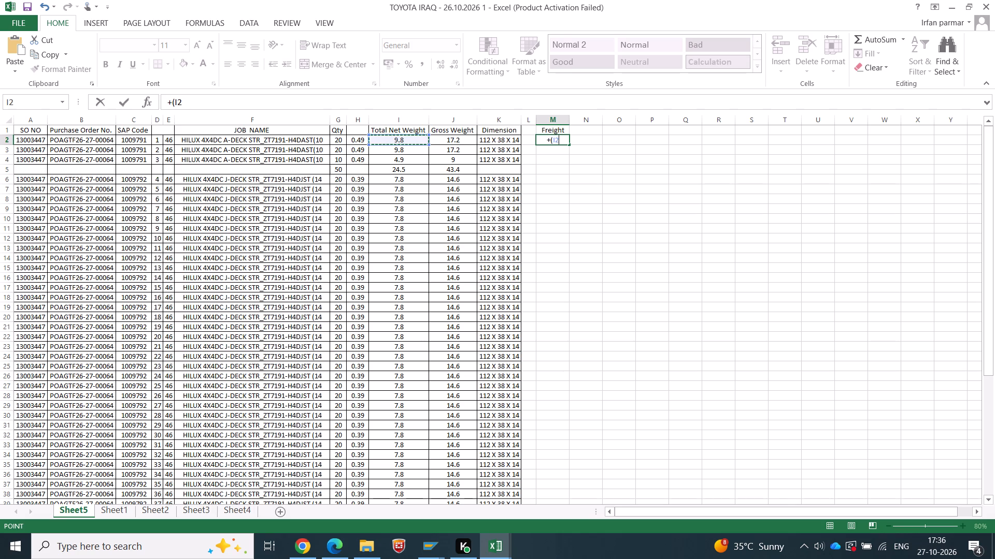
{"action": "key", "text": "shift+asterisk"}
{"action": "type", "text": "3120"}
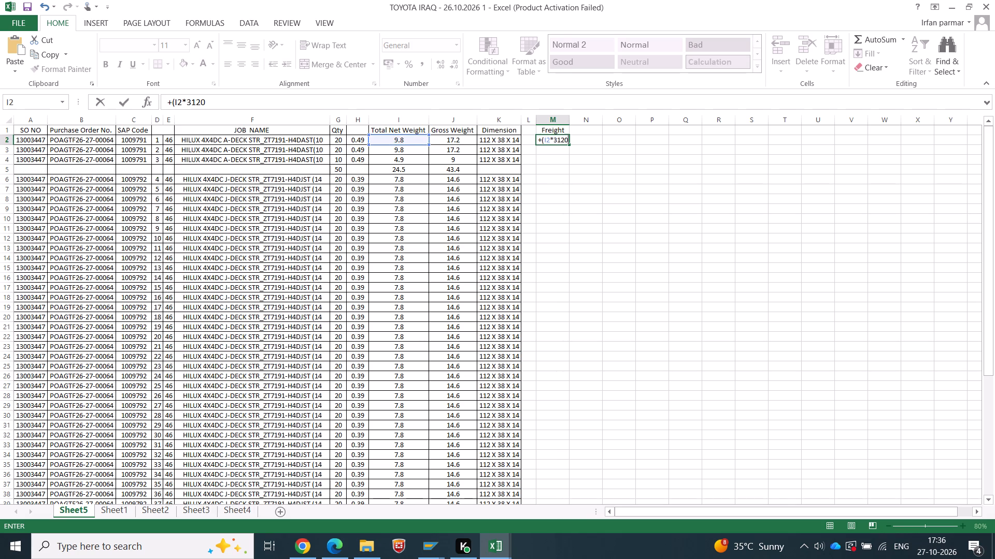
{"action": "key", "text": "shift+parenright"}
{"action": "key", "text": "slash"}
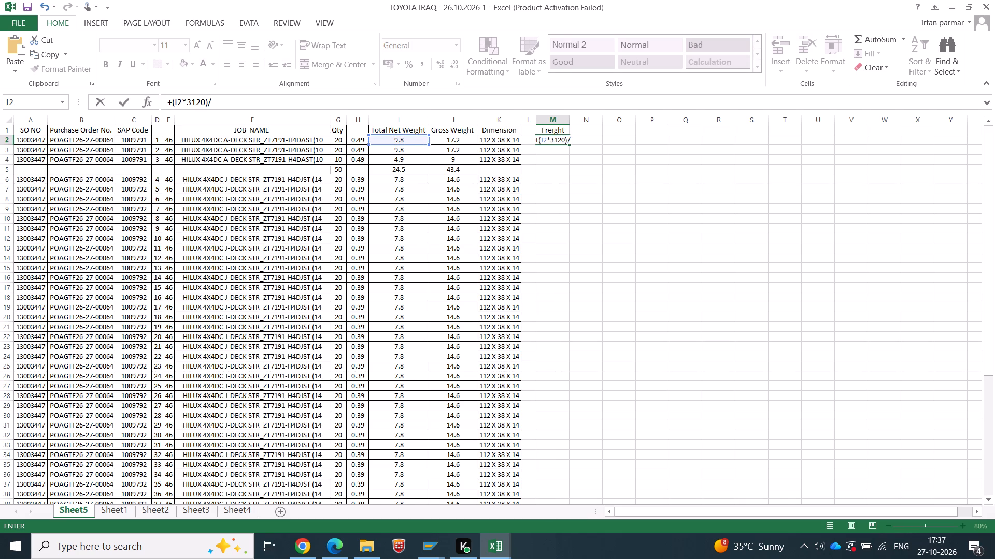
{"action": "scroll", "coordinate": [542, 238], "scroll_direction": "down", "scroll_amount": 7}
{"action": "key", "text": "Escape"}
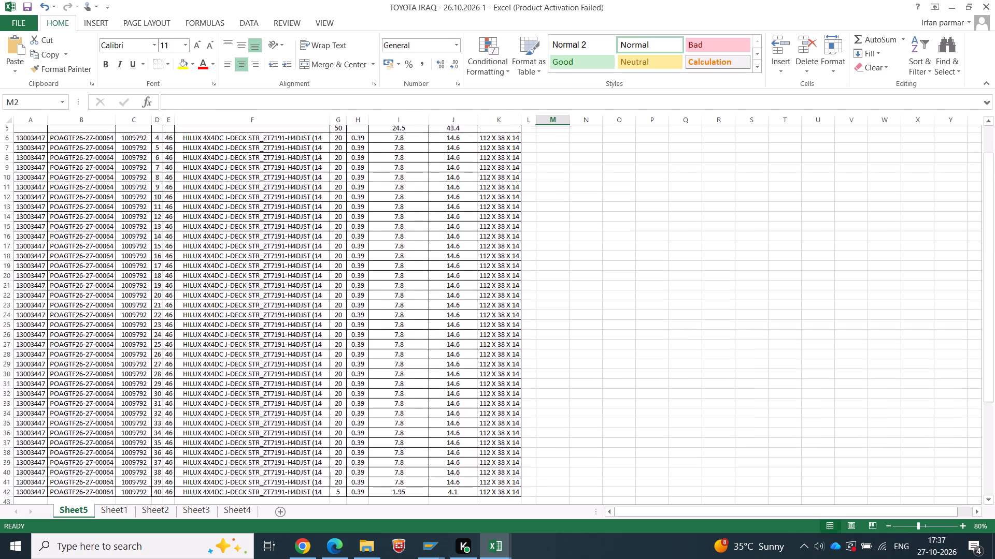
Clear the quantity and weight subtotals in row 5 of Sheet5.
{"action": "scroll", "coordinate": [378, 247], "scroll_direction": "up", "scroll_amount": 8}
{"action": "left_click_drag", "start_coordinate": [337, 172], "coordinate": [484, 169]}
{"action": "key", "text": "Delete"}
{"action": "left_click", "coordinate": [636, 240]}
Total the Qty column G2:G51 in G52 and copy that sum formula to I52 and J52 for net and gross weight.
{"action": "scroll", "coordinate": [467, 365], "scroll_direction": "down", "scroll_amount": 9}
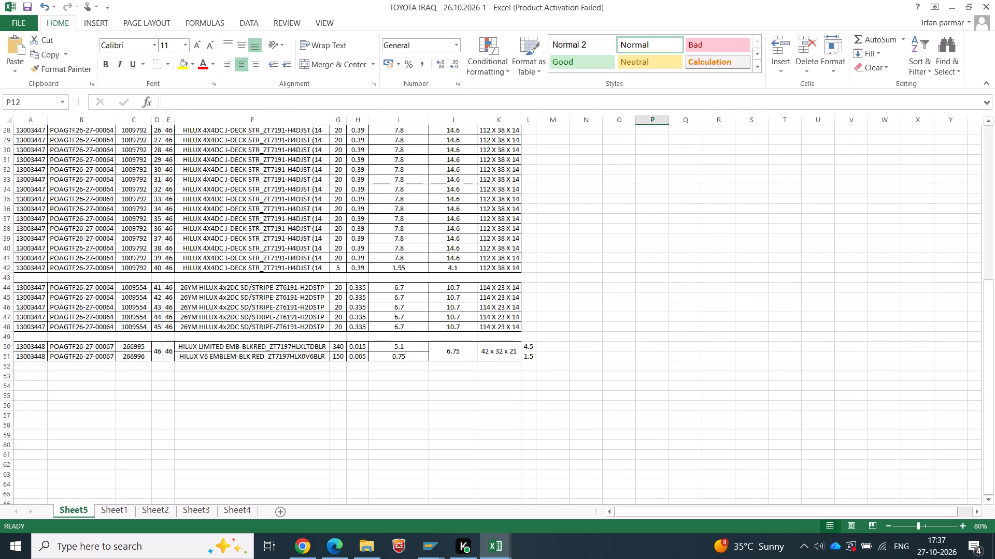
{"action": "left_click", "coordinate": [333, 361]}
{"action": "key", "text": "alt+equal"}
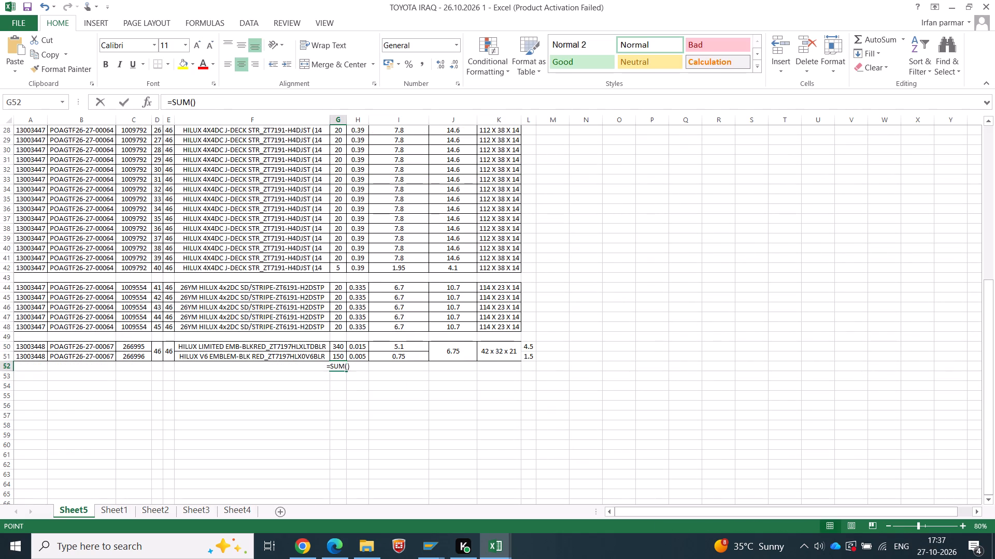
{"action": "left_click_drag", "start_coordinate": [348, 341], "coordinate": [342, 0]}
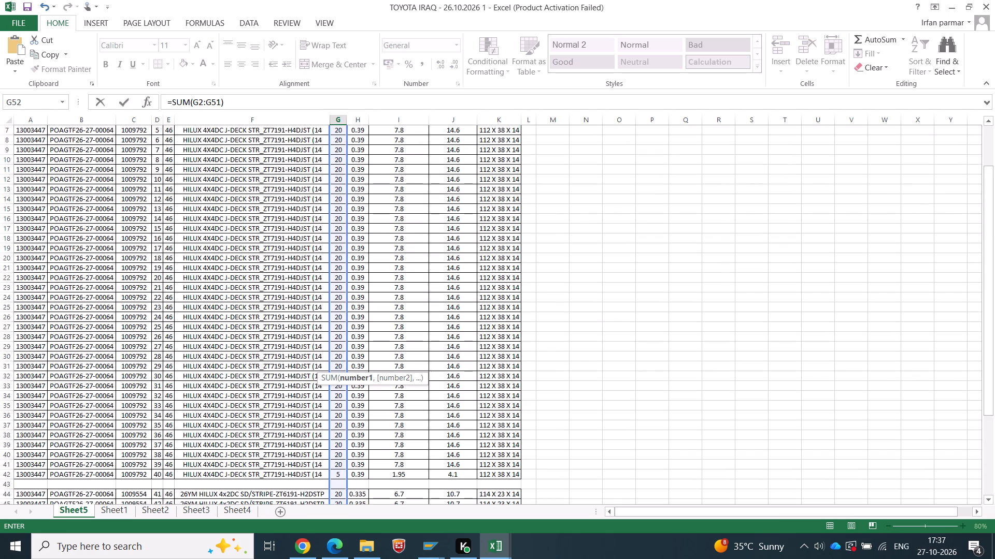
{"action": "left_click_drag", "start_coordinate": [342, 0], "coordinate": [346, 139]}
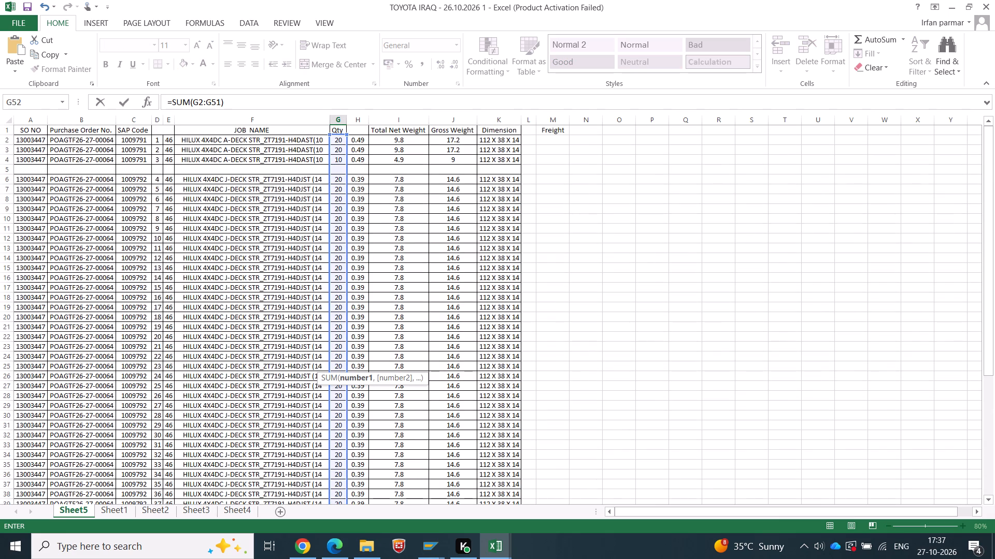
{"action": "key", "text": "Return"}
{"action": "key", "text": "Up"}
{"action": "key", "text": "ctrl+c"}
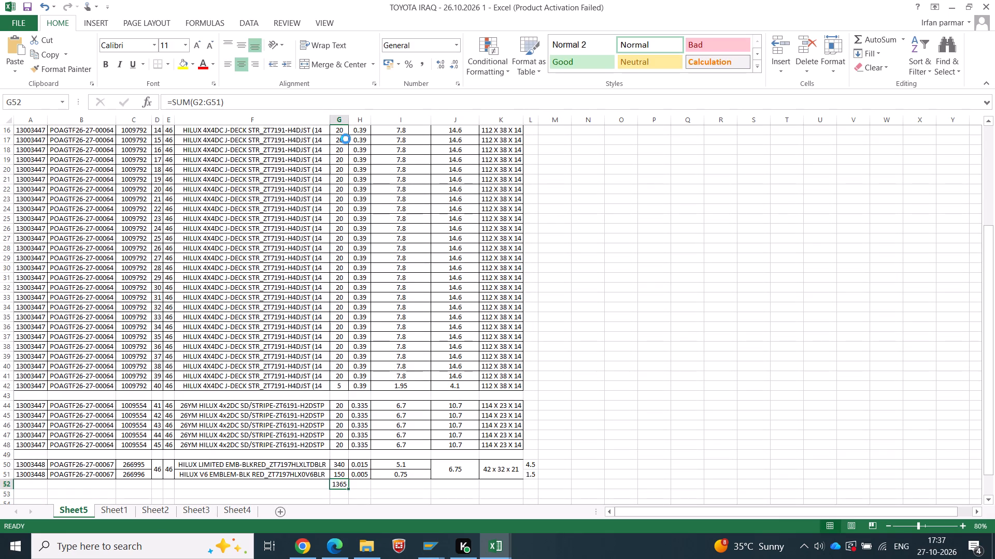
{"action": "key", "text": "Right"}
{"action": "key", "text": "Right"}
{"action": "key", "text": "ctrl+v"}
{"action": "key", "text": "Right"}
{"action": "key", "text": "Right"}
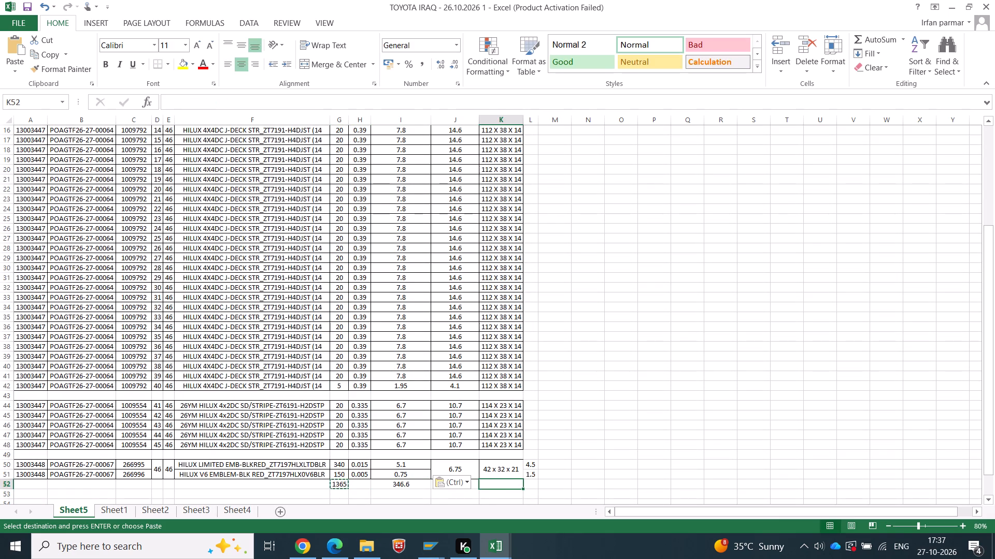
{"action": "key", "text": "Left"}
{"action": "key", "text": "ctrl+v"}
{"action": "key", "text": "Return"}
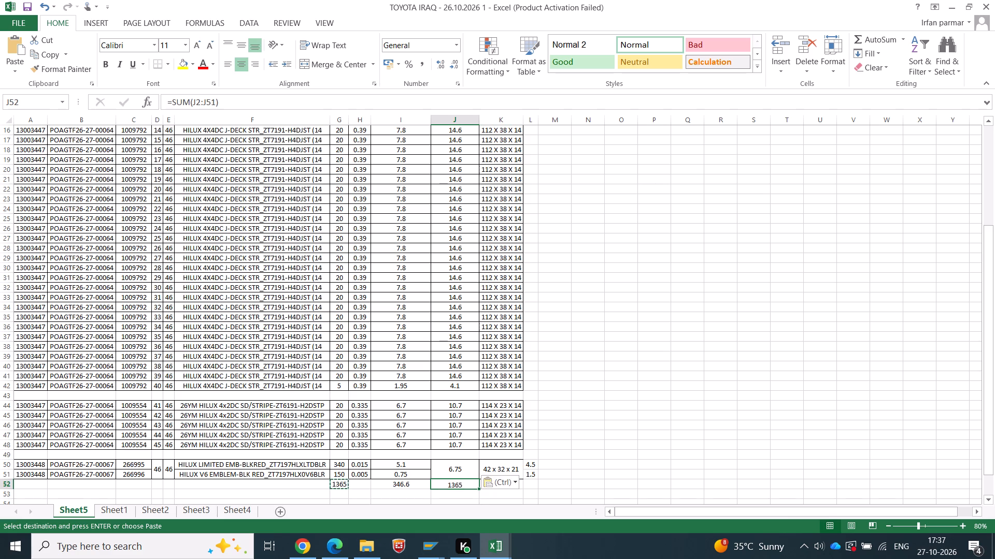
{"action": "key", "text": "Escape"}
Delete the stray values beside the two emblem rows in L50:L51.
{"action": "left_click_drag", "start_coordinate": [530, 462], "coordinate": [531, 475]}
{"action": "key", "text": "Delete"}
Enter the freight allocation formula in M2 as the row's total net weight times 3120, divided by 346.60.
{"action": "scroll", "coordinate": [641, 352], "scroll_direction": "up", "scroll_amount": 16}
{"action": "left_click", "coordinate": [563, 217]}
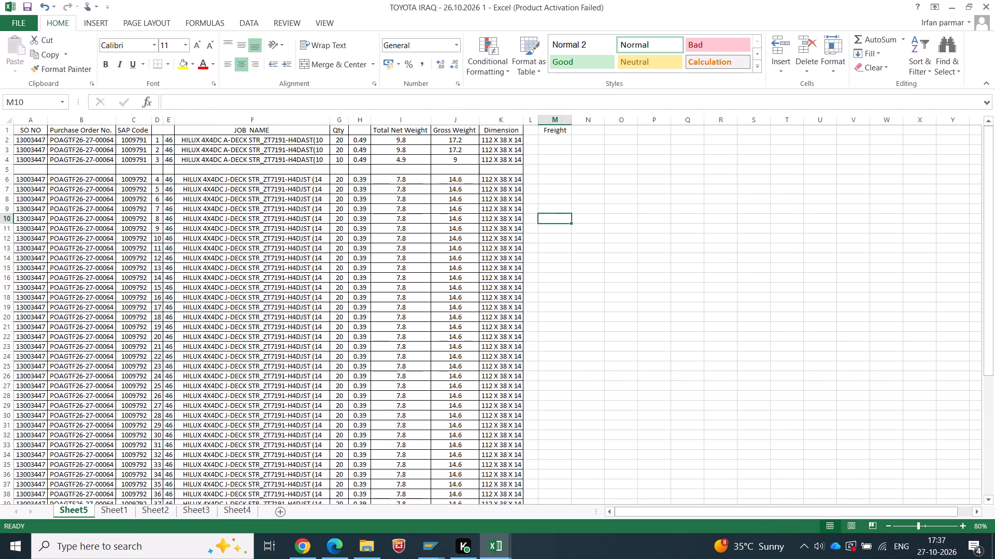
{"action": "left_click", "coordinate": [573, 151]}
{"action": "left_click", "coordinate": [560, 138]}
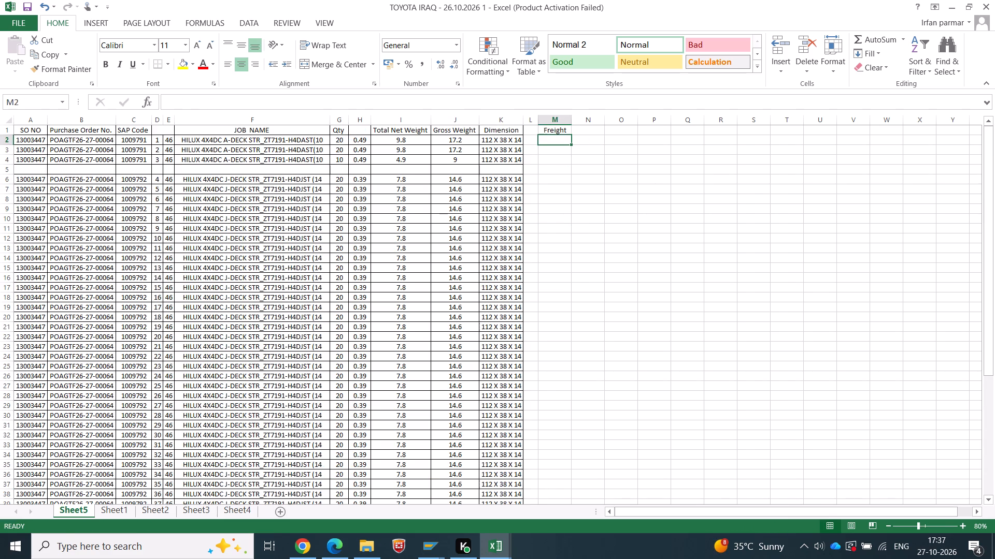
{"action": "key", "text": "alt+Tab"}
{"action": "key", "text": "alt+Tab"}
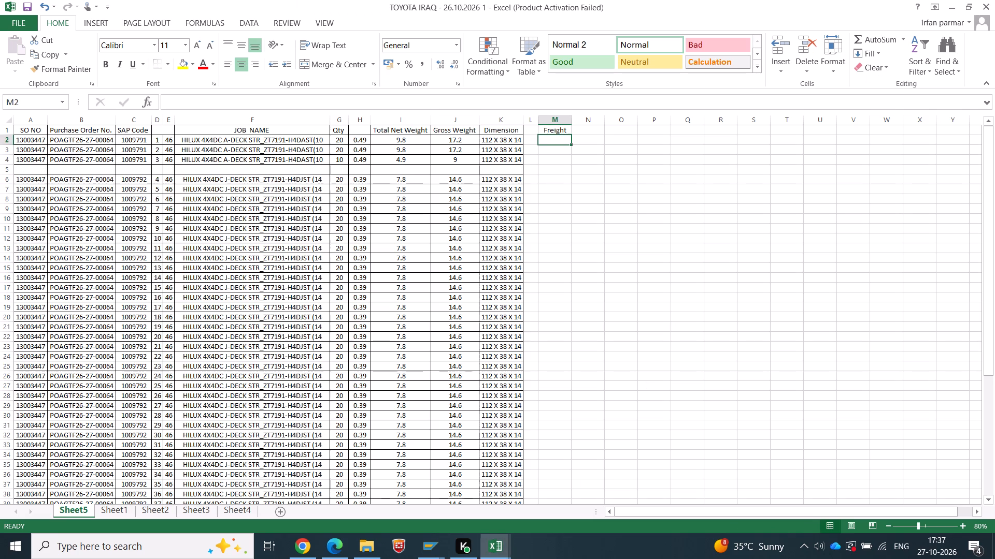
{"action": "key", "text": "shift+plus"}
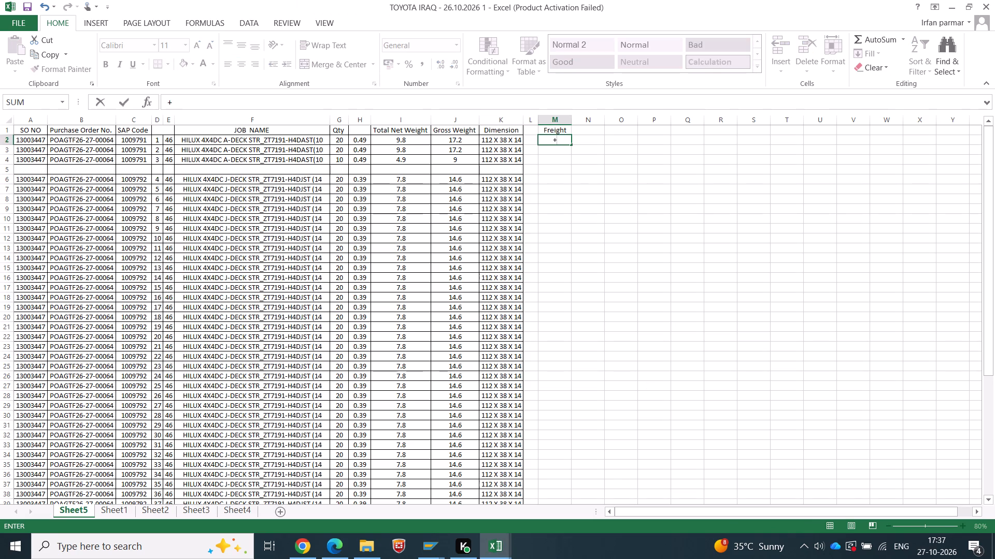
{"action": "key", "text": "shift+parenleft"}
{"action": "key", "text": "Left"}
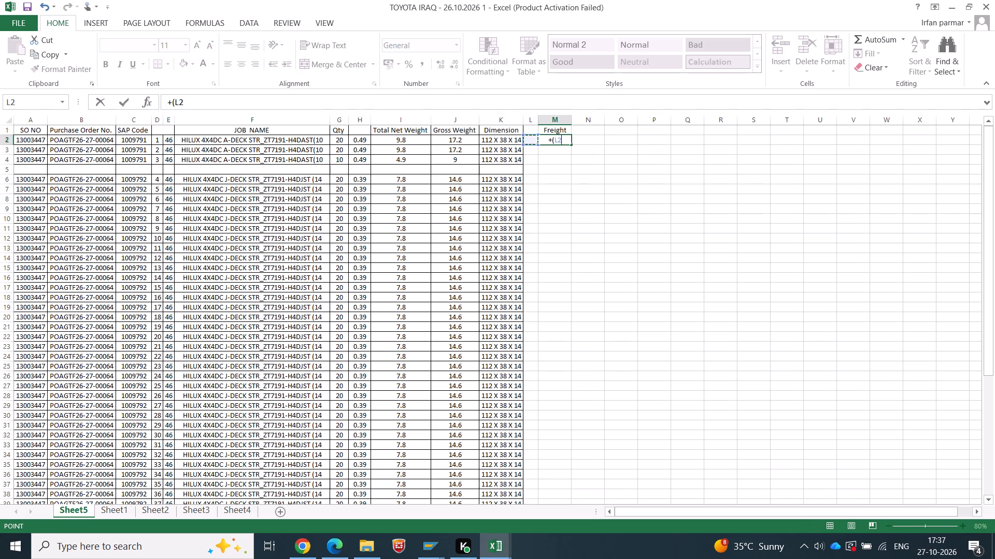
{"action": "key", "text": "Left"}
{"action": "key", "text": "Left"}
{"action": "key", "text": "Left"}
{"action": "type", "text": "*3120)"}
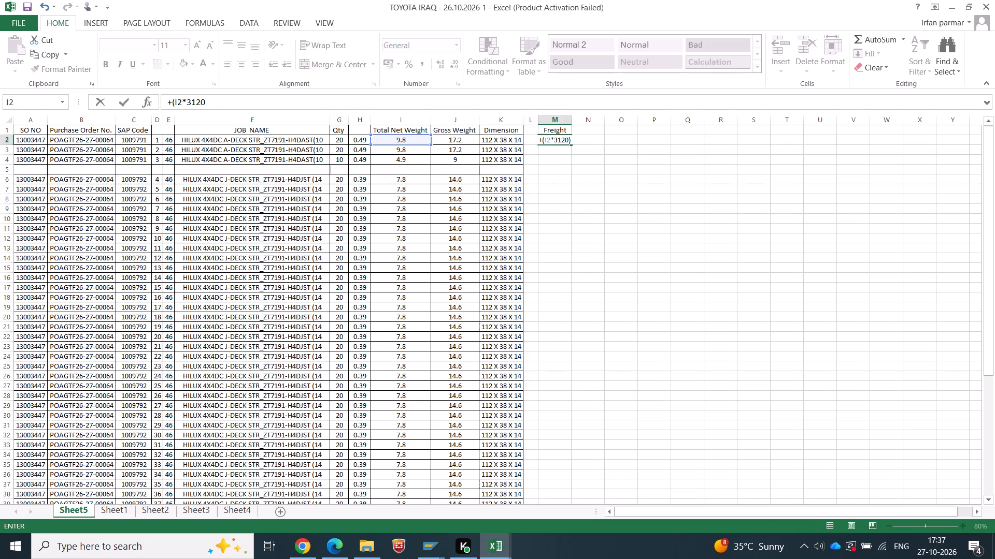
{"action": "key", "text": "slash"}
{"action": "scroll", "coordinate": [612, 177], "scroll_direction": "down", "scroll_amount": 9}
{"action": "type", "text": "346.60"}
{"action": "key", "text": "Return"}
{"action": "scroll", "coordinate": [588, 156], "scroll_direction": "up", "scroll_amount": 9}
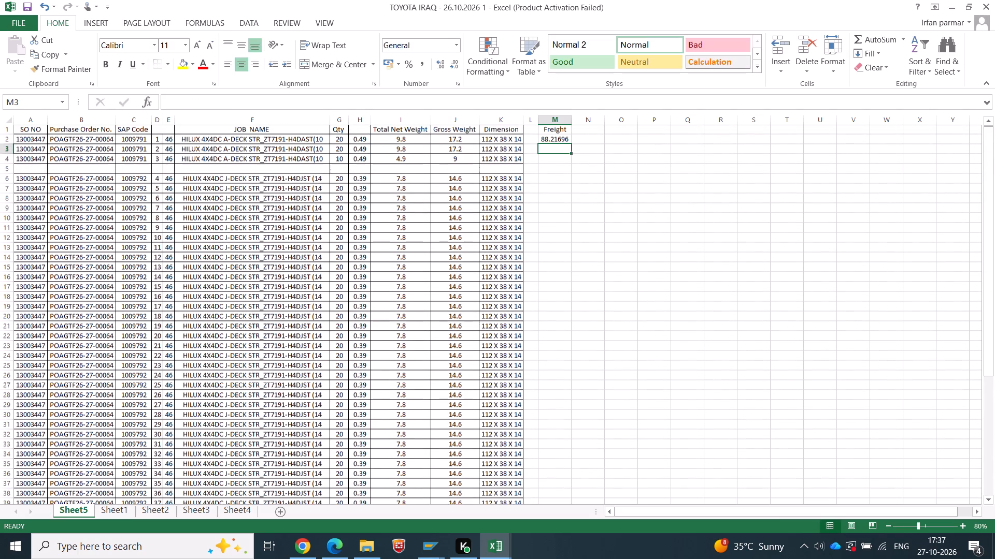
Format the Freight column M in comma style with three decimal places.
{"action": "left_click", "coordinate": [558, 119]}
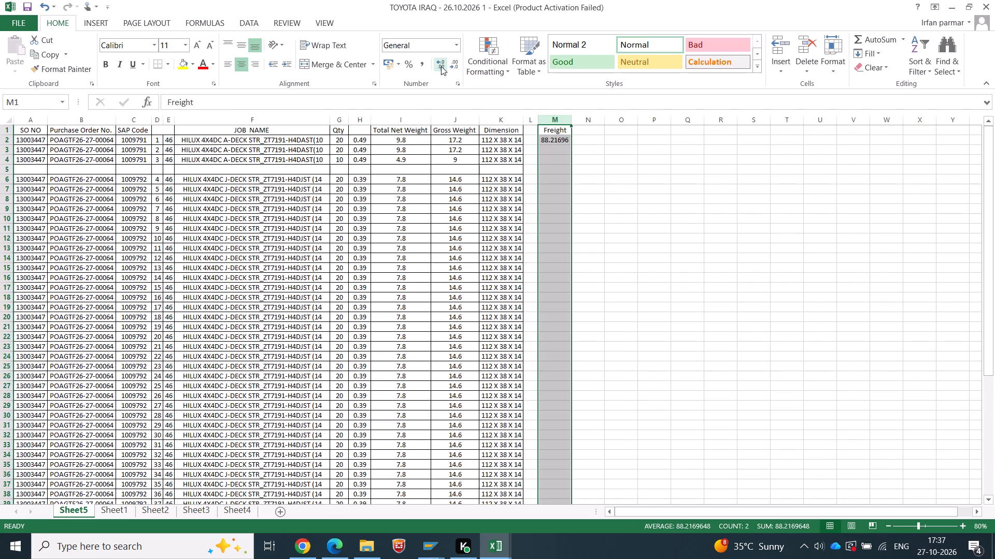
{"action": "left_click", "coordinate": [454, 68]}
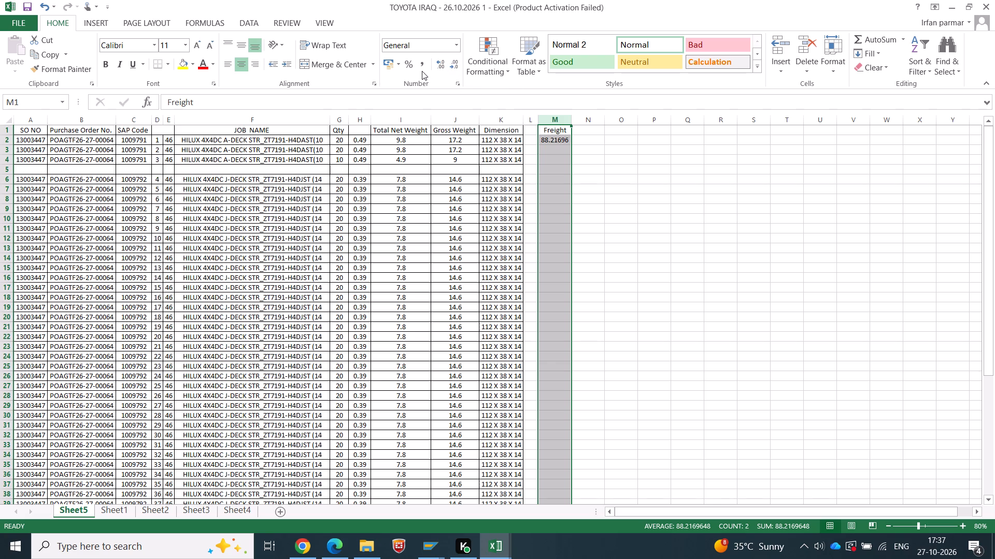
{"action": "left_click", "coordinate": [422, 71]}
{"action": "left_click", "coordinate": [441, 61]}
{"action": "left_click_drag", "start_coordinate": [575, 191], "coordinate": [572, 185]}
Fill the freight formula from M2 down to M51.
{"action": "left_click", "coordinate": [546, 135]}
{"action": "left_click_drag", "start_coordinate": [551, 143], "coordinate": [551, 558]}
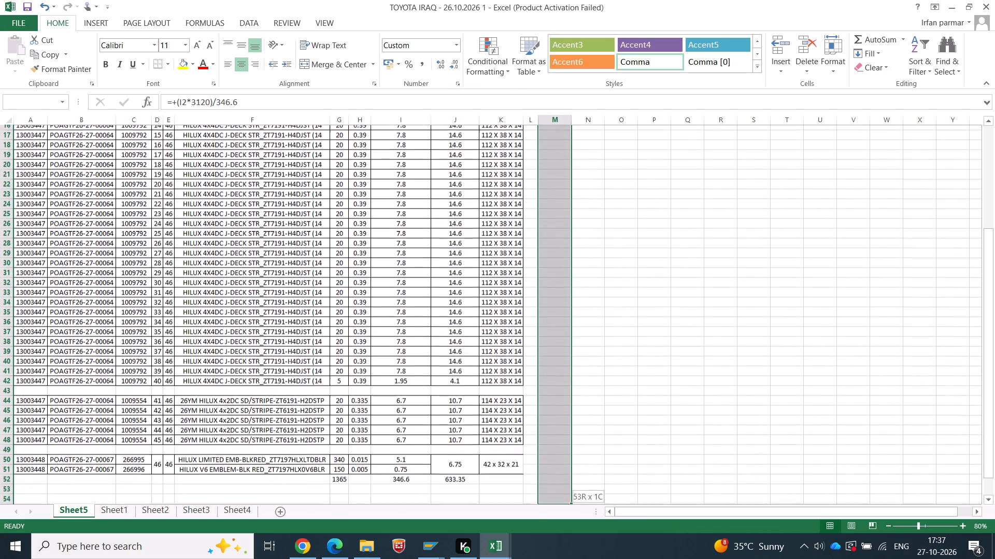
{"action": "left_click_drag", "start_coordinate": [551, 558], "coordinate": [552, 435]}
{"action": "key", "text": "ctrl+d"}
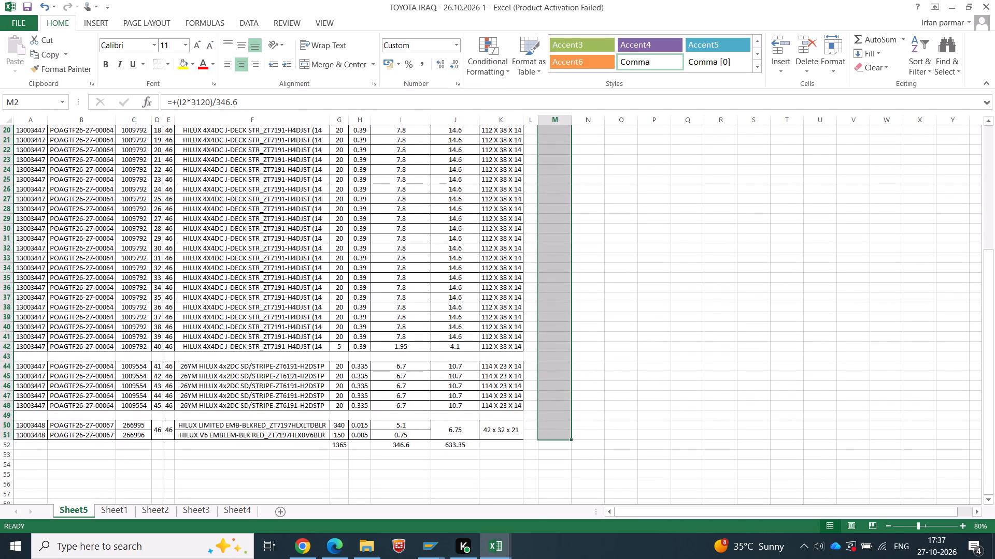
Copy the gross weight sum formula from J52 to M52 to total the Freight column.
{"action": "left_click", "coordinate": [564, 447]}
{"action": "left_click", "coordinate": [439, 451]}
{"action": "left_click", "coordinate": [447, 447]}
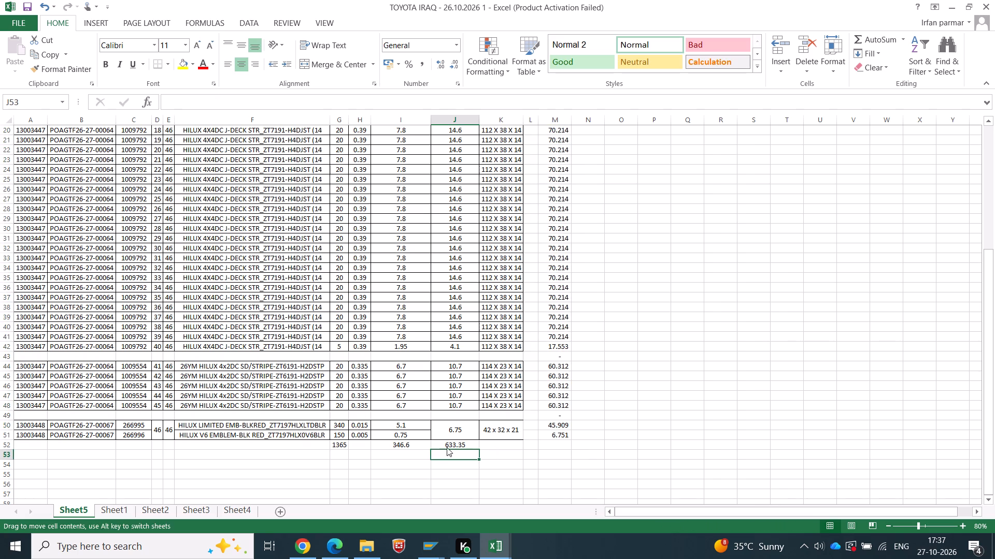
{"action": "left_click", "coordinate": [450, 442]}
{"action": "key", "text": "ctrl+c"}
{"action": "type", "text": "000"}
{"action": "key", "text": "Escape"}
{"action": "key", "text": "Escape"}
{"action": "key", "text": "Escape"}
{"action": "key", "text": "ctrl+c"}
{"action": "key", "text": "Right"}
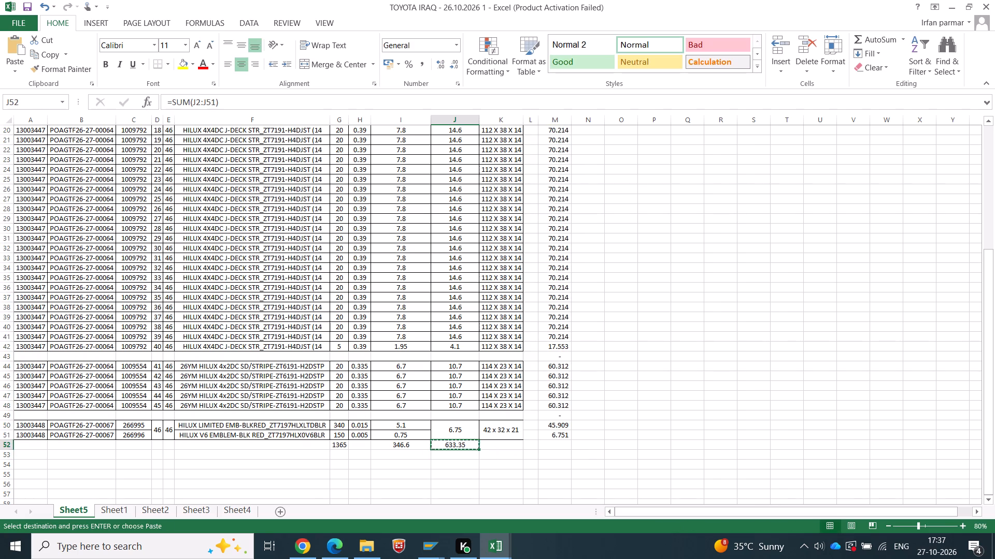
{"action": "key", "text": "Right"}
{"action": "key", "text": "Right"}
{"action": "key", "text": "Return"}
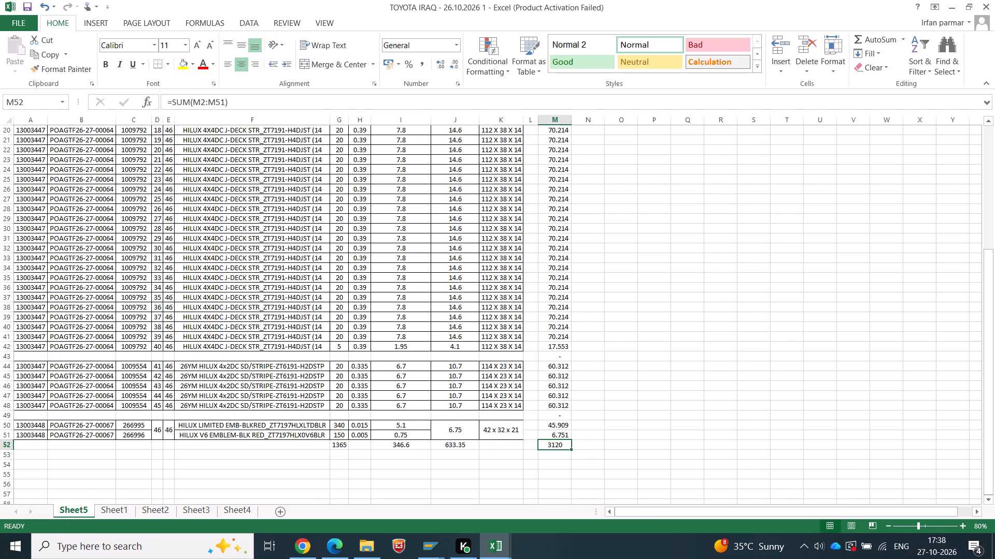
Increase the freight total in M52 by two decimal places and save the TOYOTA IRAQ workbook.
{"action": "left_click", "coordinate": [560, 447]}
{"action": "left_click", "coordinate": [446, 69]}
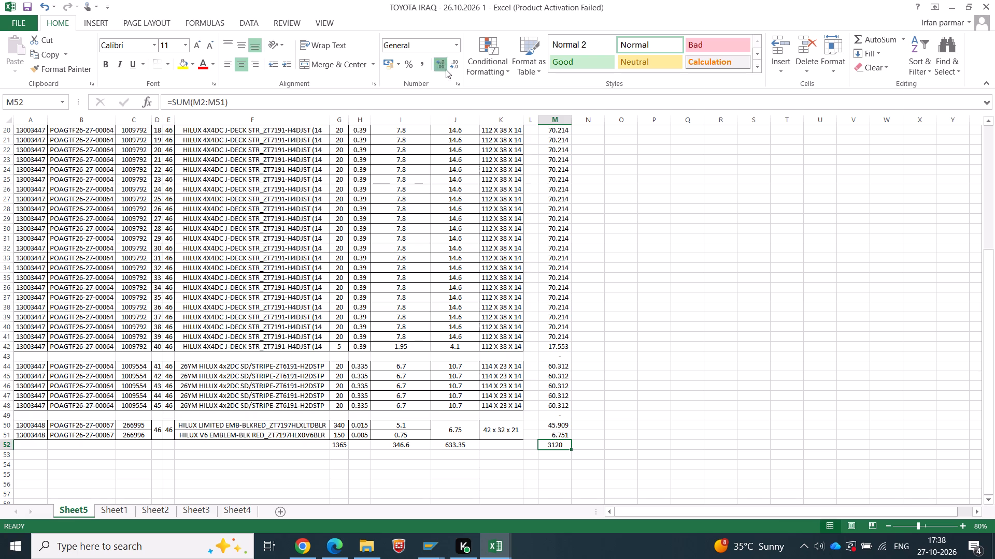
{"action": "left_click", "coordinate": [444, 68]}
{"action": "left_click", "coordinate": [747, 400]}
{"action": "key", "text": "ctrl+s"}
Freeze the header row of Sheet5 above row 2.
{"action": "scroll", "coordinate": [624, 309], "scroll_direction": "up", "scroll_amount": 8}
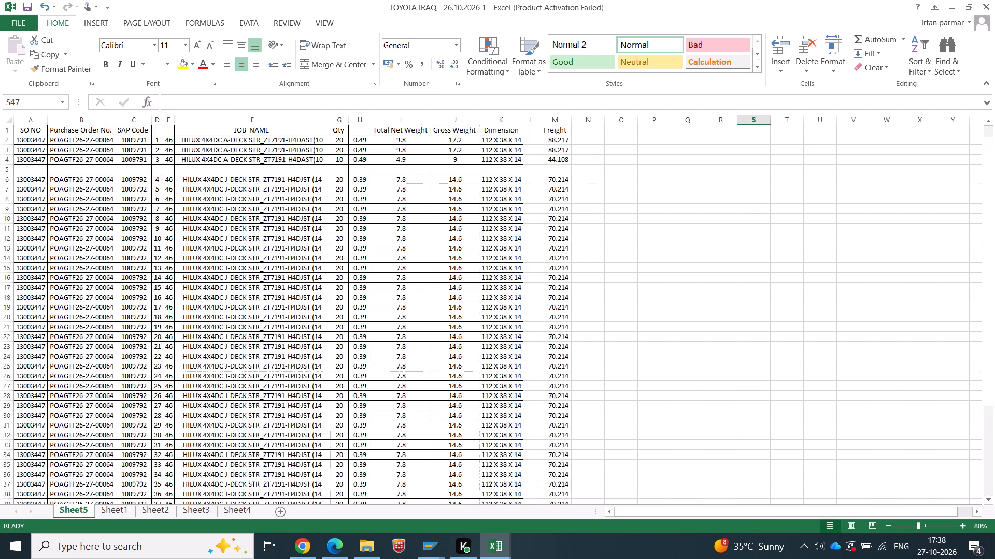
{"action": "scroll", "coordinate": [625, 304], "scroll_direction": "up", "scroll_amount": 11}
{"action": "left_click", "coordinate": [9, 138]}
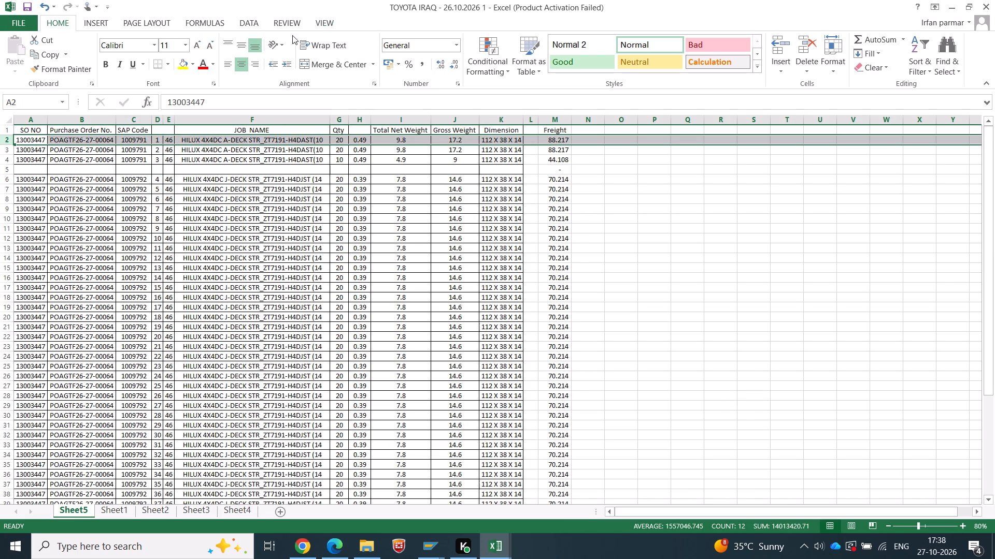
{"action": "left_click", "coordinate": [319, 23]}
{"action": "left_click", "coordinate": [403, 54]}
{"action": "left_click", "coordinate": [677, 238]}
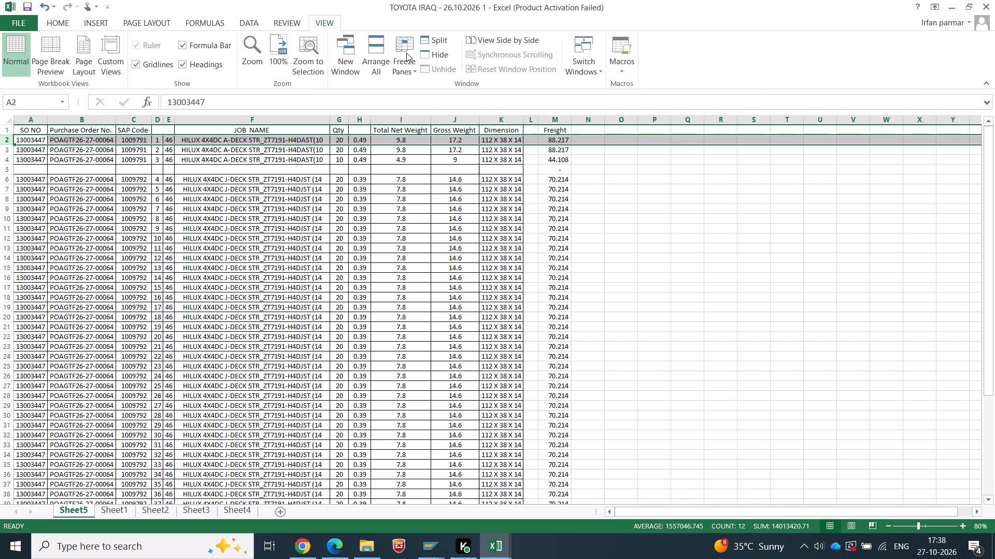
{"action": "left_click", "coordinate": [414, 47]}
{"action": "left_click", "coordinate": [433, 94]}
Enter the headings FOB, C & F and Total in cells N1 to P1.
{"action": "left_click", "coordinate": [592, 126]}
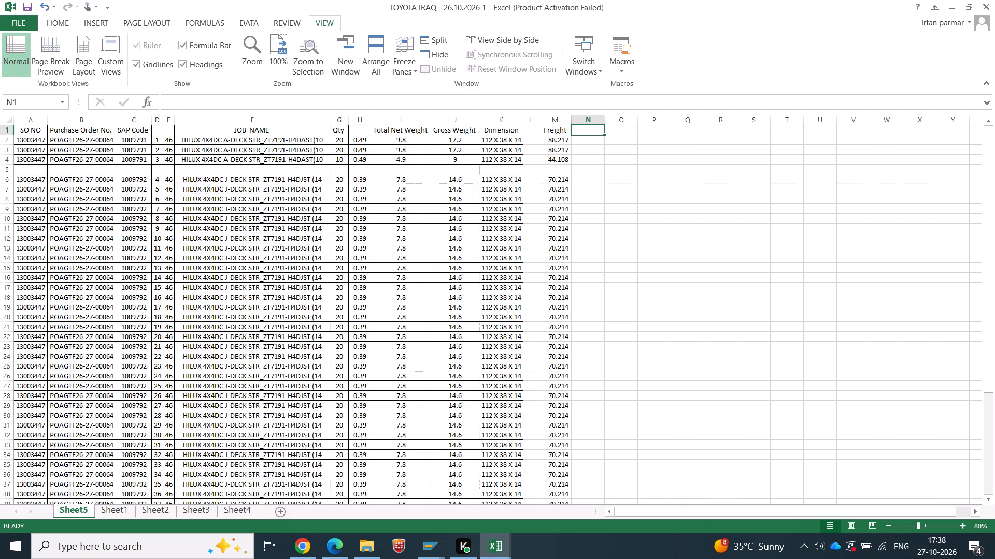
{"action": "type", "text": "FOB"}
{"action": "key", "text": "Tab"}
{"action": "type", "text": "C & F"}
{"action": "key", "text": "Tab"}
{"action": "type", "text": "Total"}
{"action": "key", "text": "Return"}
Copy sales order number 13003447 from Sheet5, switch to SAP and open that order for change at its item overview.
{"action": "scroll", "coordinate": [0, 213], "scroll_direction": "up", "scroll_amount": 4}
{"action": "left_click", "coordinate": [21, 154]}
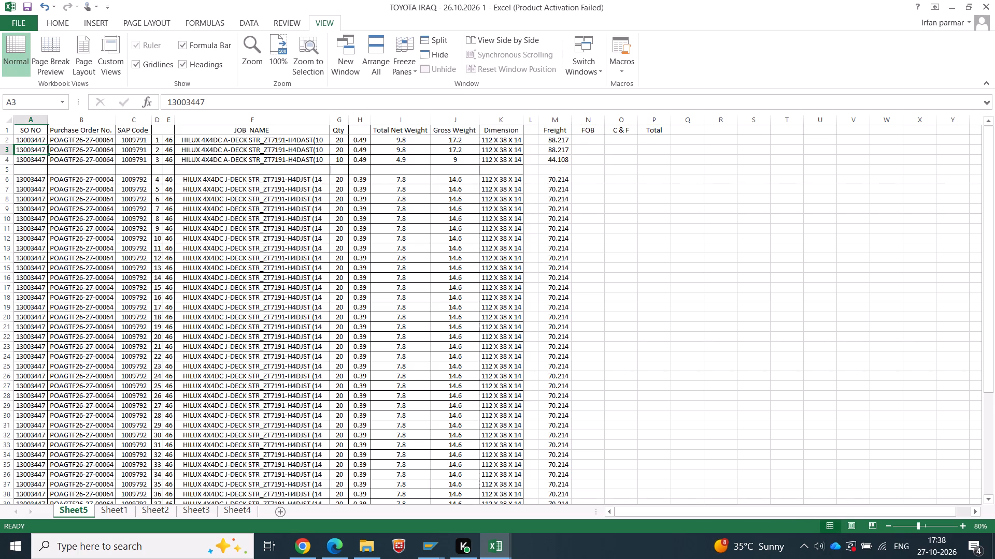
{"action": "key", "text": "ctrl+c"}
{"action": "key", "text": "alt+Tab"}
{"action": "key", "text": "alt+Tab"}
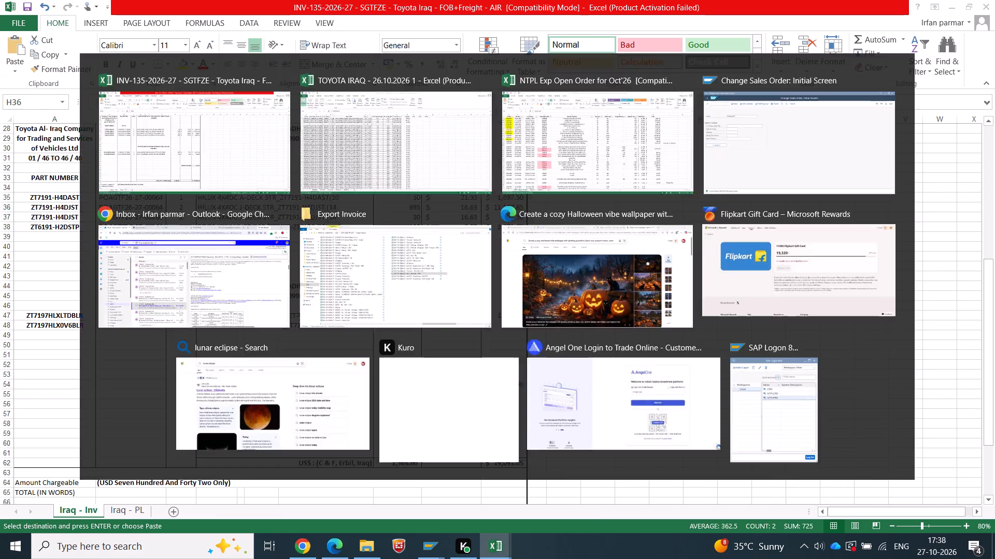
{"action": "key", "text": "alt+Tab"}
{"action": "key", "text": "alt+Tab"}
{"action": "key", "text": "alt+Tab"}
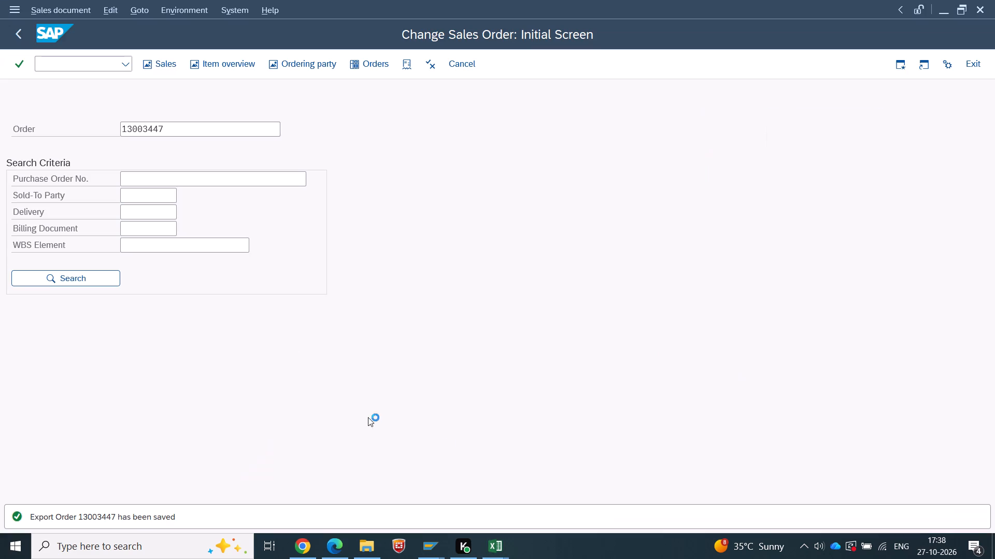
{"action": "key", "text": "ctrl+v"}
{"action": "key", "text": "Return"}
{"action": "key", "text": "Return"}
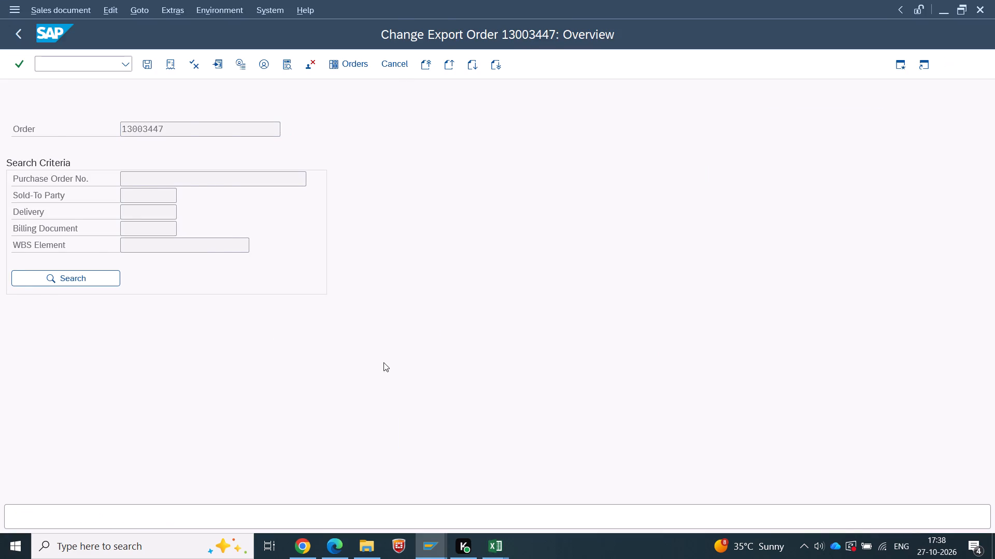
{"action": "left_click", "coordinate": [64, 186]}
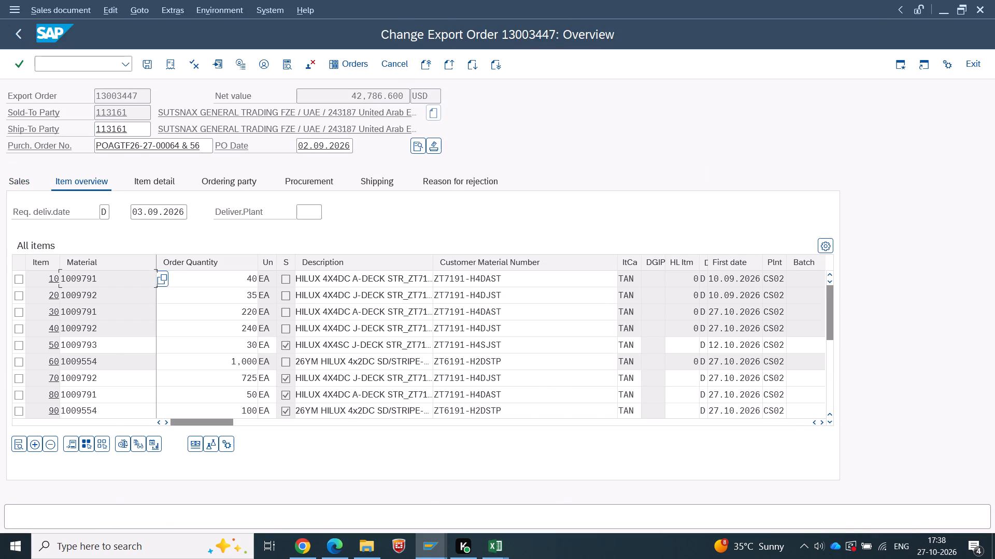
Select item 80, material 1009791, in export order 13003447 and open its pricing conditions.
{"action": "scroll", "coordinate": [277, 383], "scroll_direction": "up", "scroll_amount": 1}
{"action": "key", "text": "alt+Tab"}
{"action": "key", "text": "alt+Tab"}
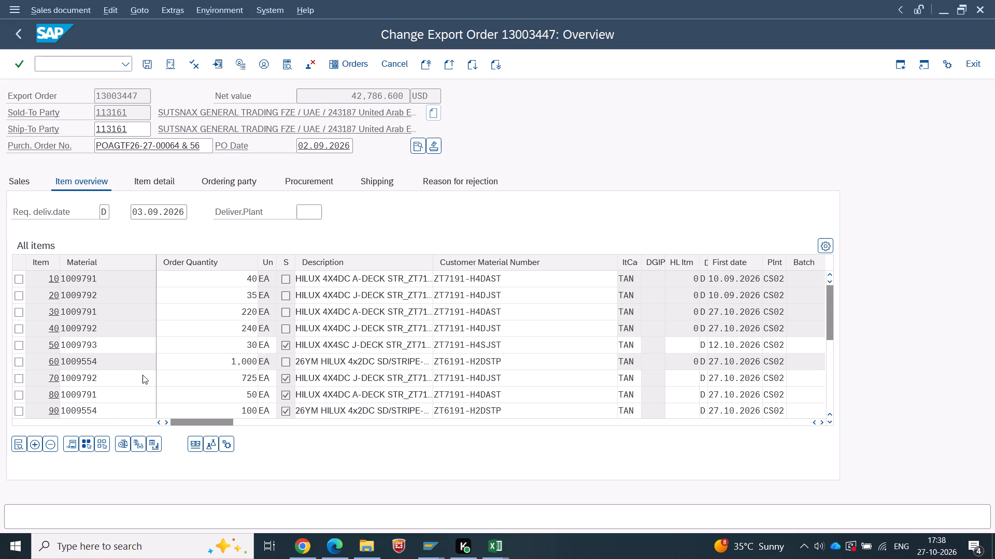
{"action": "left_click", "coordinate": [17, 399]}
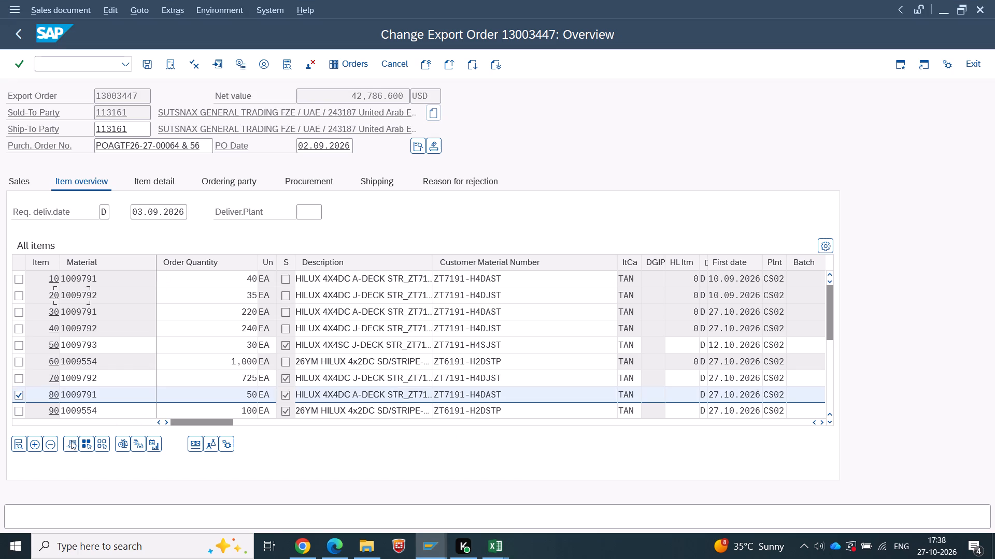
{"action": "left_click", "coordinate": [193, 444]}
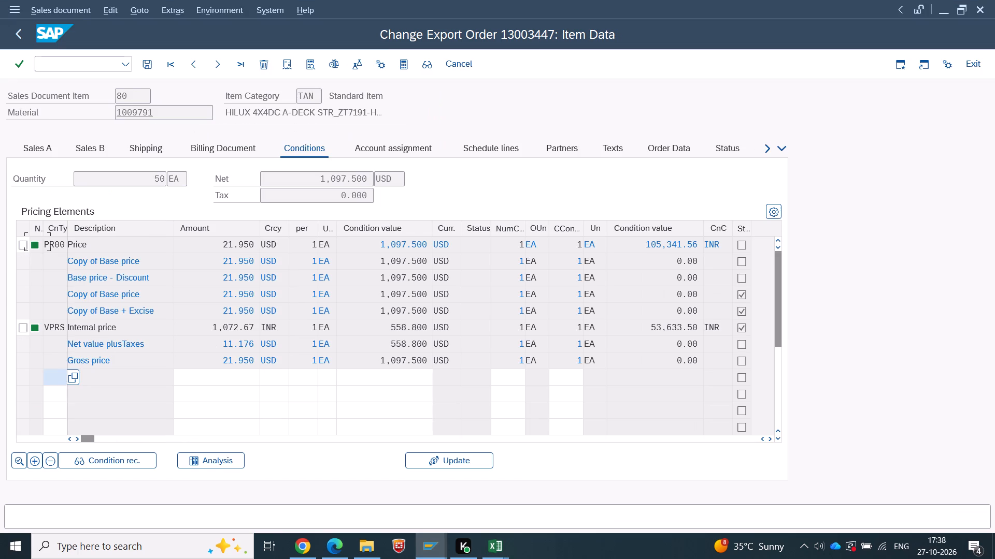
Add condition type ZD00, CS Freight Value, in the first empty row of item 80's pricing elements.
{"action": "key", "text": "space"}
{"action": "left_click", "coordinate": [52, 378]}
{"action": "key", "text": "space"}
{"action": "left_click", "coordinate": [71, 379]}
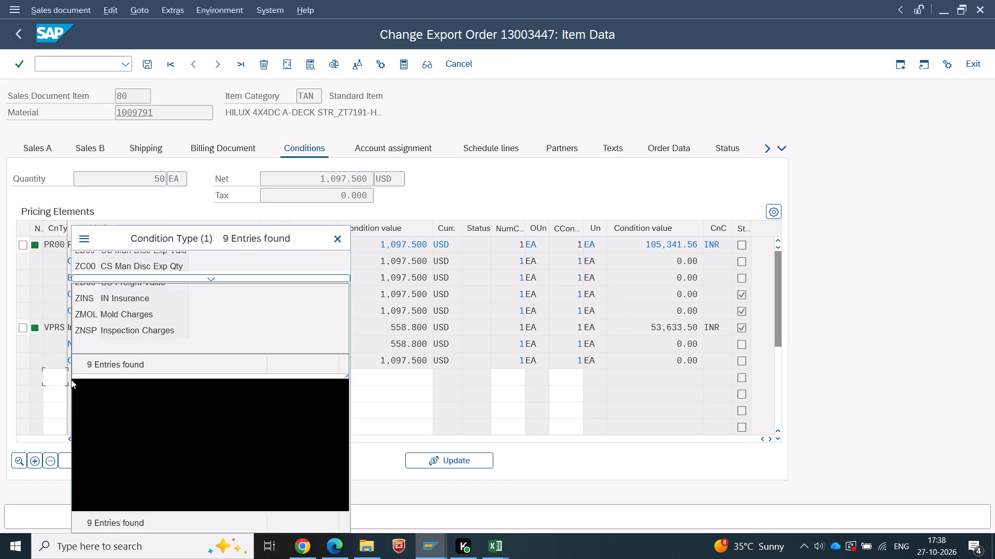
{"action": "scroll", "coordinate": [135, 445], "scroll_direction": "up", "scroll_amount": 3}
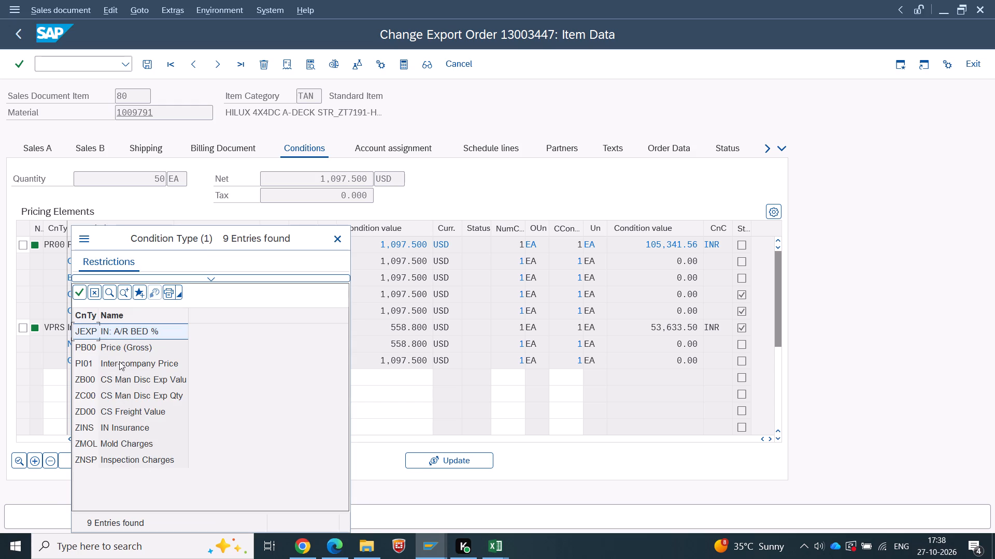
{"action": "scroll", "coordinate": [160, 368], "scroll_direction": "up", "scroll_amount": 5}
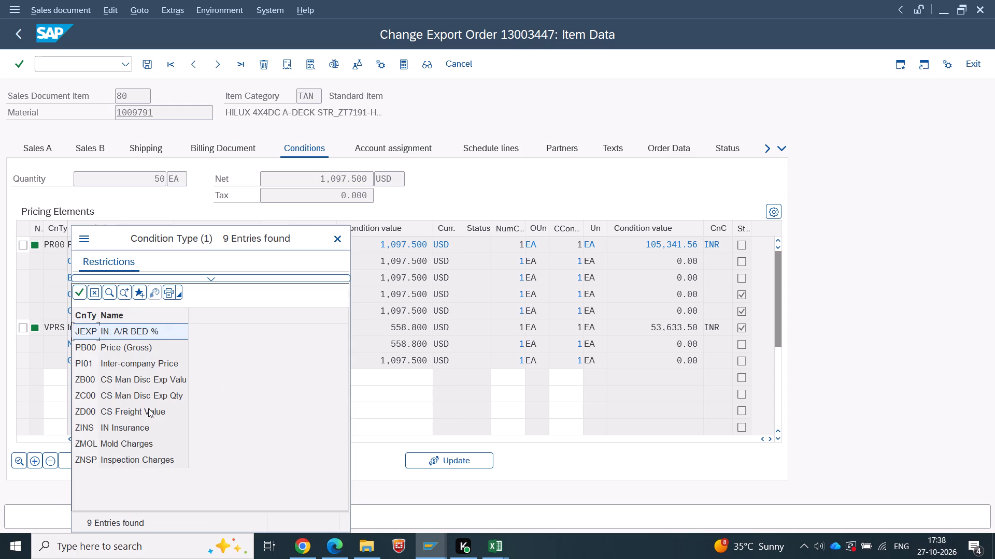
{"action": "left_click", "coordinate": [148, 408]}
{"action": "double_click", "coordinate": [143, 414]}
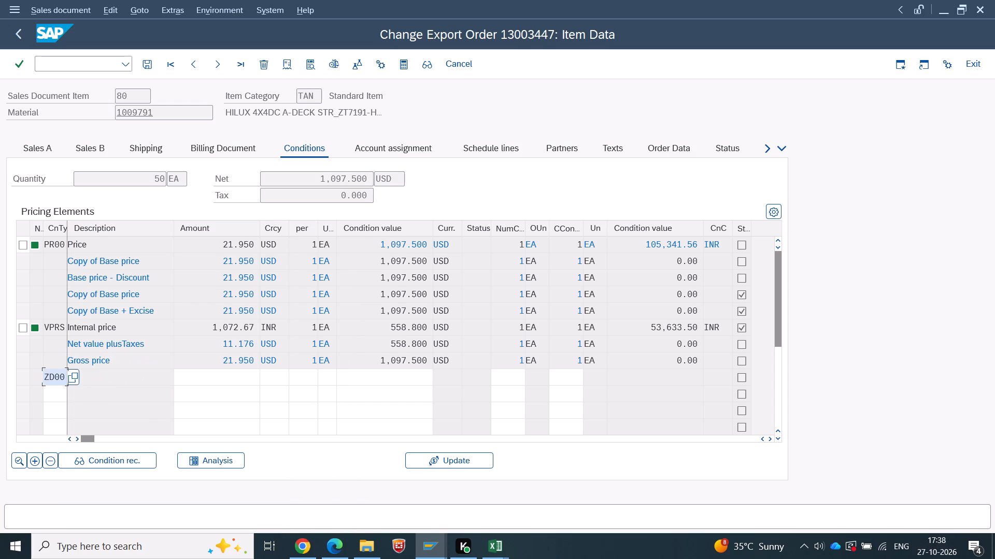
{"action": "key", "text": "Tab"}
Switch to Excel, replace the content of M5 on Sheet5 with the sum of freight cells M2:M4, and copy it.
{"action": "key", "text": "alt+Tab"}
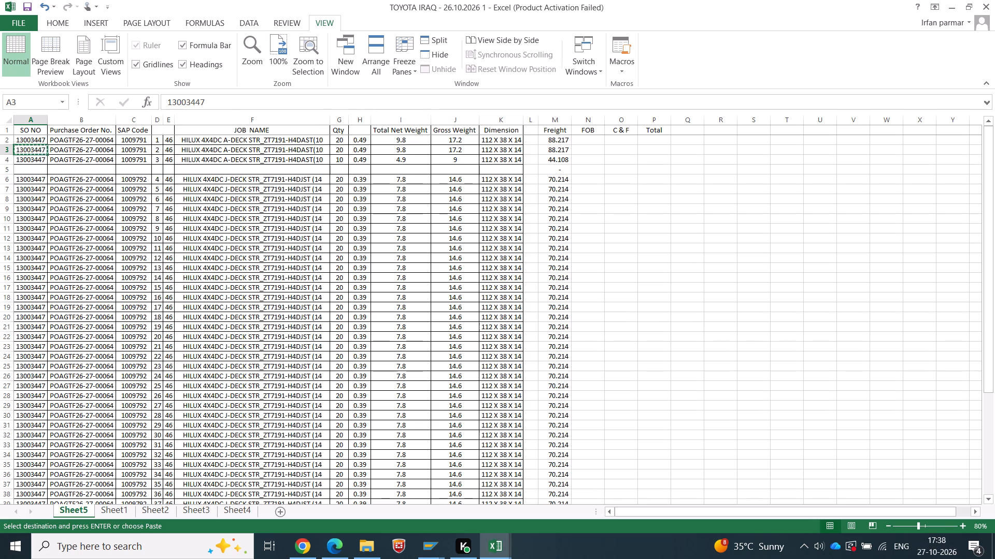
{"action": "left_click", "coordinate": [546, 169]}
{"action": "key", "text": "Delete"}
{"action": "key", "text": "alt+equal"}
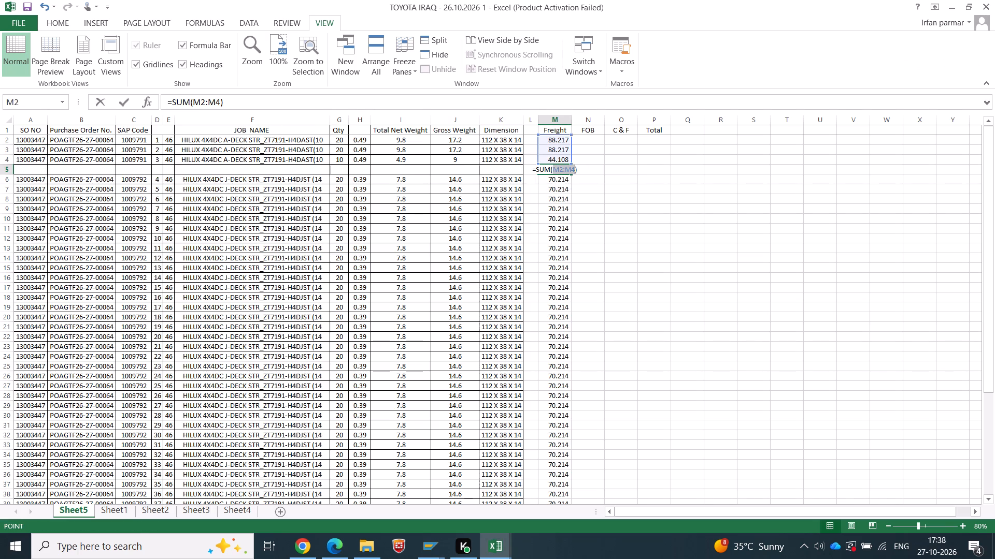
{"action": "key", "text": "Return"}
{"action": "key", "text": "Up"}
{"action": "key", "text": "ctrl+c"}
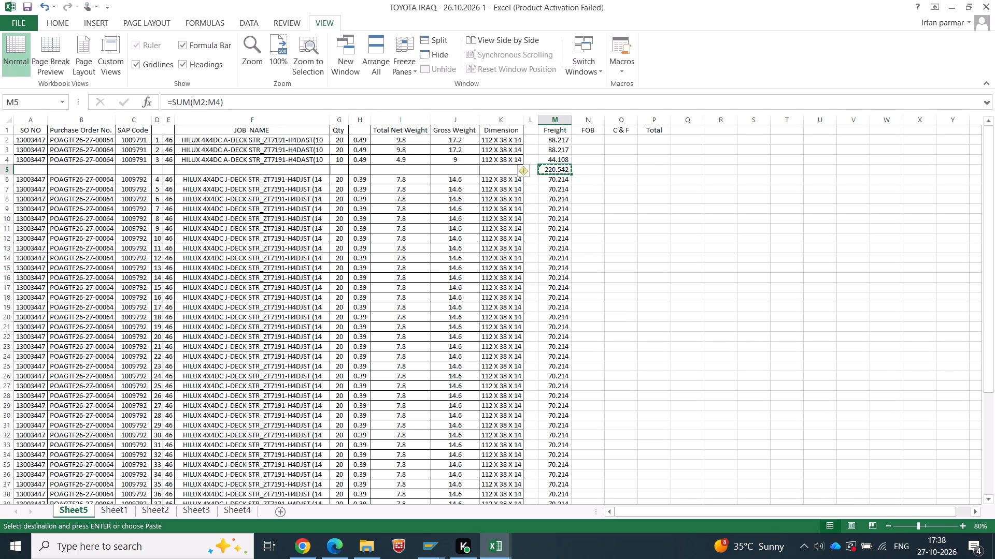
Switch to SAP and enter the copied 220.542 as item 80's ZD00 freight amount.
{"action": "key", "text": "alt+Tab"}
{"action": "key", "text": "ctrl+v"}
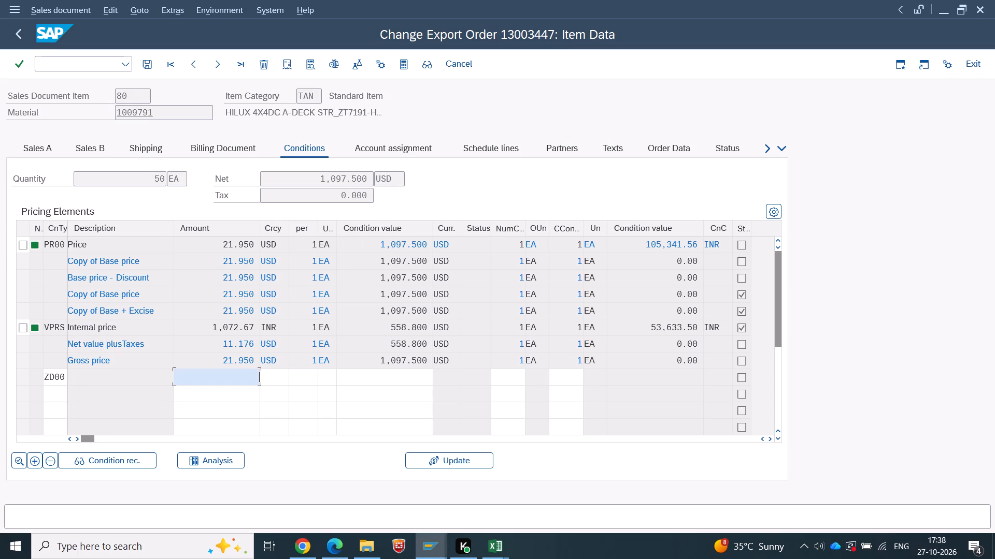
{"action": "key", "text": "Tab"}
{"action": "key", "text": "Return"}
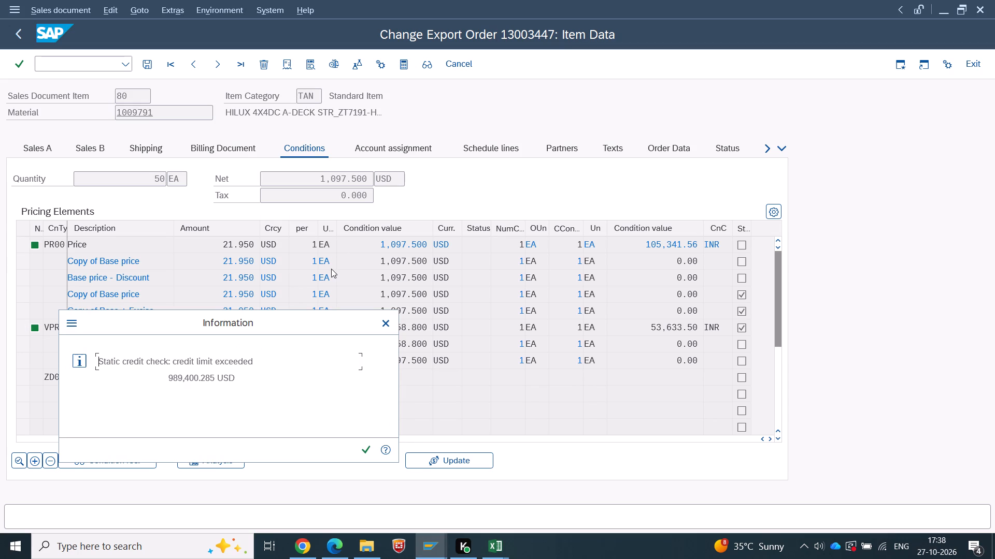
{"action": "key", "text": "Return"}
Copy item 80's PR00 price of 21.950 from SAP into FOB cell N4 in Excel, clearing the freight sum in M5.
{"action": "left_click_drag", "start_coordinate": [223, 244], "coordinate": [334, 245]}
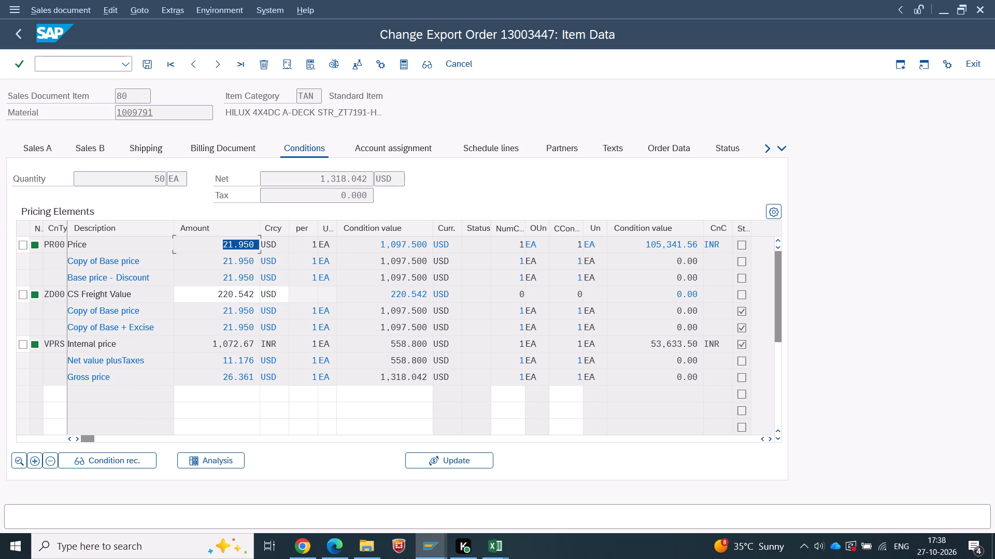
{"action": "key", "text": "ctrl+c"}
{"action": "key", "text": "alt+Tab"}
{"action": "key", "text": "Delete"}
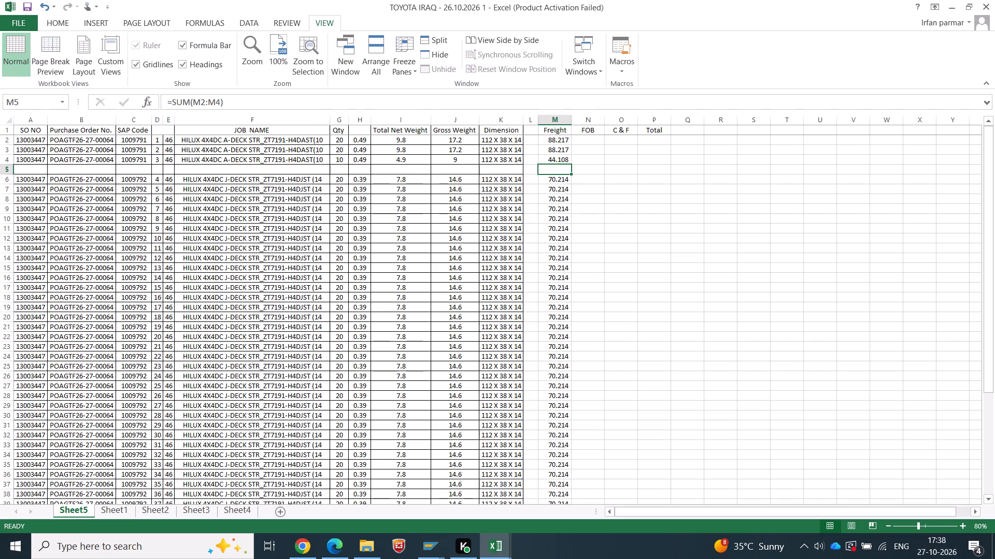
{"action": "key", "text": "Right"}
{"action": "key", "text": "Up"}
{"action": "key", "text": "ctrl+v"}
{"action": "key", "text": "Tab"}
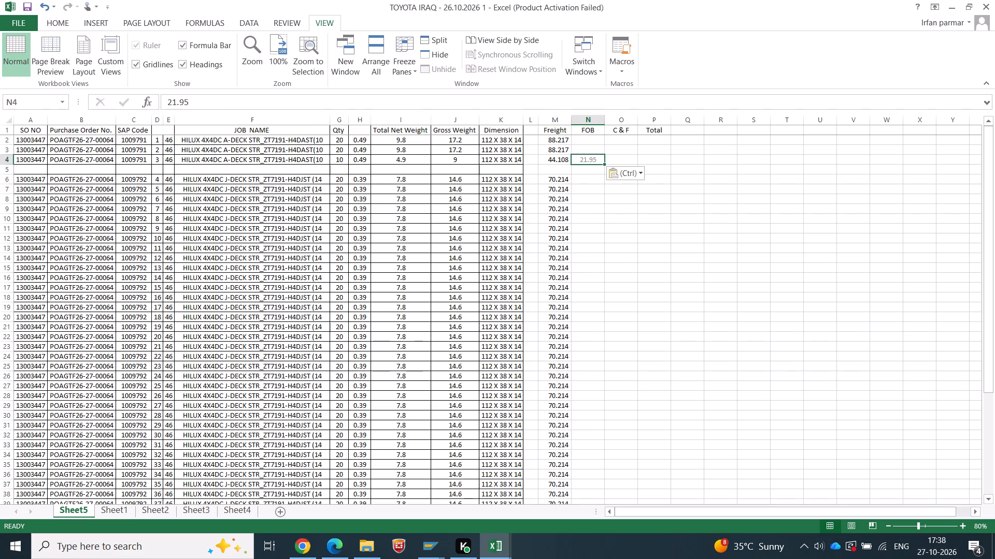
Copy item 80's gross price per unit, 26.361, from SAP into C & F cell O4 in Excel.
{"action": "key", "text": "alt+Tab"}
{"action": "left_click_drag", "start_coordinate": [217, 372], "coordinate": [309, 383]}
{"action": "key", "text": "ctrl+c"}
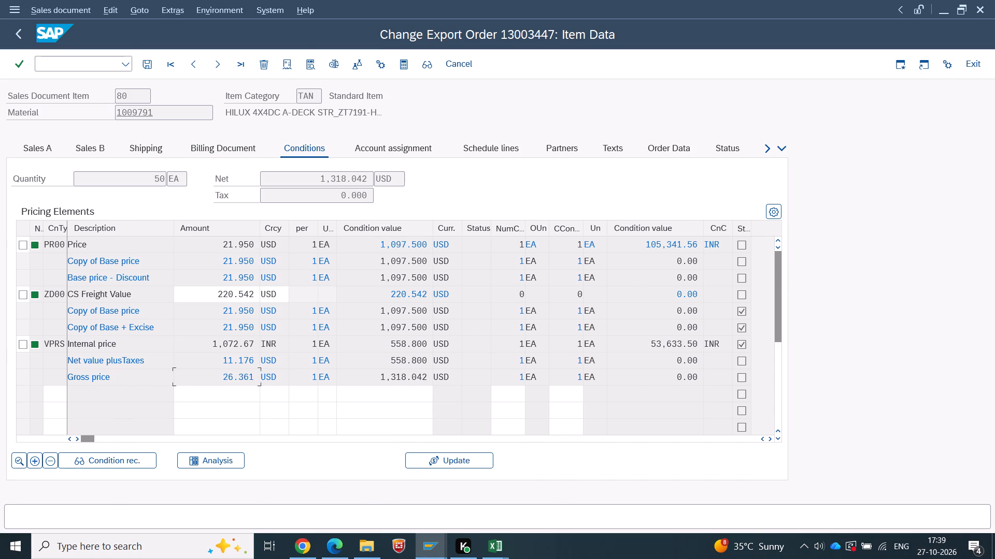
{"action": "key", "text": "alt+Tab"}
{"action": "key", "text": "ctrl+v"}
{"action": "key", "text": "Tab"}
Copy item 80's net value, 1,318.042, from SAP into Total cell P4 in Excel.
{"action": "key", "text": "alt+Tab"}
{"action": "left_click_drag", "start_coordinate": [317, 182], "coordinate": [416, 182]}
{"action": "key", "text": "ctrl+c"}
{"action": "key", "text": "alt+Tab"}
{"action": "key", "text": "ctrl+v"}
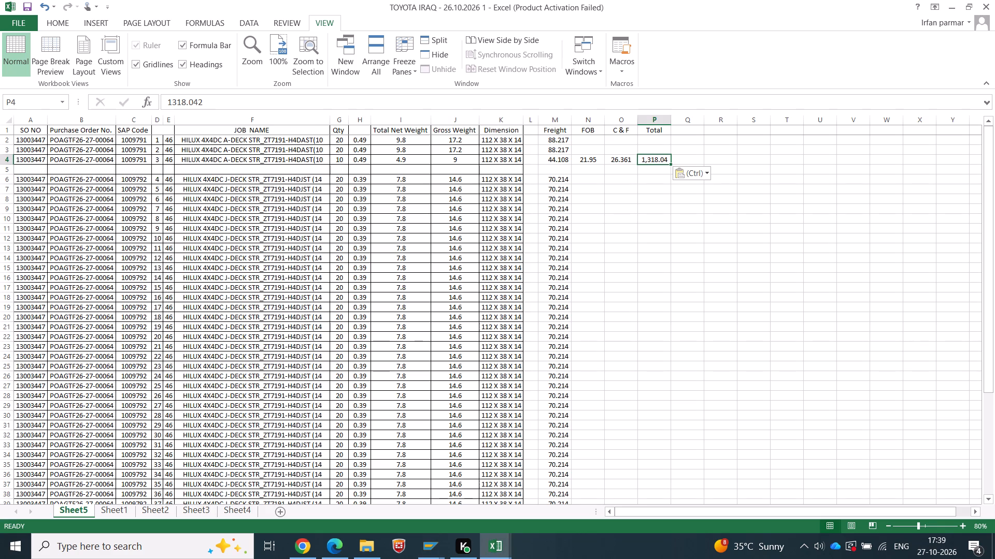
Format the total in cell P4 to show three decimal places.
{"action": "left_click", "coordinate": [70, 13]}
{"action": "left_click", "coordinate": [52, 24]}
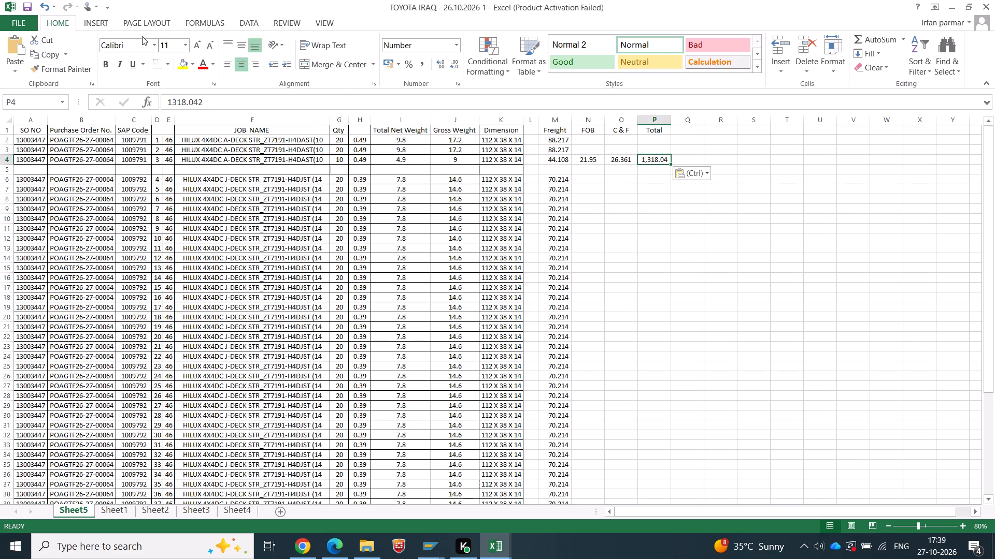
{"action": "left_click", "coordinate": [440, 66]}
{"action": "left_click", "coordinate": [793, 336]}
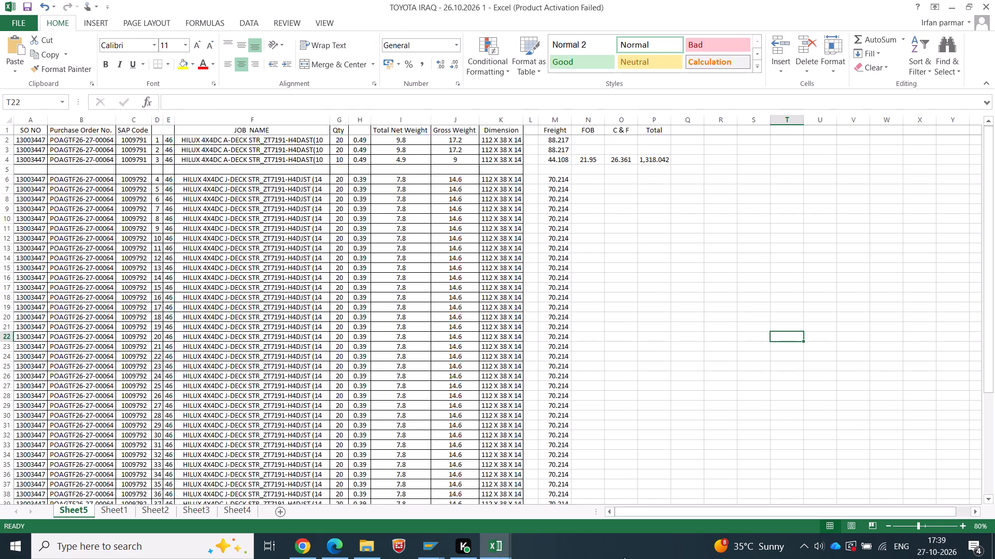
Switch to SAP and move on to the pricing conditions of item 90, material 1009554.
{"action": "key", "text": "alt+Tab"}
{"action": "left_click", "coordinate": [212, 64]}
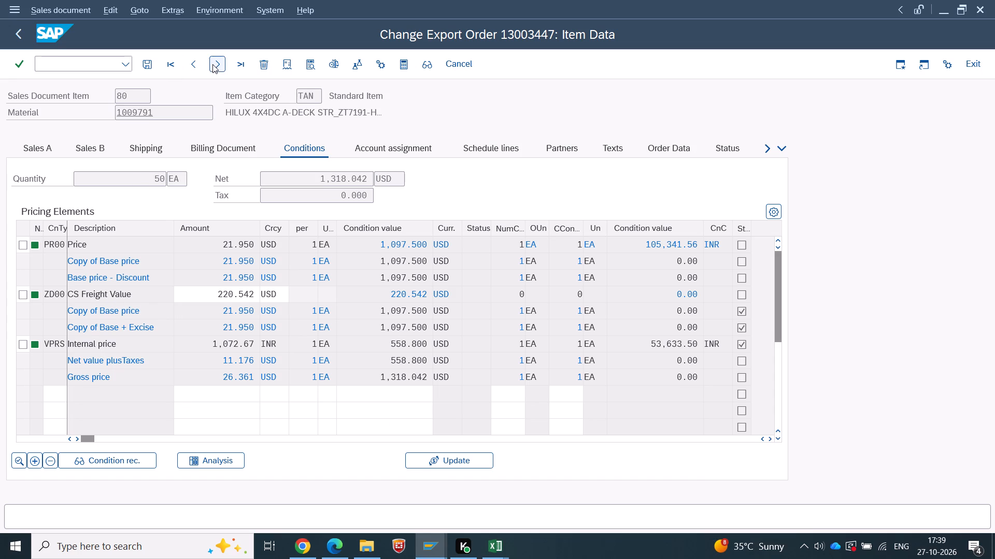
{"action": "left_click", "coordinate": [211, 71]}
{"action": "scroll", "coordinate": [306, 365], "scroll_direction": "up", "scroll_amount": 2}
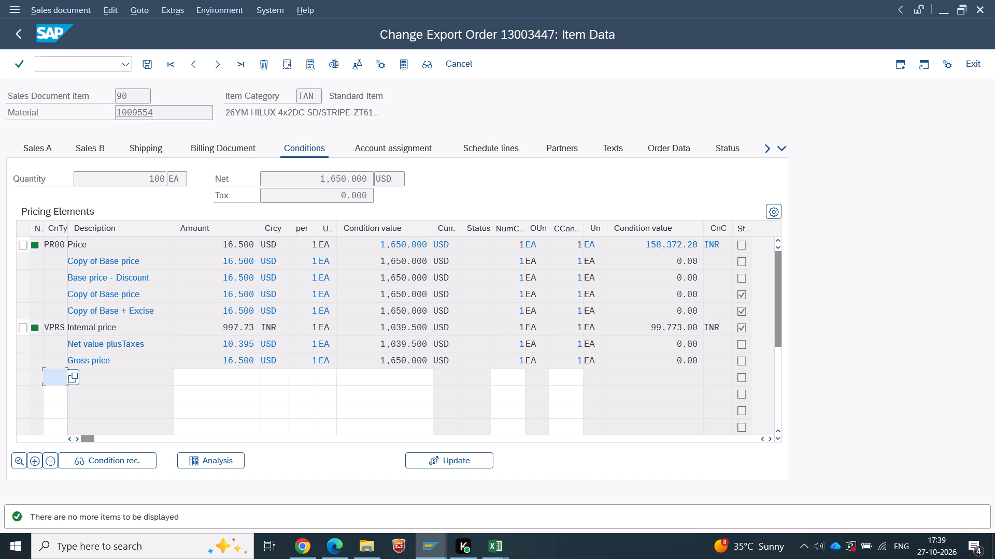
{"action": "scroll", "coordinate": [304, 365], "scroll_direction": "up", "scroll_amount": 2}
{"action": "scroll", "coordinate": [212, 141], "scroll_direction": "up", "scroll_amount": 2}
Switch to Excel and replace the freight formula in M49, below the material 1009554 rows, with a freight sum.
{"action": "key", "text": "alt+Tab"}
{"action": "scroll", "coordinate": [444, 267], "scroll_direction": "down", "scroll_amount": 8}
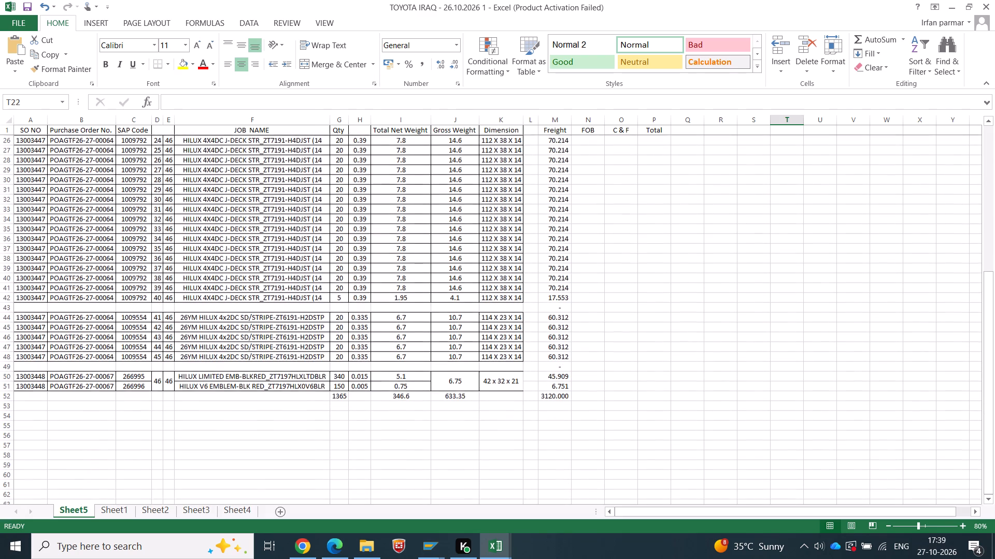
{"action": "left_click", "coordinate": [554, 364]}
{"action": "key", "text": "Delete"}
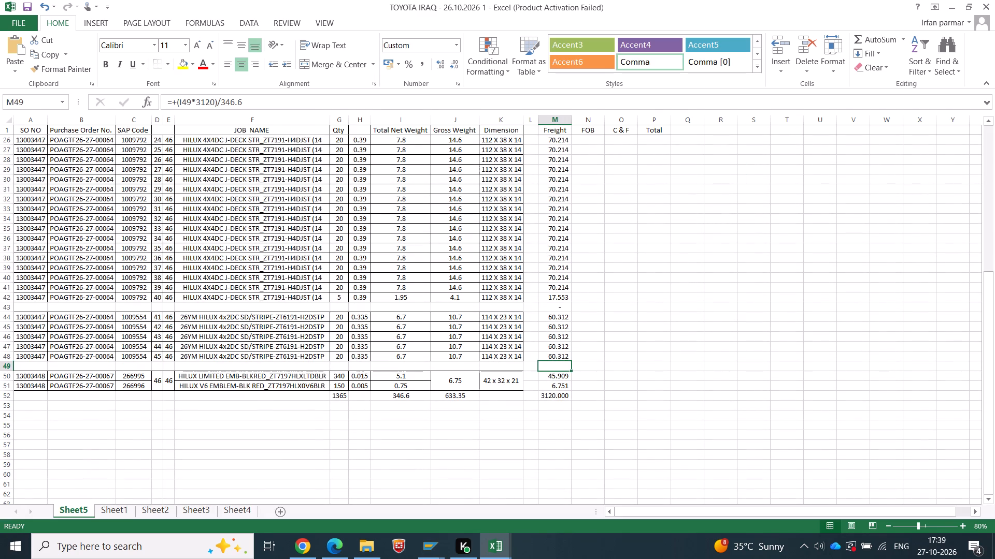
{"action": "key", "text": "alt+equal"}
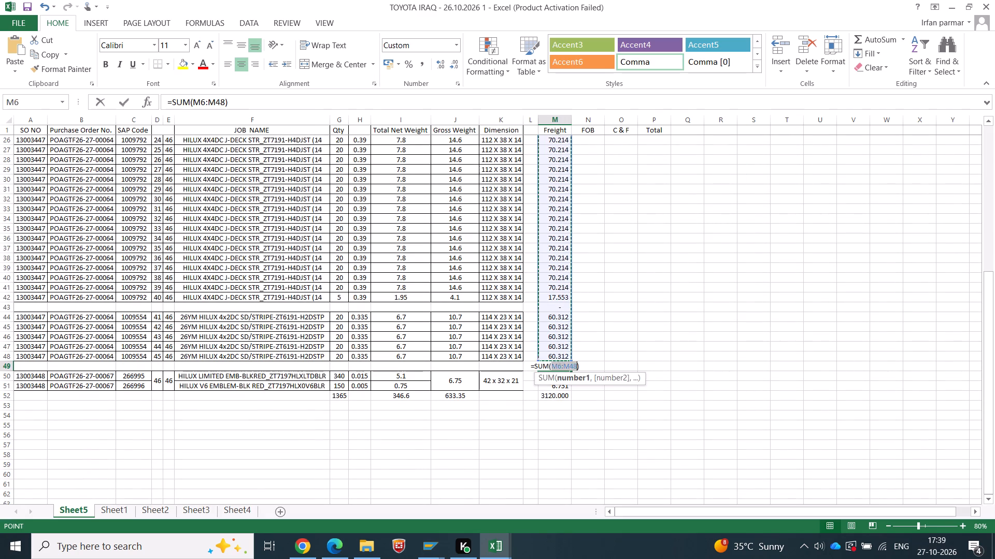
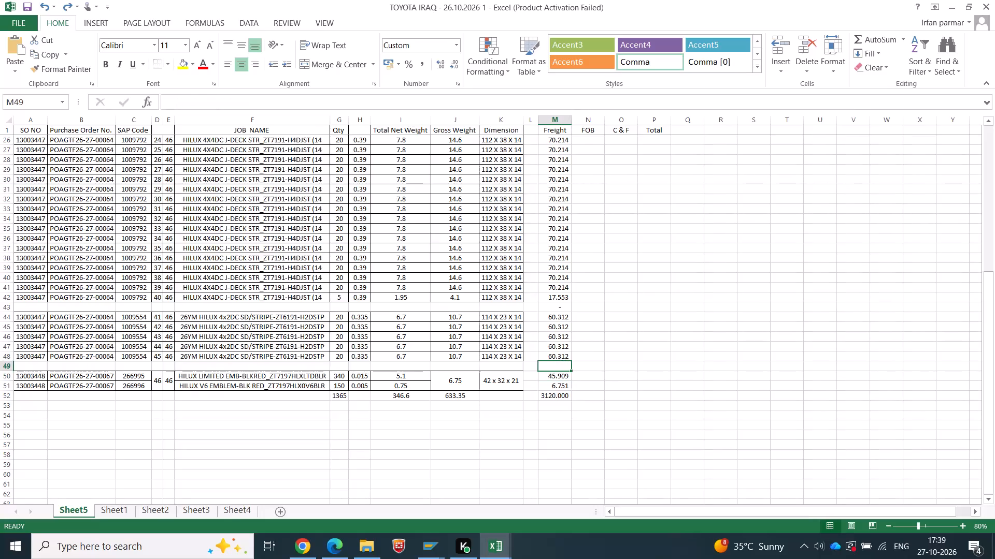
Clear the freight formula from blank row cell M43, below the material 1009792 rows.
{"action": "left_click", "coordinate": [553, 300]}
{"action": "left_click", "coordinate": [553, 305]}
{"action": "key", "text": "Delete"}
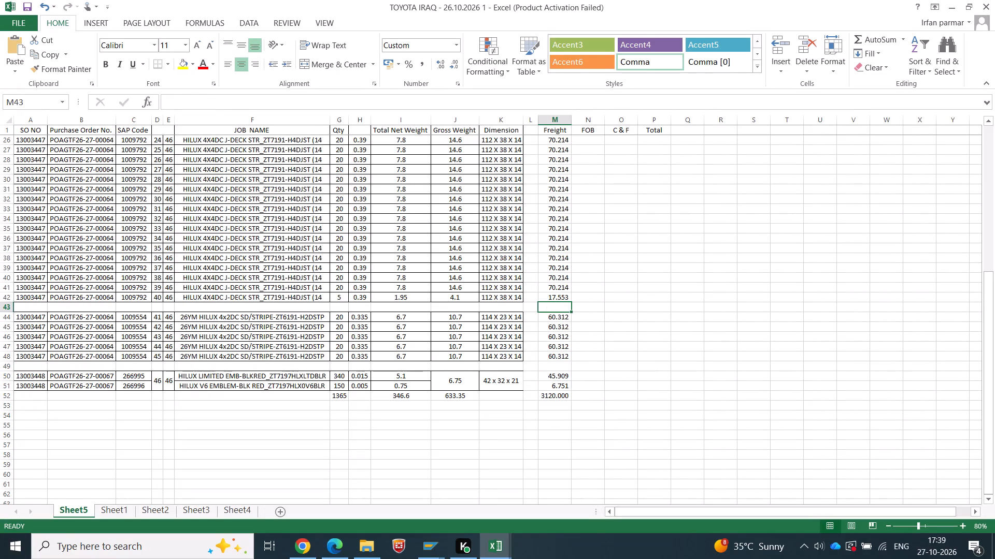
Sum the material 1009554 freight, M44:M48, in cell M49 and copy the result.
{"action": "left_click", "coordinate": [566, 367]}
{"action": "key", "text": "alt+equal"}
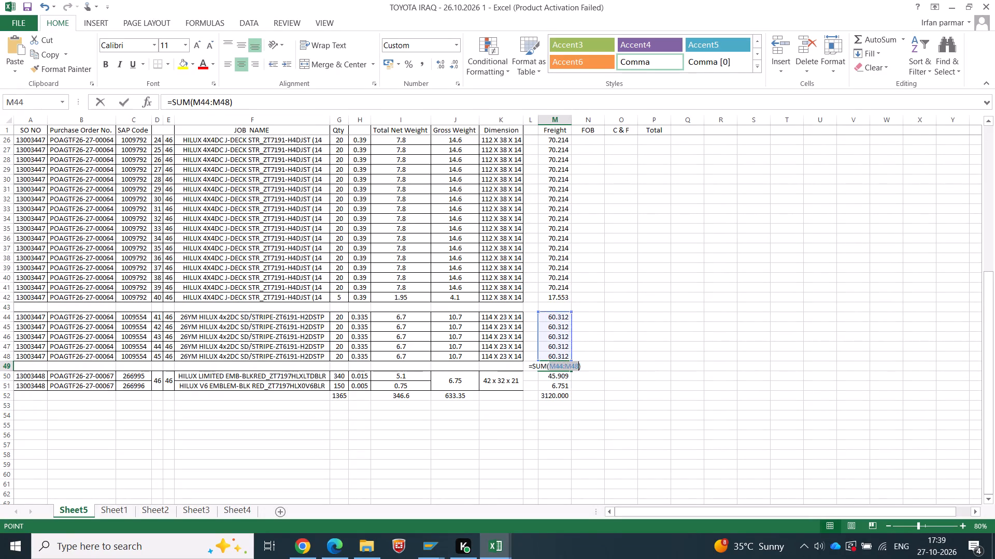
{"action": "key", "text": "Return"}
{"action": "key", "text": "Up"}
{"action": "key", "text": "ctrl+c"}
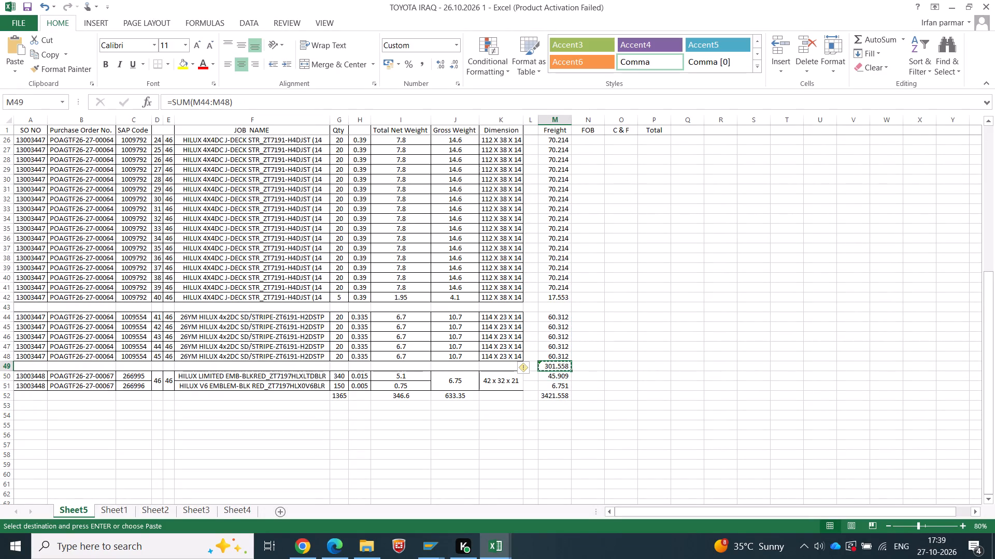
Switch to SAP and add a ZD00 freight condition of 301.558 to item 90.
{"action": "key", "text": "alt+Tab"}
{"action": "key", "text": "space"}
{"action": "left_click", "coordinate": [67, 395]}
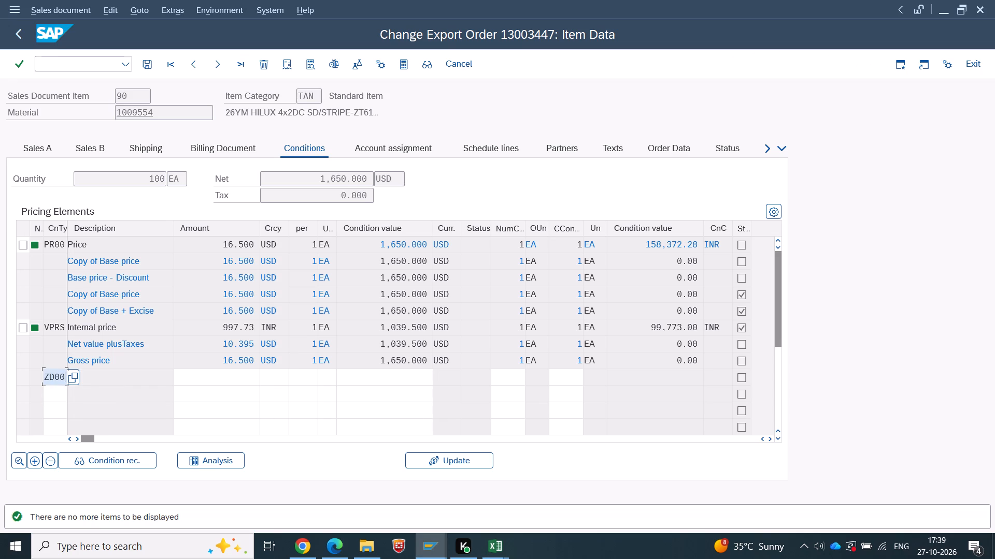
{"action": "left_click", "coordinate": [210, 381]}
{"action": "key", "text": "ctrl+v"}
{"action": "key", "text": "Return"}
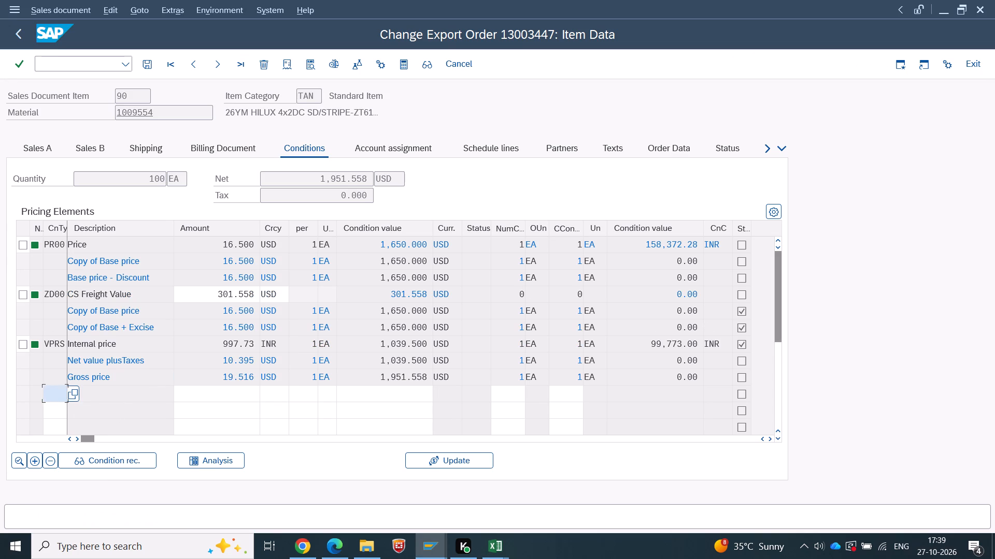
Copy item 90's price, 16.500, from SAP into FOB cell N48 in Excel, clearing the temporary freight sum in M49.
{"action": "left_click_drag", "start_coordinate": [211, 247], "coordinate": [349, 247]}
{"action": "key", "text": "ctrl+c"}
{"action": "key", "text": "alt+Tab"}
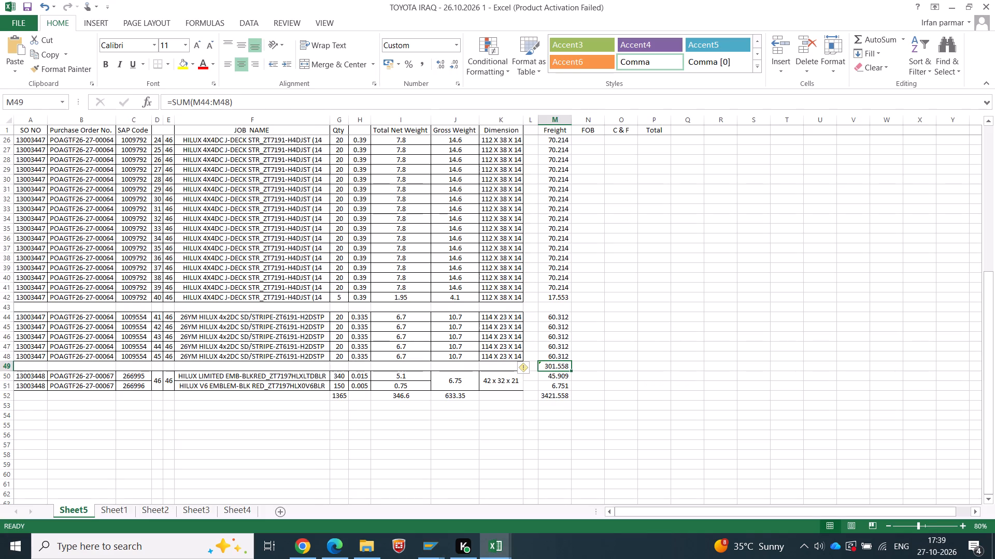
{"action": "key", "text": "Delete"}
{"action": "key", "text": "Right"}
{"action": "key", "text": "Up"}
{"action": "key", "text": "ctrl+v"}
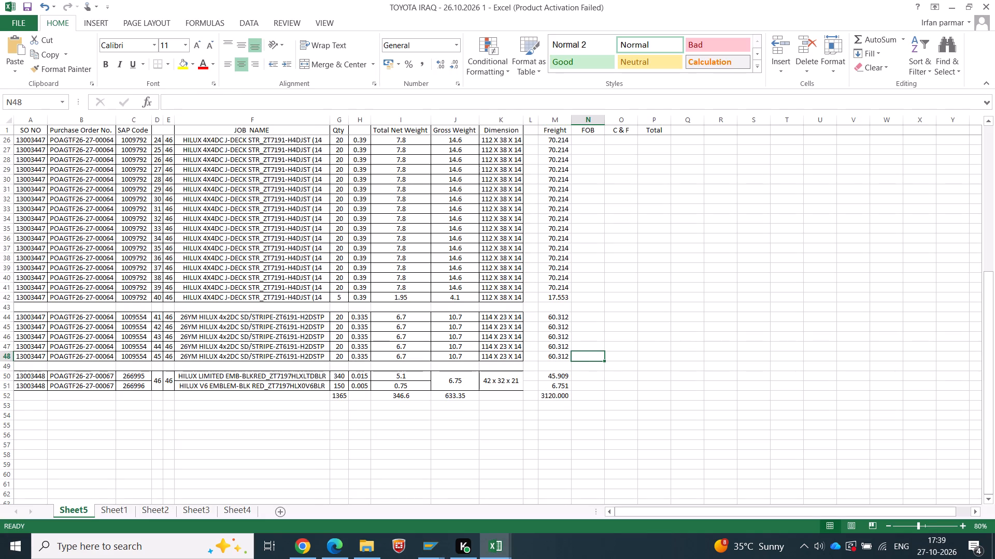
Copy item 90's gross price, 19.516, from SAP into C & F cell O48 in Excel.
{"action": "key", "text": "Right"}
{"action": "key", "text": "alt+Tab"}
{"action": "left_click_drag", "start_coordinate": [203, 379], "coordinate": [357, 381]}
{"action": "key", "text": "ctrl+c"}
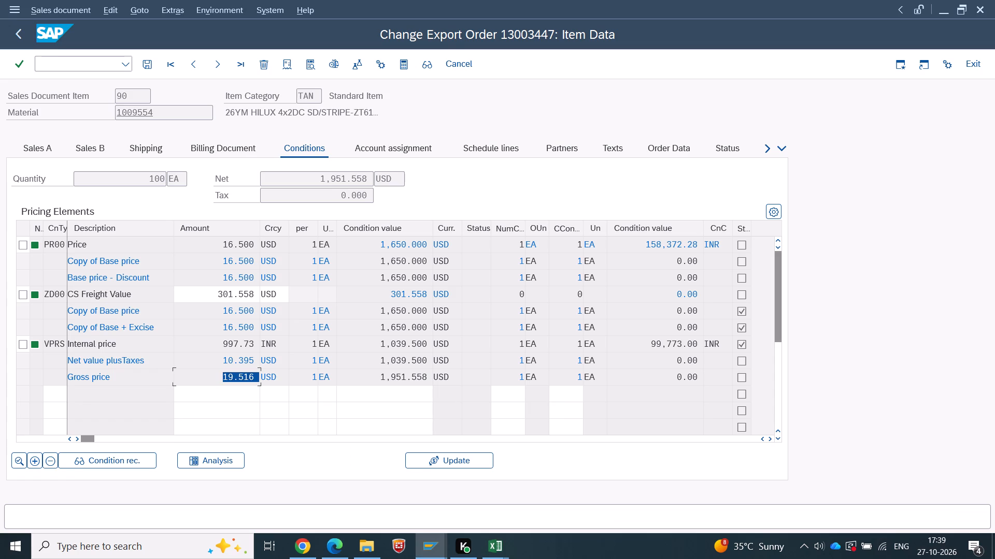
{"action": "key", "text": "alt+Tab"}
{"action": "key", "text": "ctrl+v"}
Copy item 90's net value, 1,951.558, from SAP into Total cell P48 in Excel, showing three decimal places.
{"action": "key", "text": "Tab"}
{"action": "key", "text": "alt+Tab"}
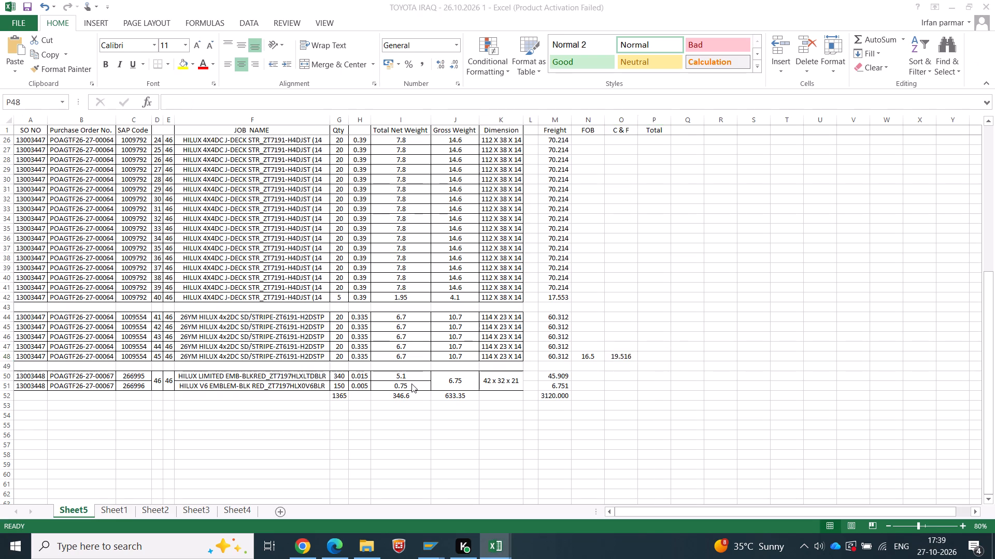
{"action": "left_click_drag", "start_coordinate": [305, 180], "coordinate": [513, 186]}
{"action": "key", "text": "ctrl+c"}
{"action": "key", "text": "alt+Tab"}
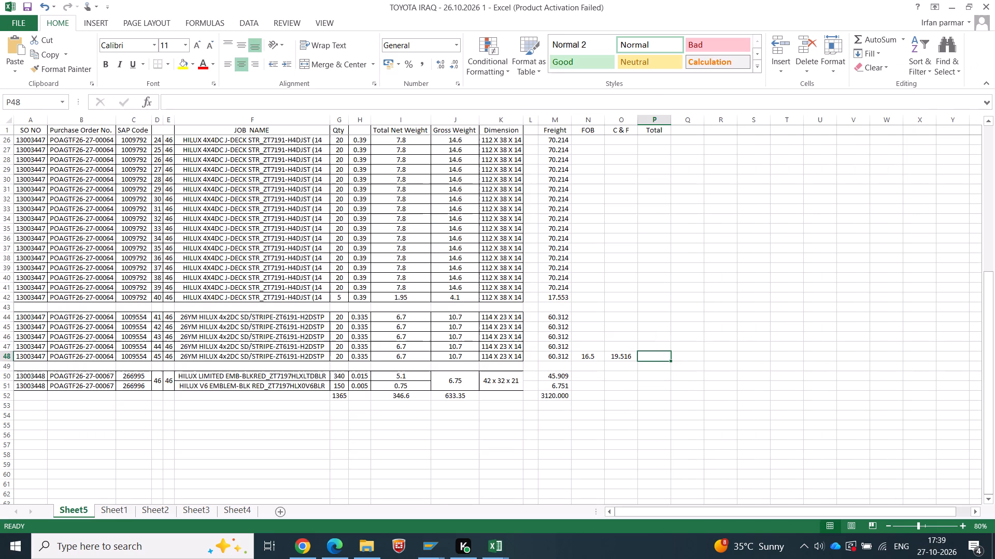
{"action": "key", "text": "ctrl+v"}
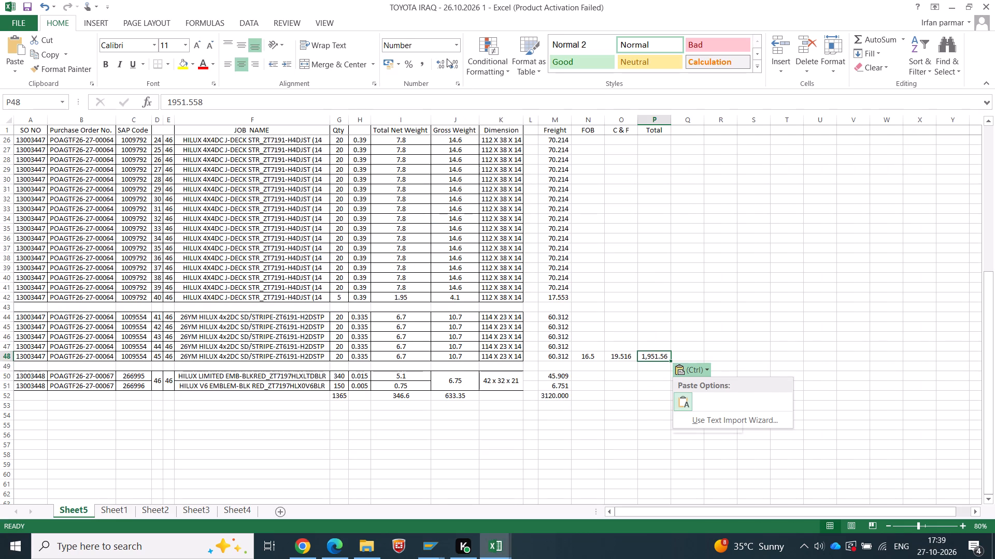
{"action": "left_click", "coordinate": [444, 63]}
{"action": "left_click", "coordinate": [761, 266]}
Switch to SAP and go back to the pricing conditions of item 70, material 1009792.
{"action": "key", "text": "alt+Tab"}
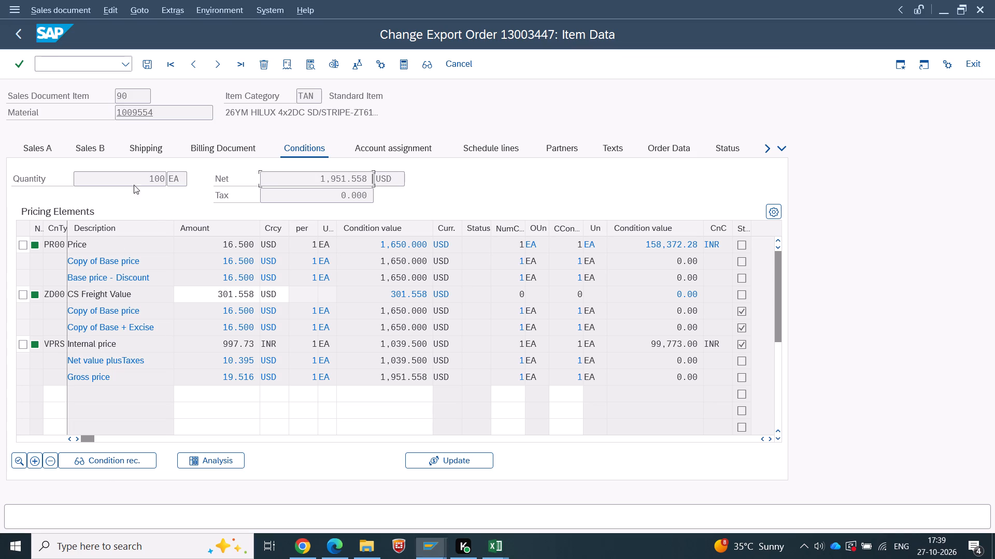
{"action": "left_click", "coordinate": [216, 65]}
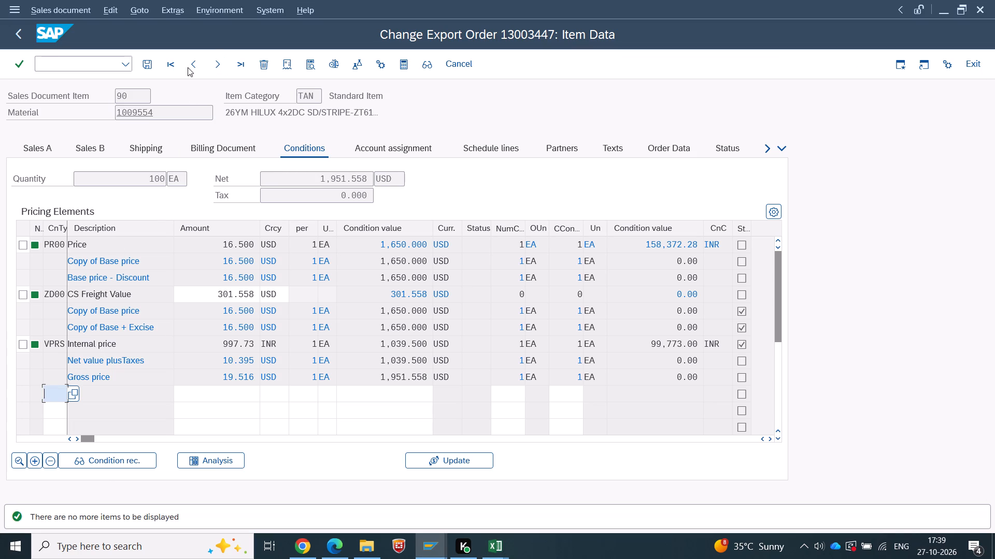
{"action": "left_click", "coordinate": [192, 65]}
{"action": "left_click", "coordinate": [192, 65]}
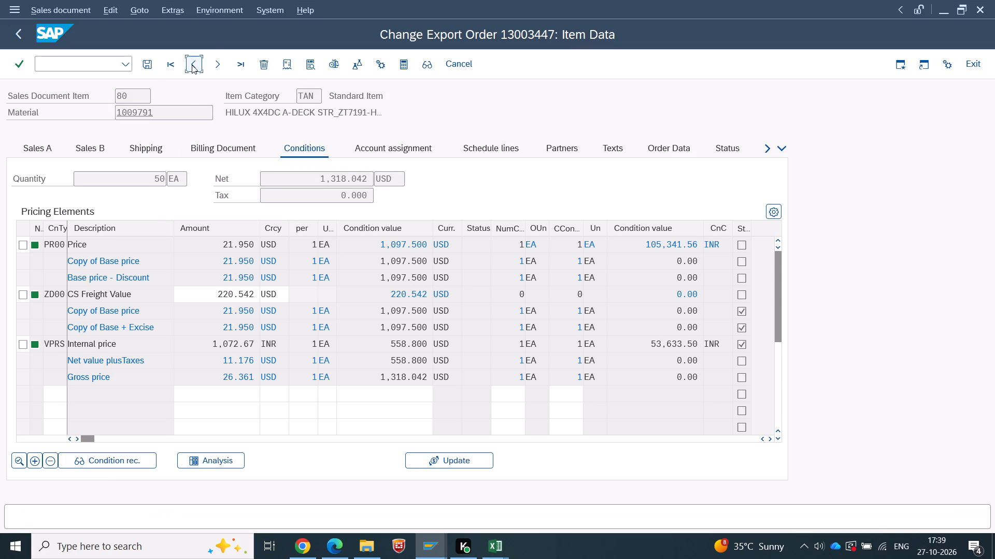
{"action": "scroll", "coordinate": [371, 263], "scroll_direction": "up", "scroll_amount": 1}
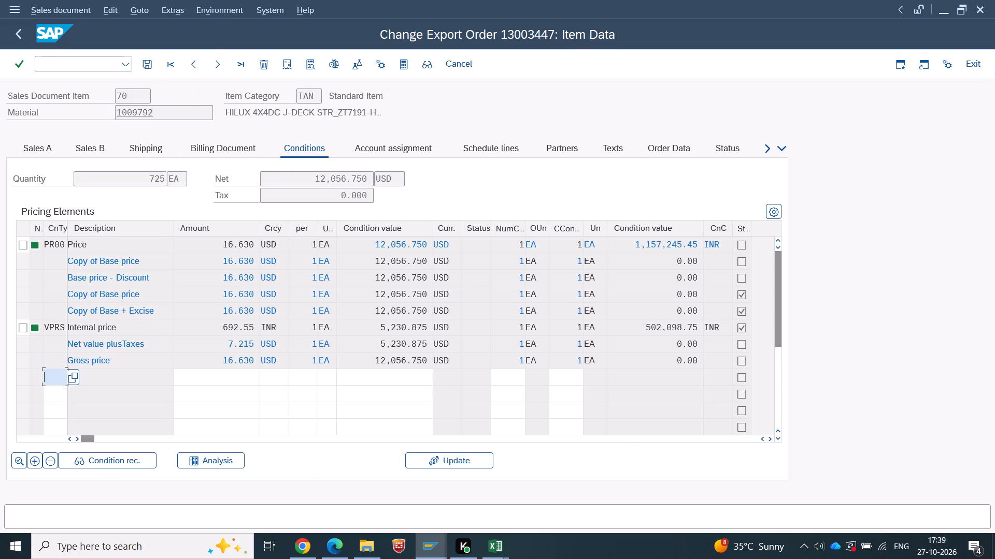
Switch to Excel and check the combined quantity of the material 1009792 rows, G6:G42.
{"action": "key", "text": "alt+Tab"}
{"action": "scroll", "coordinate": [471, 292], "scroll_direction": "up", "scroll_amount": 9}
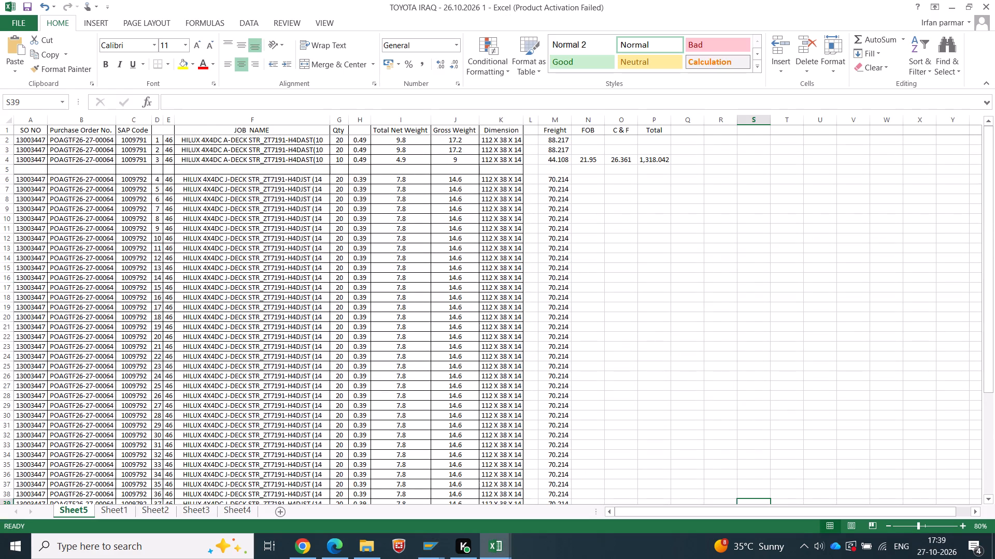
{"action": "left_click_drag", "start_coordinate": [336, 176], "coordinate": [339, 482]}
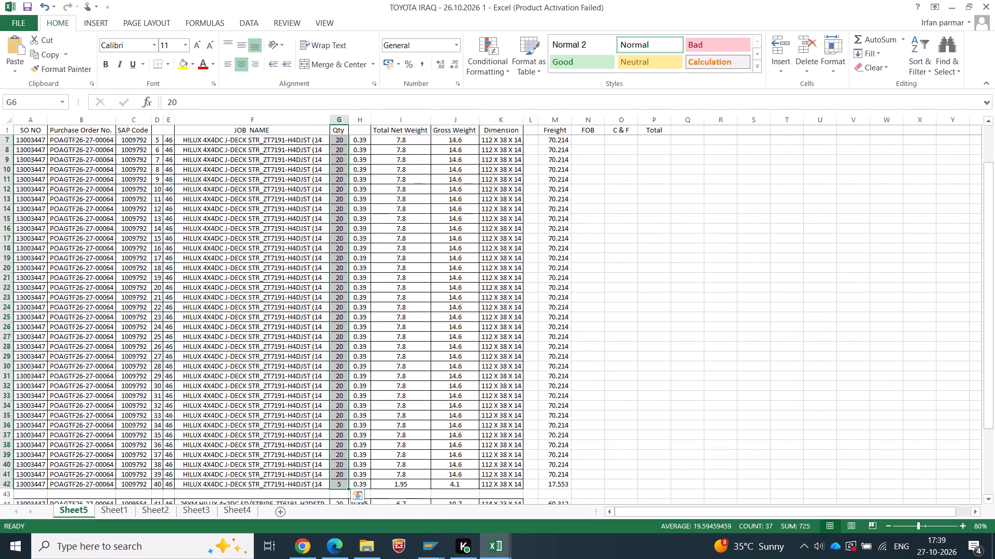
Switch to SAP and enter condition type ZD00 in a new pricing line of item 70.
{"action": "key", "text": "alt+Tab"}
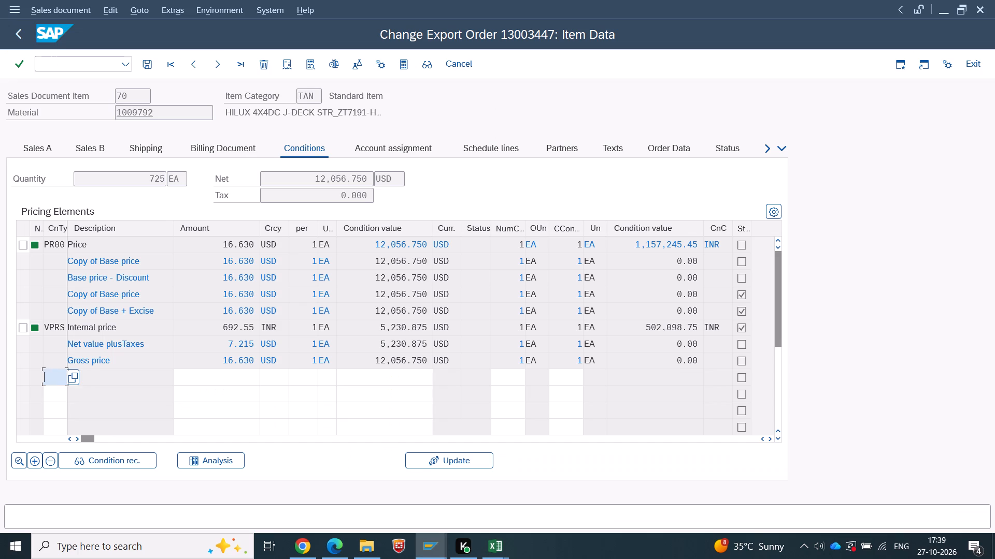
{"action": "key", "text": "space"}
{"action": "left_click", "coordinate": [50, 394]}
{"action": "key", "text": "Tab"}
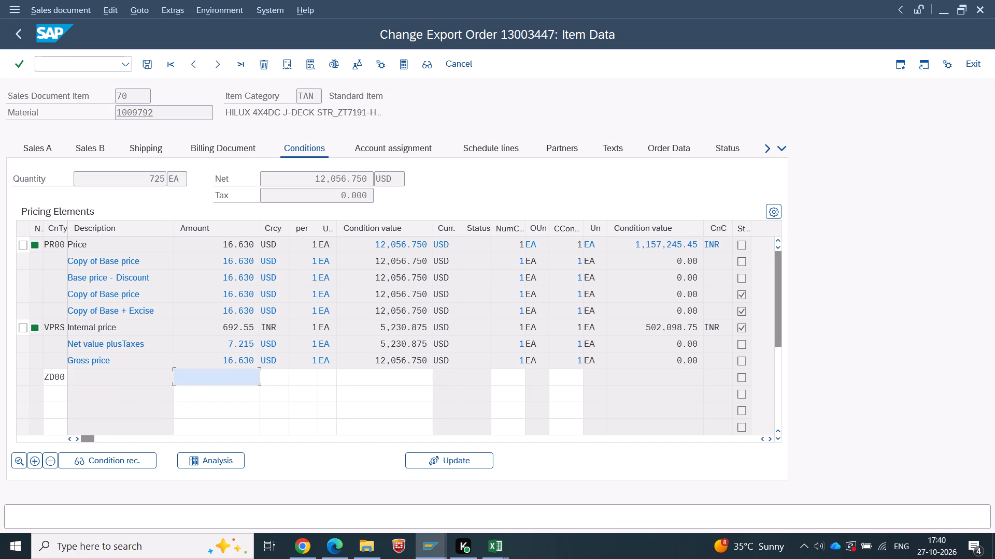
Switch to Excel, sum the material 1009792 freight, M6:M42, in cell M43 and copy the result.
{"action": "key", "text": "alt+Tab"}
{"action": "scroll", "coordinate": [473, 347], "scroll_direction": "down", "scroll_amount": 4}
{"action": "left_click", "coordinate": [568, 373]}
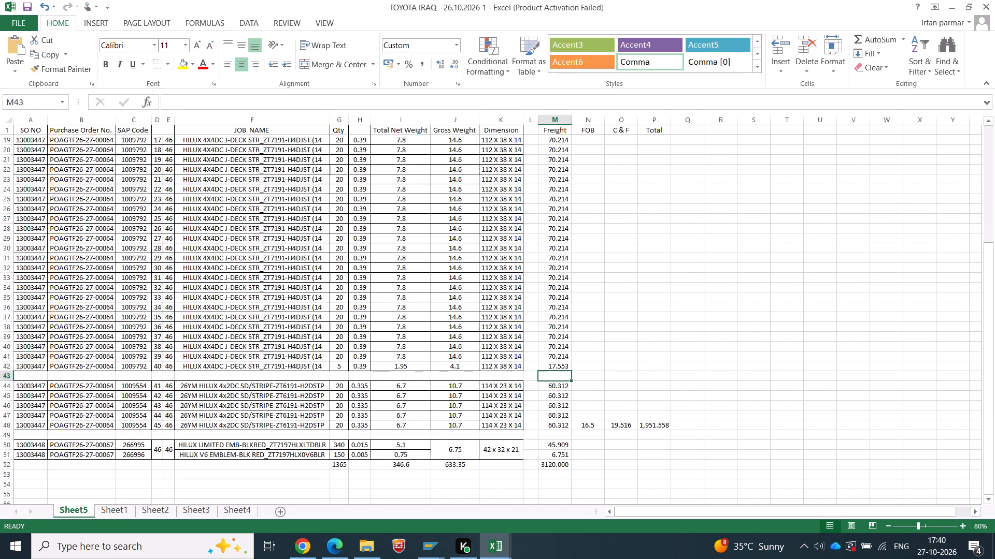
{"action": "key", "text": "alt+equal"}
{"action": "scroll", "coordinate": [571, 362], "scroll_direction": "up", "scroll_amount": 8}
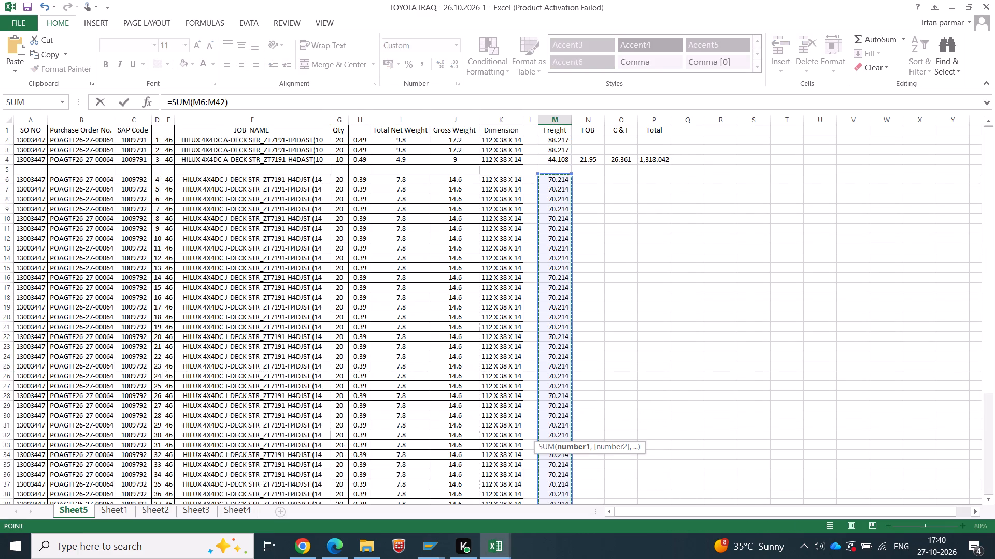
{"action": "scroll", "coordinate": [573, 360], "scroll_direction": "up", "scroll_amount": 2}
{"action": "scroll", "coordinate": [573, 360], "scroll_direction": "down", "scroll_amount": 5}
{"action": "key", "text": "Return"}
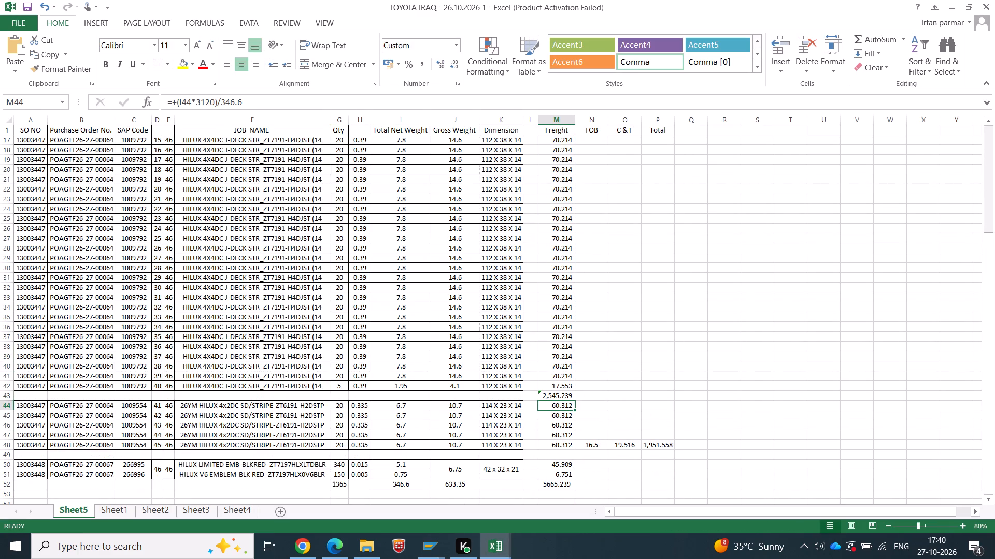
{"action": "left_click", "coordinate": [556, 395]}
{"action": "key", "text": "ctrl+c"}
Switch to SAP and set item 70's ZD00 freight amount to 2,545.239.
{"action": "key", "text": "alt+Tab"}
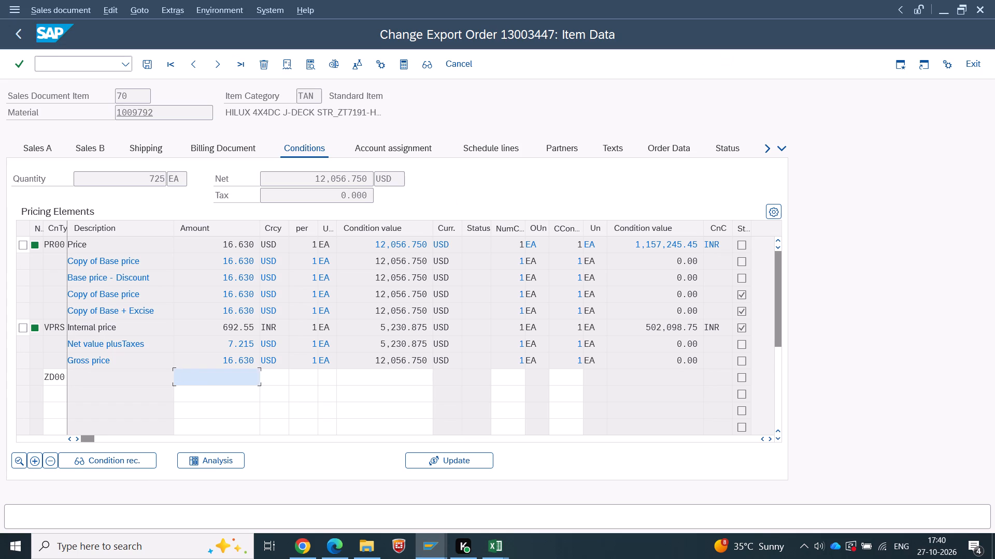
{"action": "key", "text": "ctrl+v"}
{"action": "key", "text": "Return"}
Copy item 70's price, 16.630, from SAP into FOB cell N42 in Excel, clearing the temporary freight sum in M43.
{"action": "left_click_drag", "start_coordinate": [208, 242], "coordinate": [399, 251]}
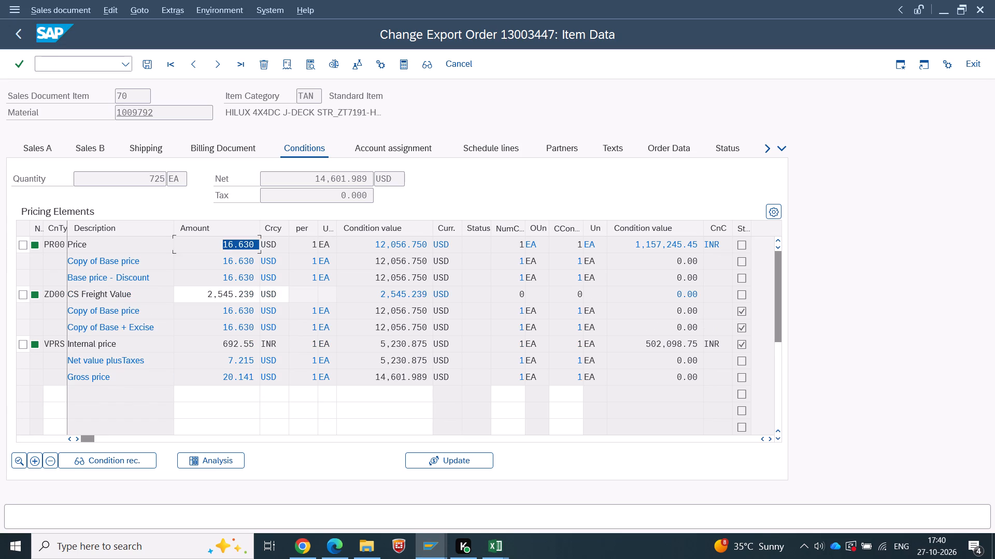
{"action": "key", "text": "ctrl+c"}
{"action": "key", "text": "alt+Tab"}
{"action": "key", "text": "Delete"}
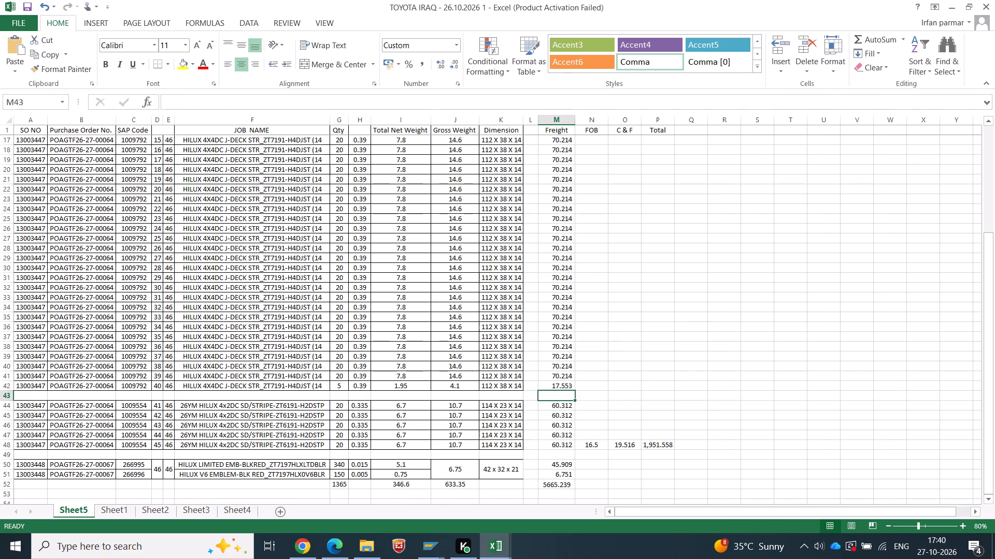
{"action": "key", "text": "Right"}
{"action": "key", "text": "Up"}
{"action": "key", "text": "ctrl+v"}
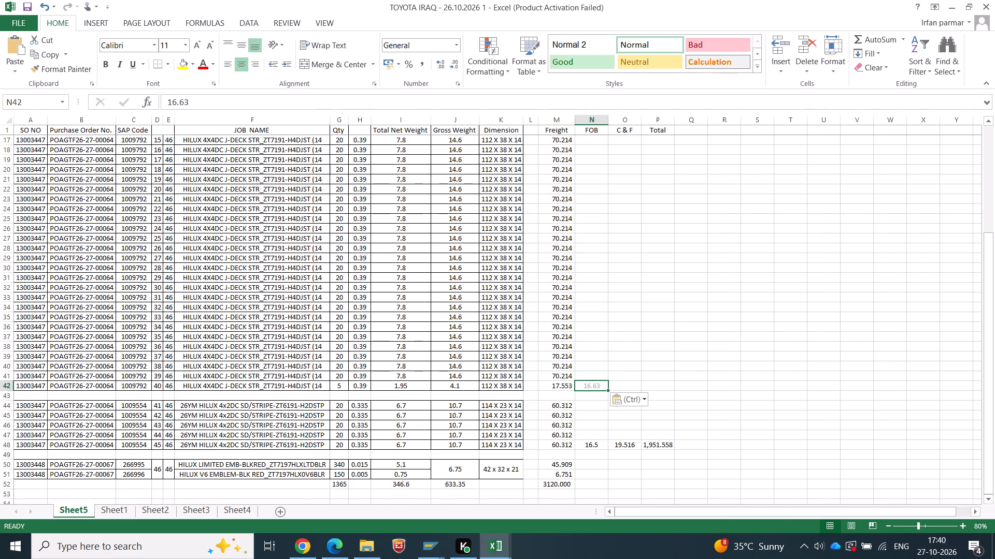
Copy item 70's gross price, 20.141, from SAP into C & F cell O42 in Excel.
{"action": "key", "text": "Tab"}
{"action": "key", "text": "alt+Tab"}
{"action": "left_click_drag", "start_coordinate": [201, 376], "coordinate": [312, 376]}
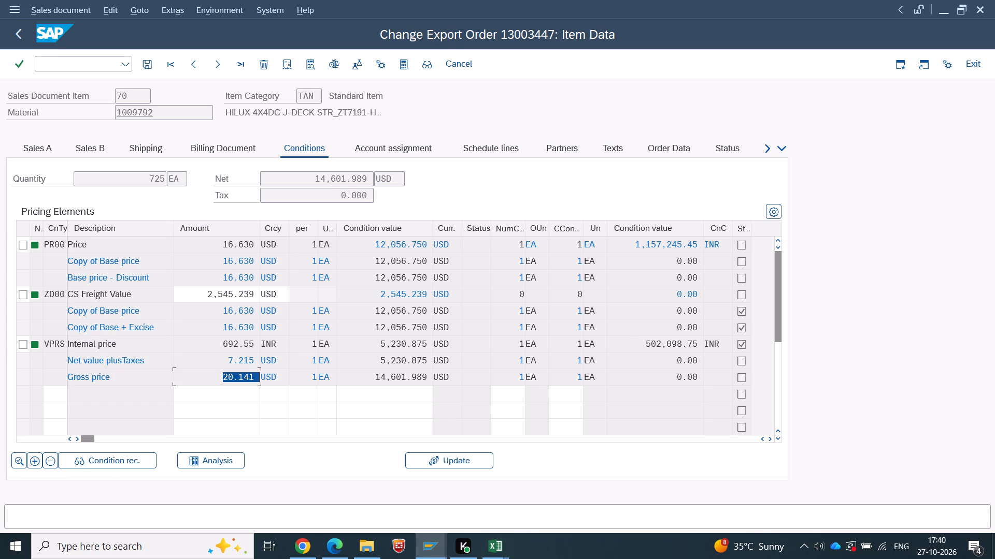
{"action": "key", "text": "ctrl+c"}
{"action": "key", "text": "alt+Tab"}
{"action": "key", "text": "ctrl+v"}
Copy item 70's net value, 14,601.989, from SAP into Total cell P42 in Excel, showing three decimal places.
{"action": "key", "text": "Tab"}
{"action": "key", "text": "alt+Tab"}
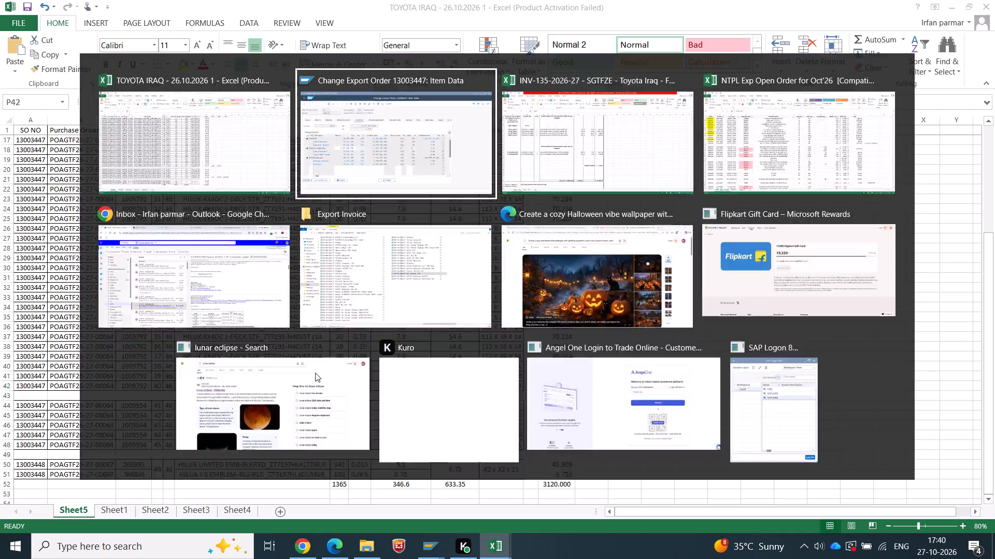
{"action": "left_click_drag", "start_coordinate": [308, 176], "coordinate": [591, 185]}
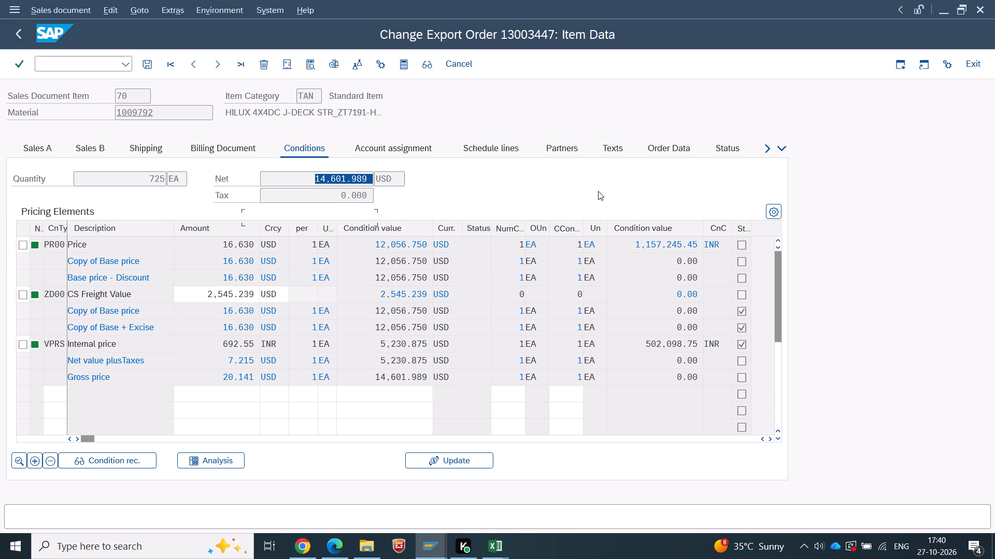
{"action": "key", "text": "ctrl+c"}
{"action": "key", "text": "alt+Tab"}
{"action": "key", "text": "ctrl+v"}
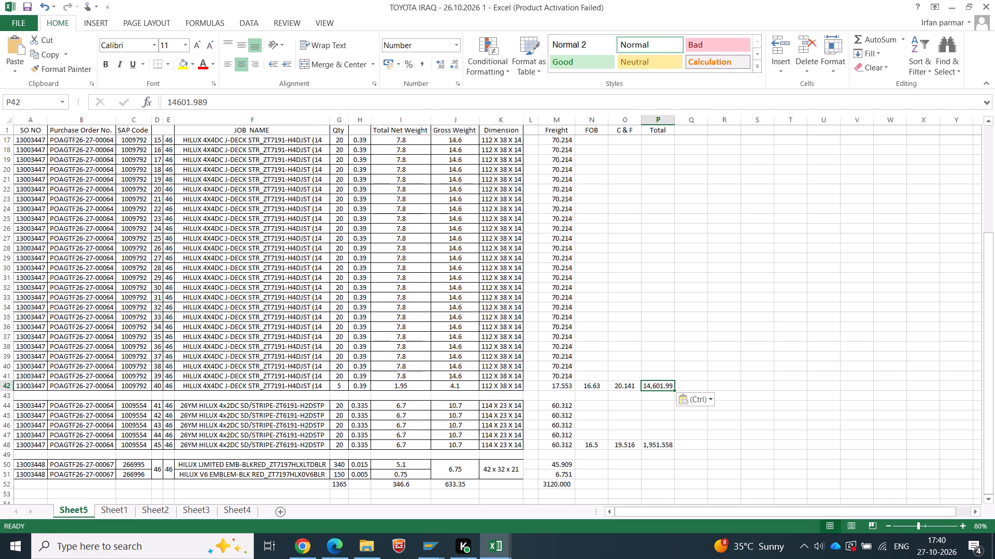
{"action": "left_click", "coordinate": [439, 65]}
{"action": "left_click", "coordinate": [711, 377]}
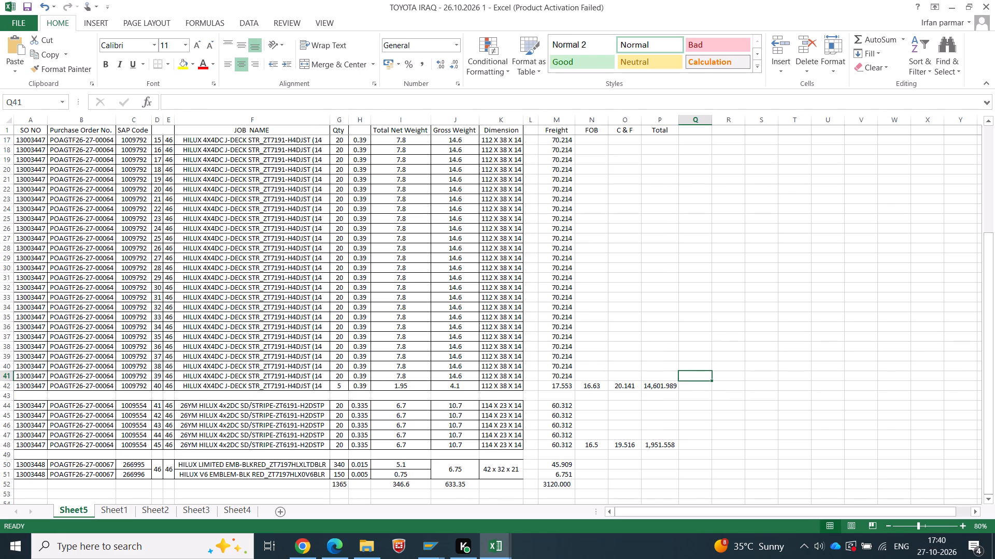
Save the TOYOTA IRAQ workbook.
{"action": "key", "text": "ctrl+s"}
Switch to SAP and review the pricing conditions of the order's earlier items, going back to item 20.
{"action": "key", "text": "alt+Tab"}
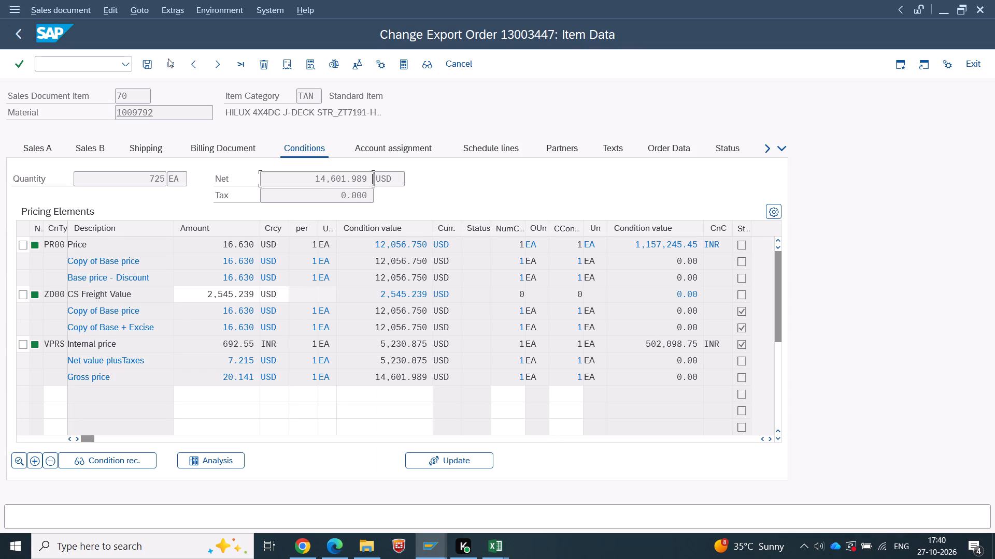
{"action": "left_click", "coordinate": [191, 66]}
{"action": "left_click", "coordinate": [191, 66]}
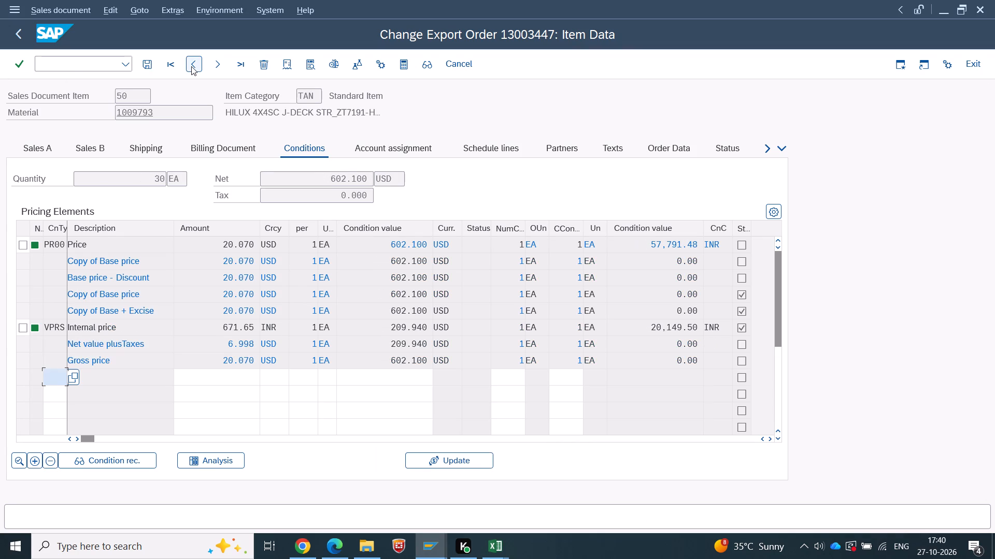
{"action": "left_click", "coordinate": [191, 66]}
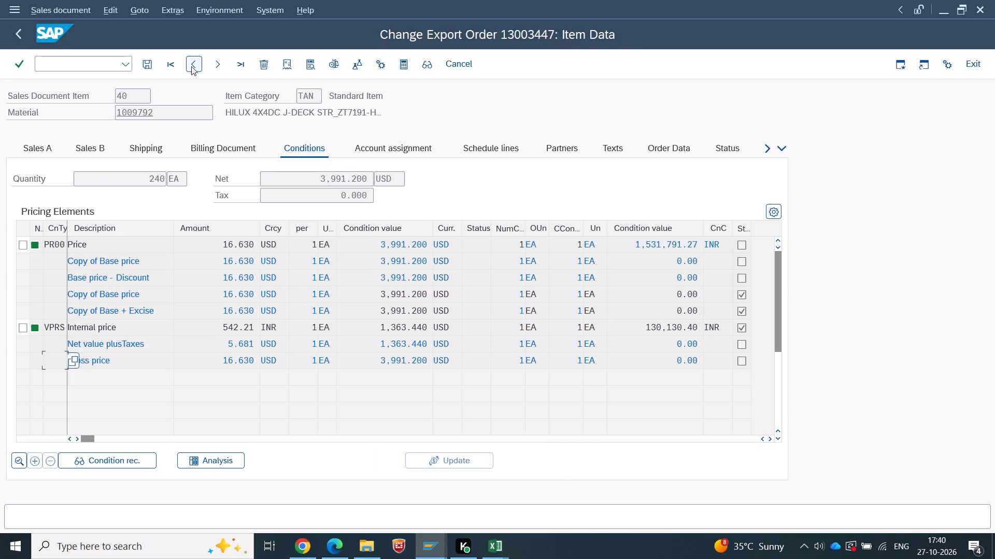
{"action": "left_click", "coordinate": [191, 66]}
{"action": "left_click", "coordinate": [191, 66]}
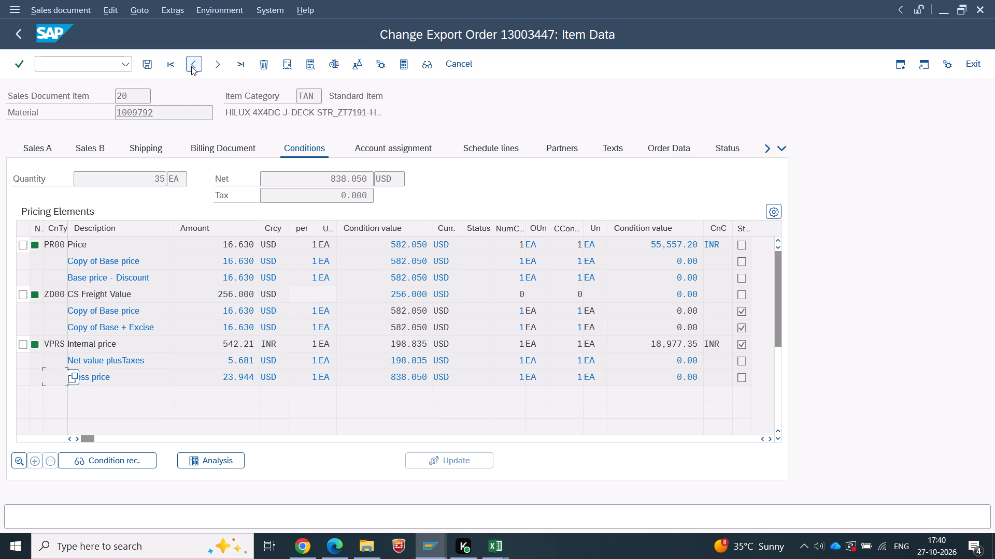
Check item 10's pricing conditions, then return to the overview and review the items of order 13003447.
{"action": "left_click", "coordinate": [191, 66]}
{"action": "left_click", "coordinate": [191, 66]}
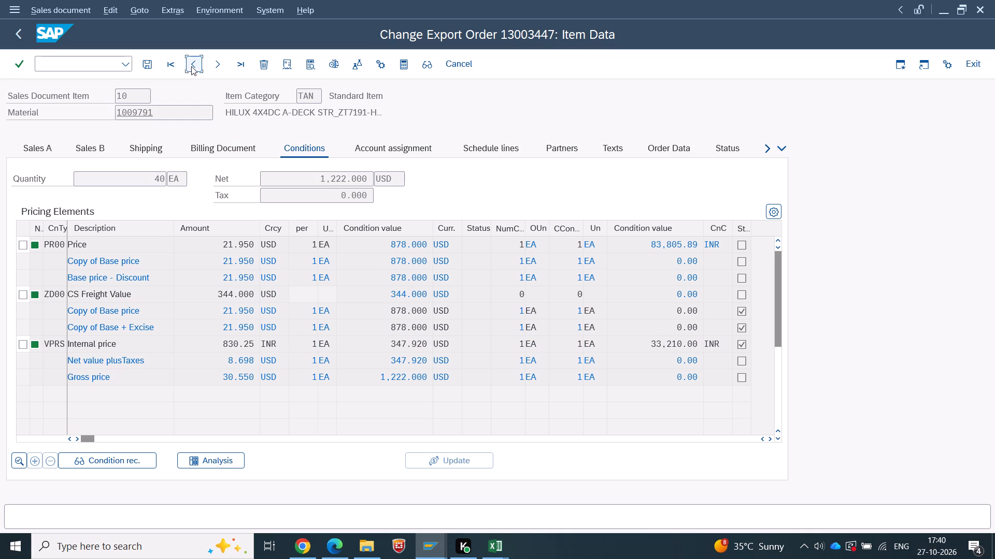
{"action": "left_click", "coordinate": [19, 31]}
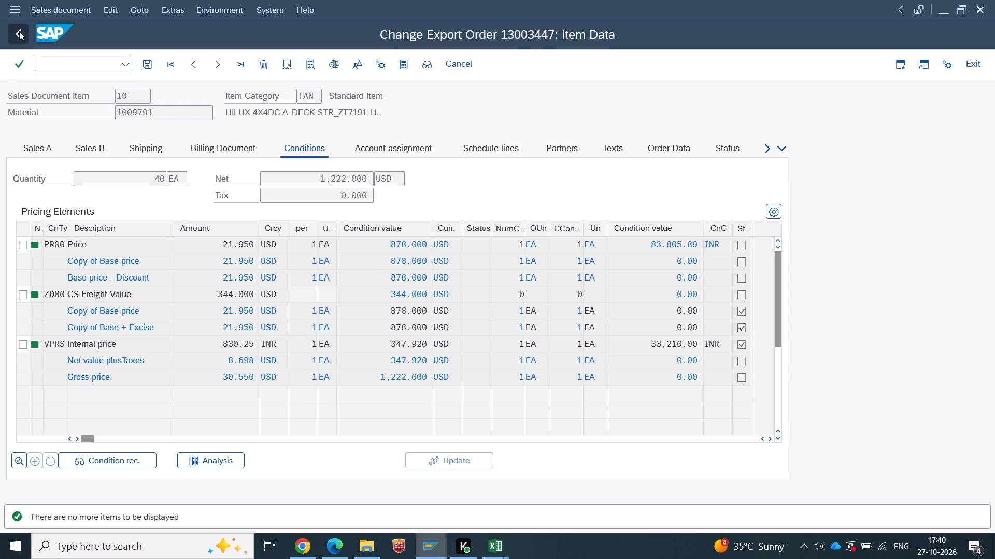
{"action": "scroll", "coordinate": [136, 319], "scroll_direction": "up", "scroll_amount": 1}
{"action": "scroll", "coordinate": [136, 319], "scroll_direction": "down", "scroll_amount": 2}
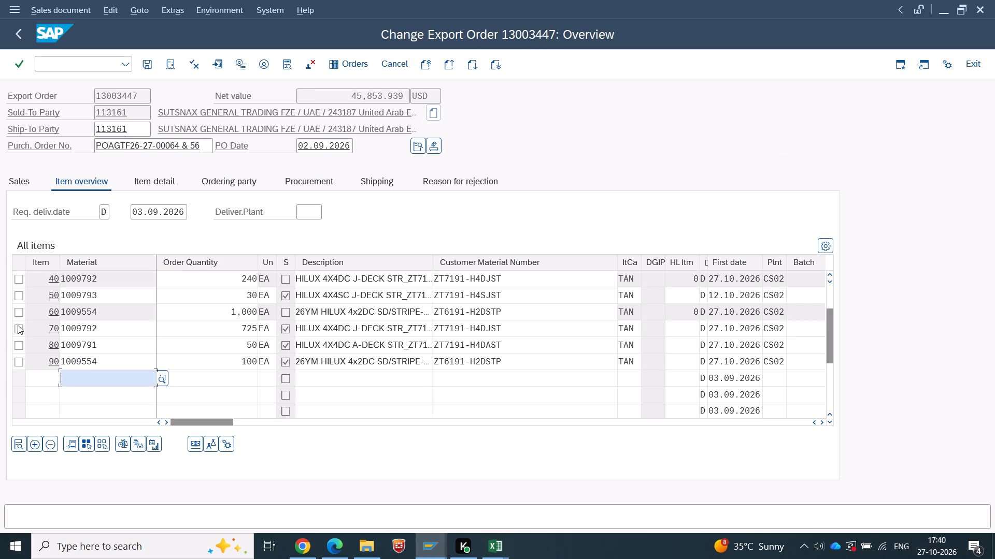
{"action": "scroll", "coordinate": [120, 307], "scroll_direction": "up", "scroll_amount": 5}
{"action": "scroll", "coordinate": [201, 359], "scroll_direction": "up", "scroll_amount": 1}
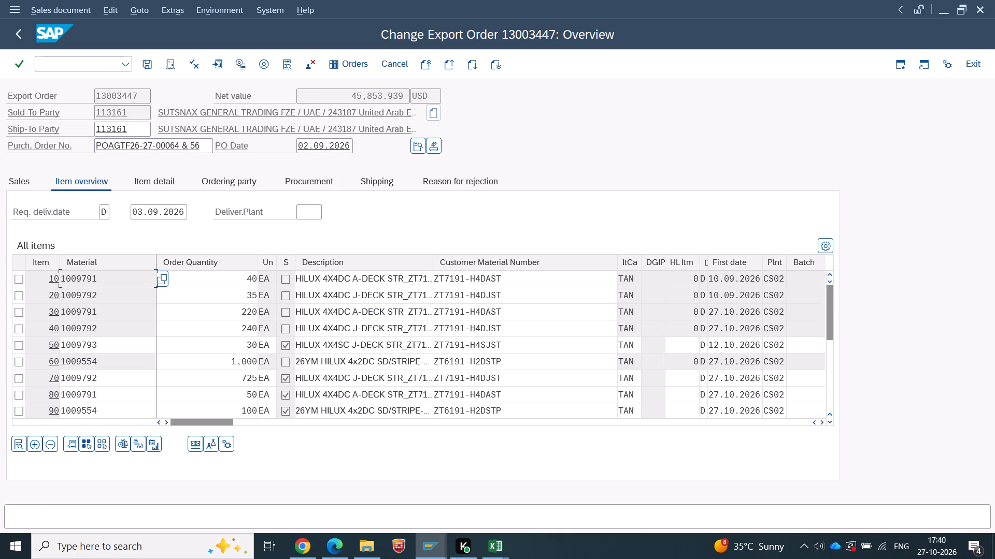
{"action": "scroll", "coordinate": [172, 371], "scroll_direction": "down", "scroll_amount": 1}
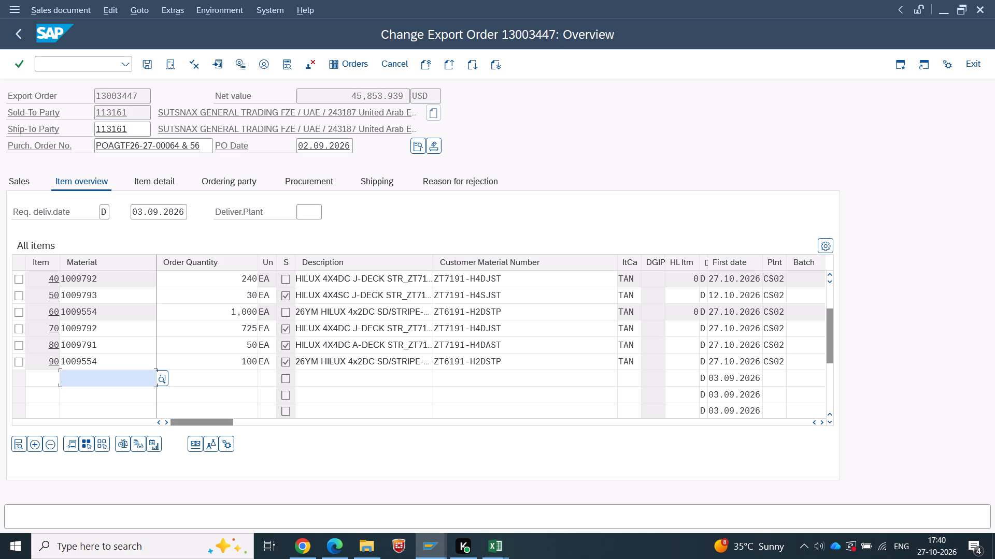
Save export order 13003447, accepting the credit check notice.
{"action": "left_click", "coordinate": [148, 62]}
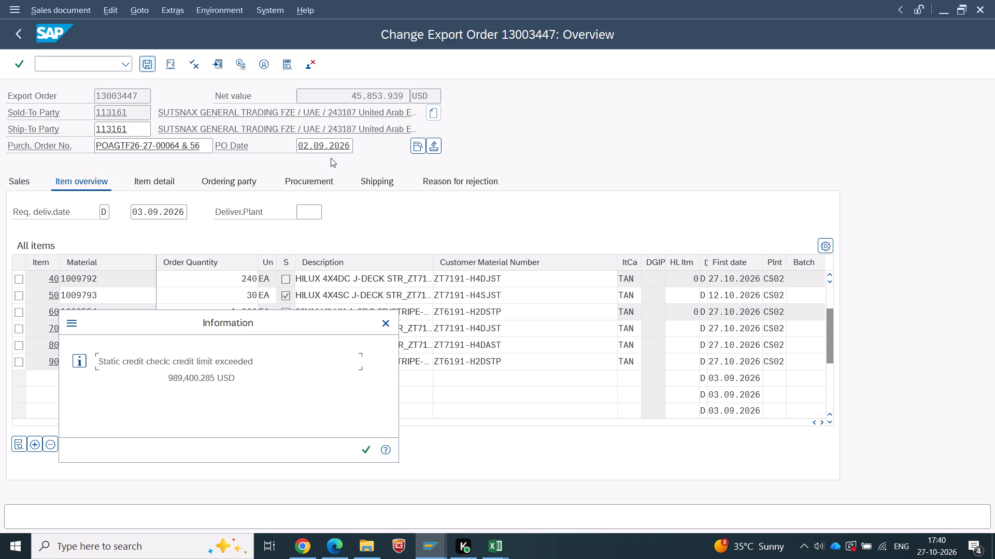
{"action": "left_click", "coordinate": [363, 459]}
{"action": "left_click", "coordinate": [365, 452]}
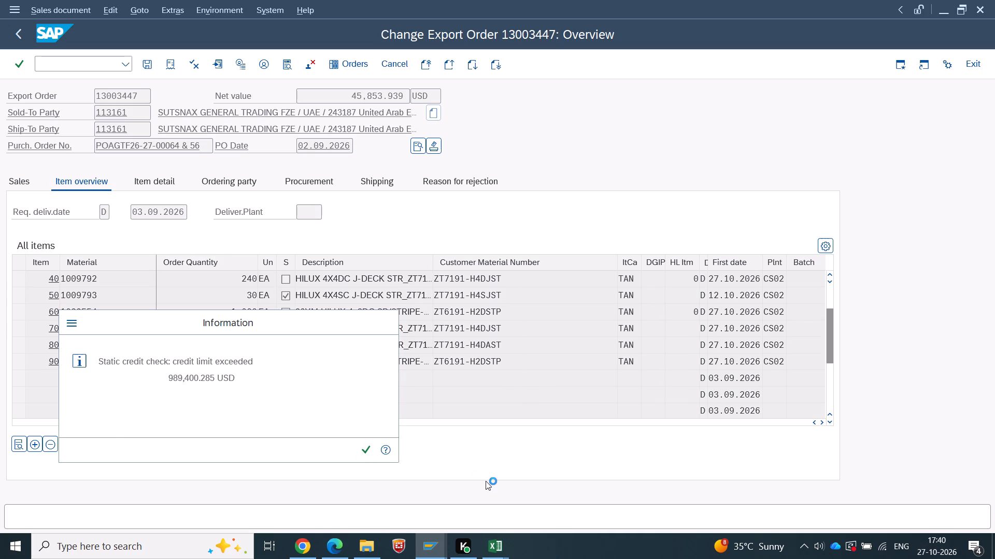
In Excel, sum the Total column in P52 by copying over the Freight sum formula from M52.
{"action": "key", "text": "alt+Tab"}
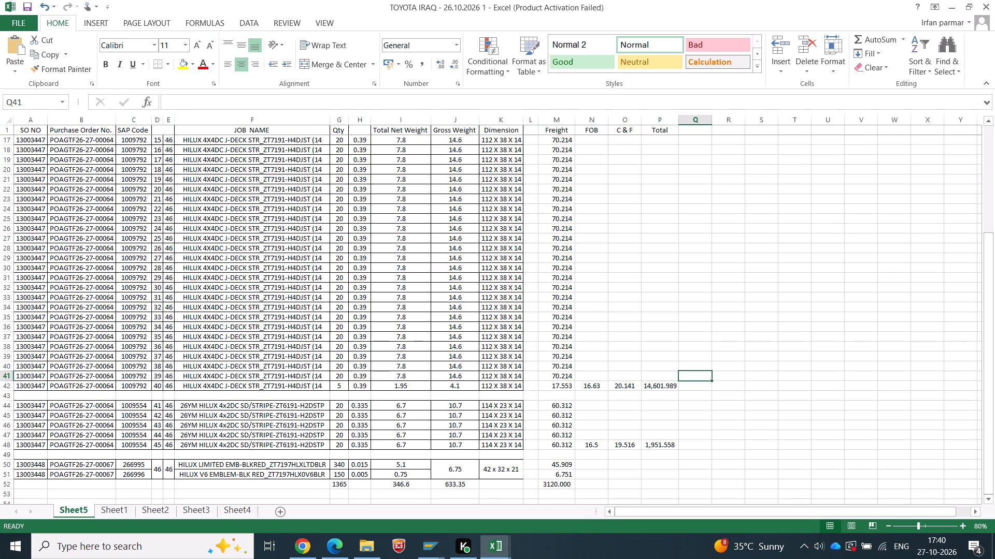
{"action": "left_click", "coordinate": [554, 487]}
{"action": "key", "text": "ctrl+c"}
{"action": "left_click", "coordinate": [658, 483]}
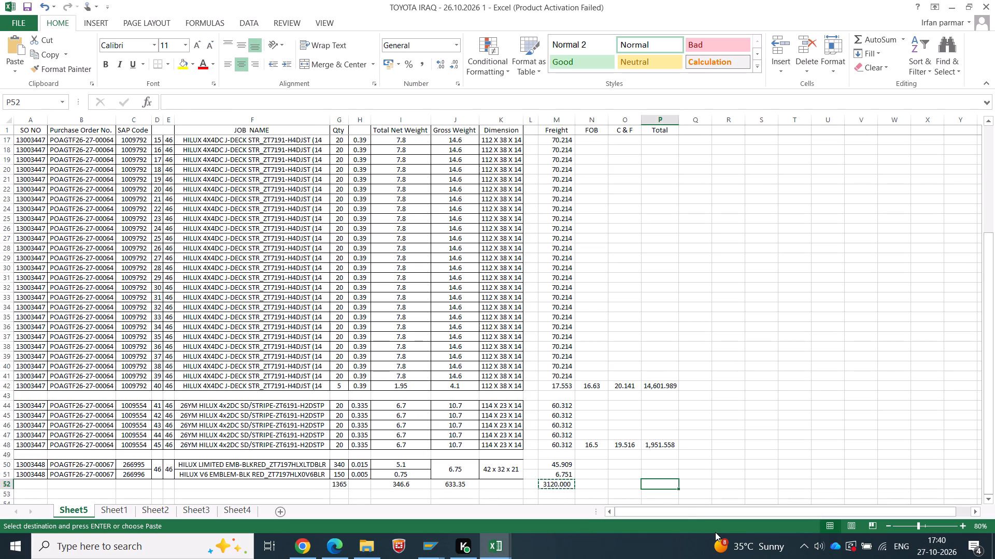
{"action": "key", "text": "Return"}
Copy order number 13003448 from Excel cell A50 and open that order's item overview in SAP for changes.
{"action": "scroll", "coordinate": [491, 407], "scroll_direction": "down", "scroll_amount": 1}
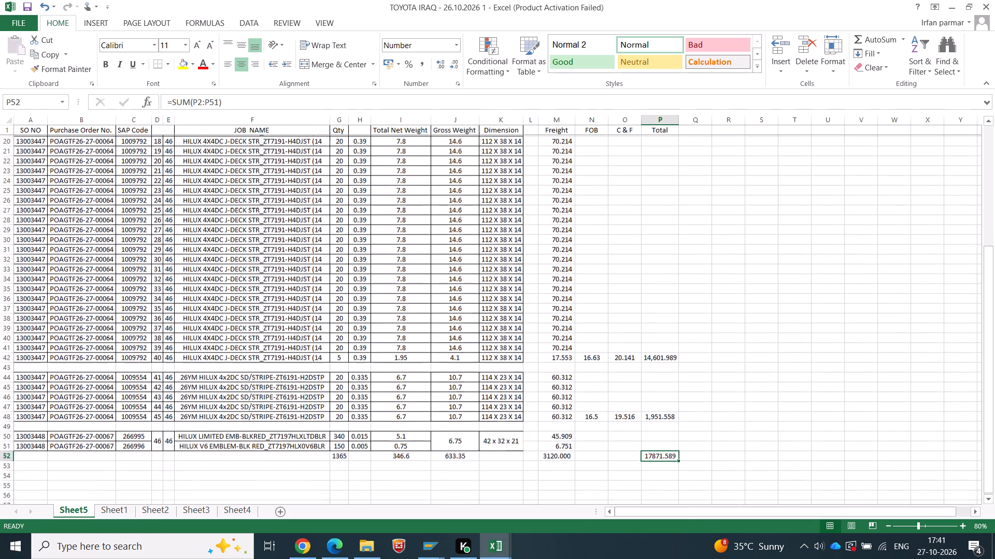
{"action": "left_click", "coordinate": [37, 433]}
{"action": "key", "text": "ctrl+c"}
{"action": "key", "text": "alt+Tab"}
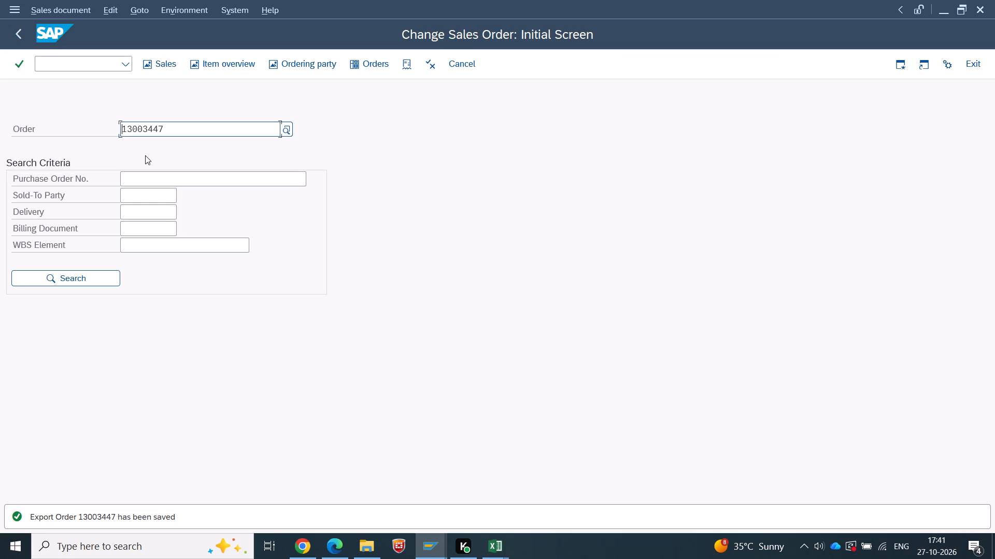
{"action": "key", "text": "ctrl+v"}
{"action": "key", "text": "Return"}
{"action": "key", "text": "Return"}
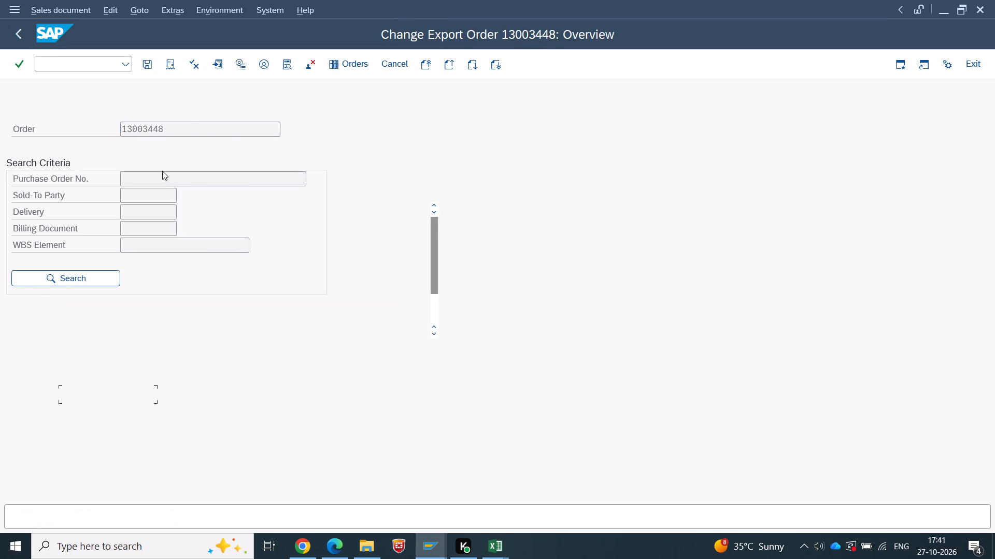
{"action": "left_click", "coordinate": [94, 188]}
Copy materials 266995 and 266996 from the existing items into two new item rows of order 13003448.
{"action": "scroll", "coordinate": [260, 253], "scroll_direction": "down", "scroll_amount": 1}
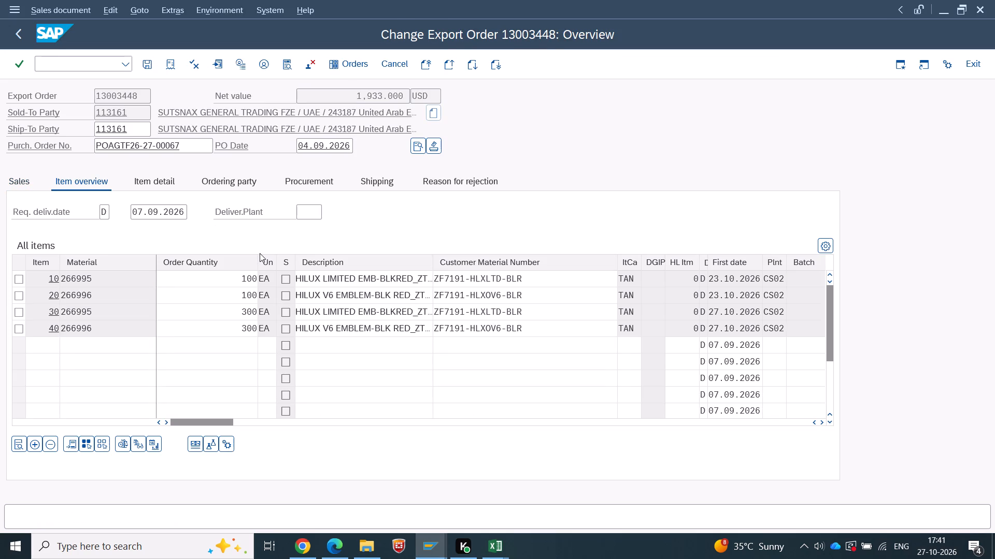
{"action": "scroll", "coordinate": [137, 278], "scroll_direction": "up", "scroll_amount": 1}
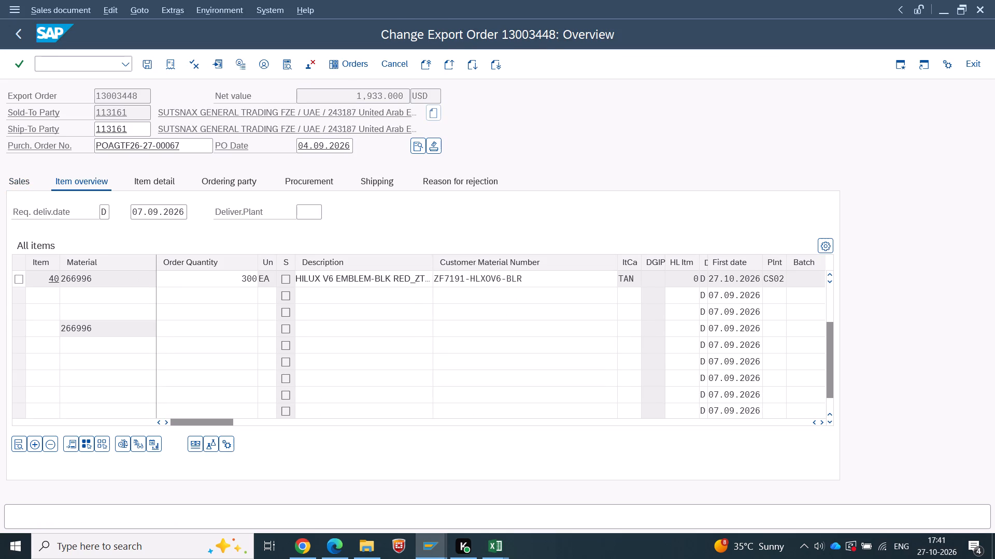
{"action": "key", "text": "ctrl+y"}
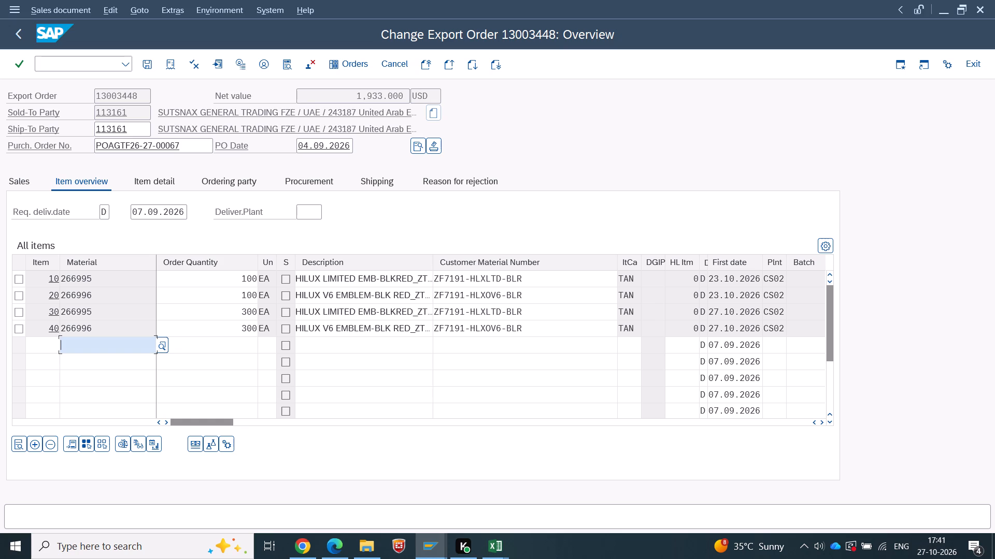
{"action": "left_click_drag", "start_coordinate": [69, 305], "coordinate": [78, 325]}
{"action": "key", "text": "ctrl+c"}
{"action": "left_click", "coordinate": [97, 348]}
{"action": "key", "text": "ctrl+v"}
Copy quantities 340 and 150 from Excel cells G50:G51 into the order quantities of the new 266995 and 266996 rows.
{"action": "left_click", "coordinate": [228, 349]}
{"action": "key", "text": "alt+Tab"}
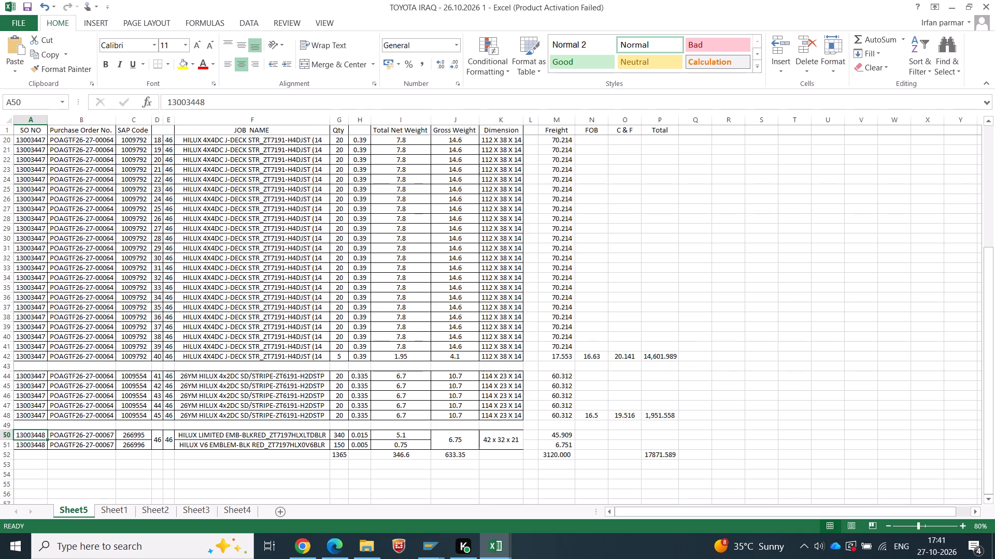
{"action": "left_click_drag", "start_coordinate": [336, 439], "coordinate": [334, 447]}
{"action": "key", "text": "ctrl+c"}
{"action": "key", "text": "alt+Tab"}
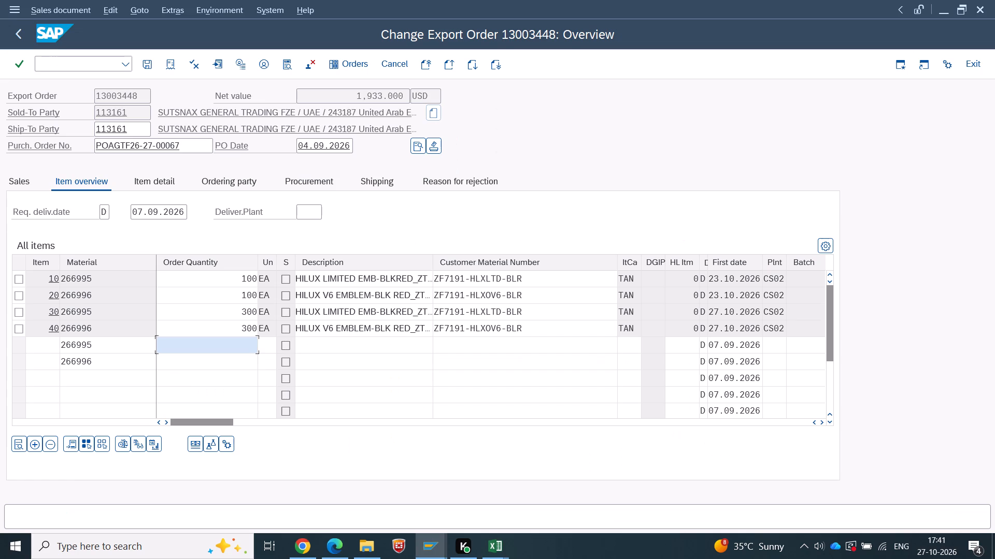
{"action": "key", "text": "ctrl+v"}
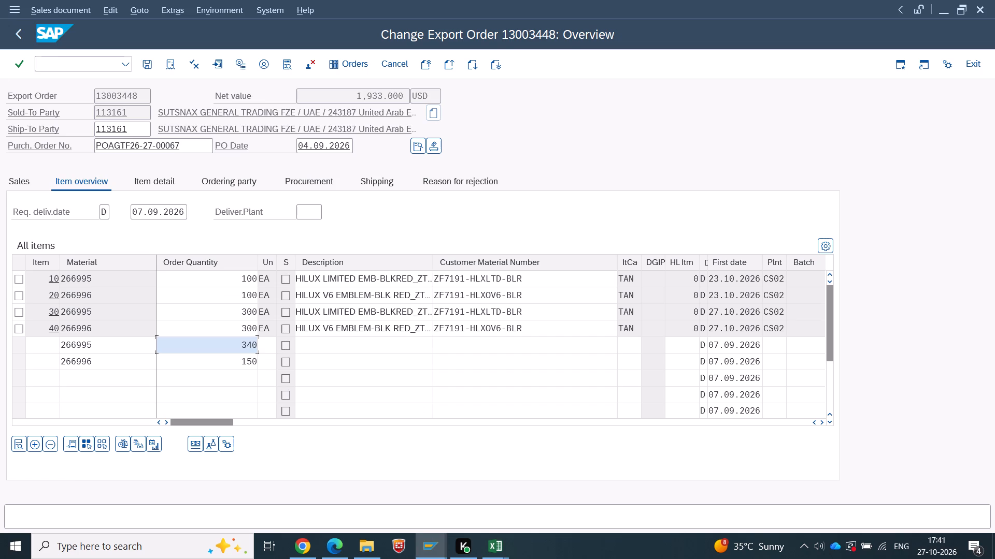
Set the plant to CS02 for the new 266995 and 266996 rows.
{"action": "left_click", "coordinate": [769, 341]}
{"action": "key", "text": "space"}
{"action": "left_click", "coordinate": [778, 361]}
{"action": "left_click", "coordinate": [778, 369]}
{"action": "key", "text": "space"}
{"action": "left_click", "coordinate": [775, 377]}
{"action": "left_click", "coordinate": [762, 352]}
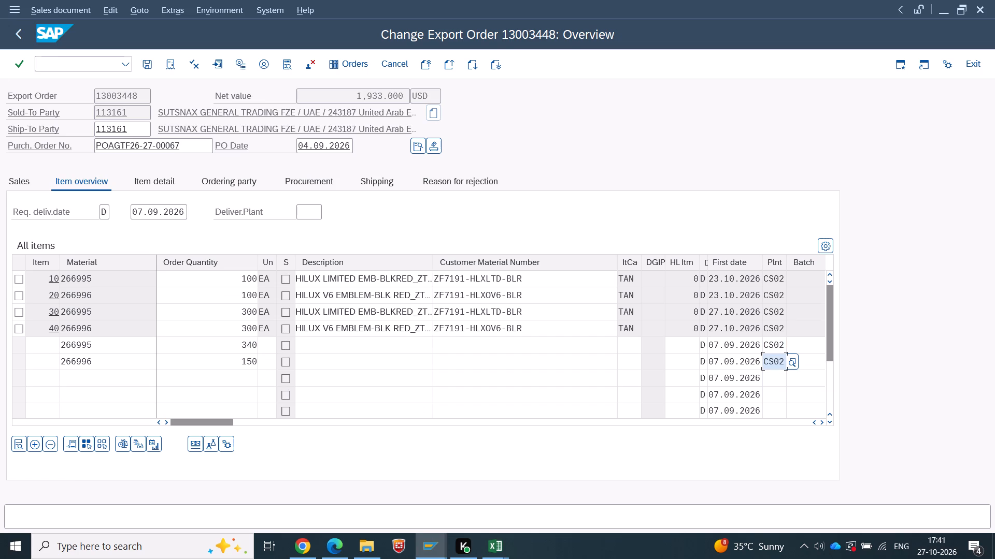
{"action": "left_click", "coordinate": [771, 348]}
Set the storage location to FG01 for the new 266995 and 266996 rows.
{"action": "left_click_drag", "start_coordinate": [220, 423], "coordinate": [404, 423]}
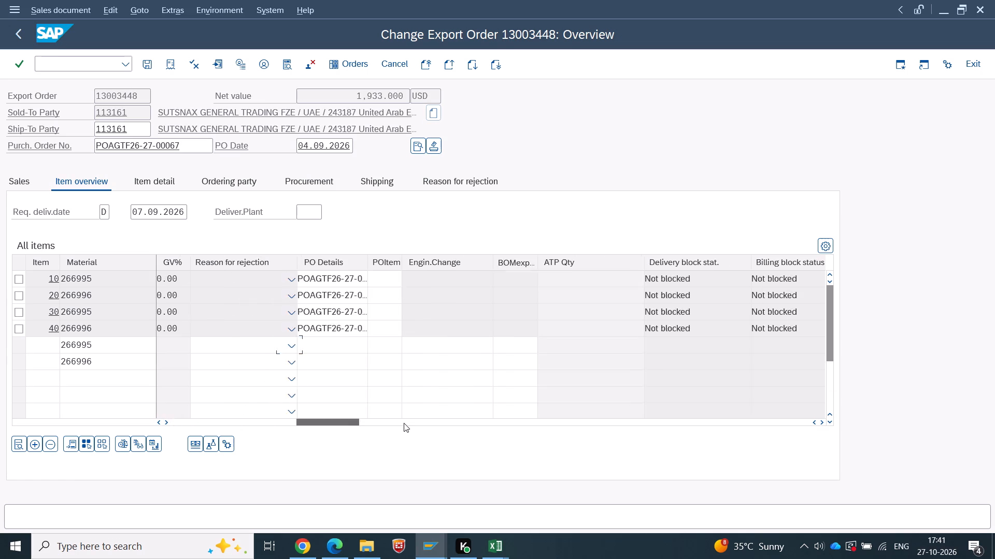
{"action": "left_click_drag", "start_coordinate": [404, 423], "coordinate": [520, 425]}
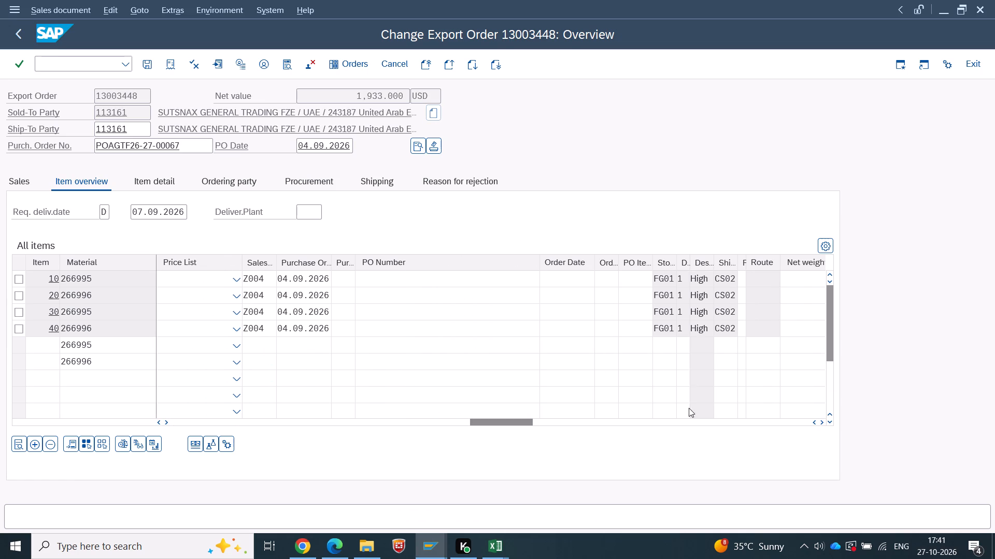
{"action": "left_click", "coordinate": [661, 344]}
{"action": "key", "text": "space"}
{"action": "left_click", "coordinate": [663, 362]}
{"action": "left_click", "coordinate": [664, 367]}
{"action": "key", "text": "space"}
{"action": "left_click", "coordinate": [666, 379]}
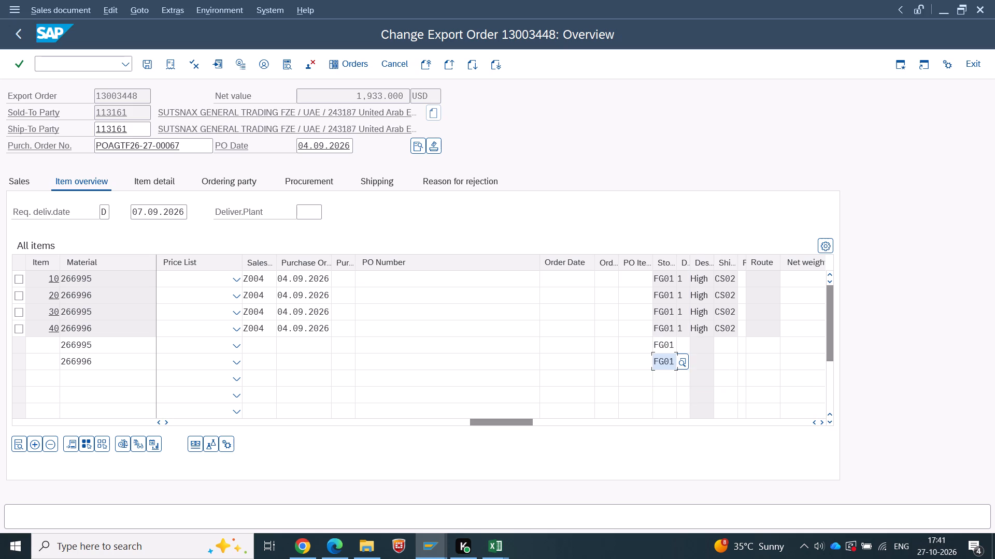
Submit the two new rows and continue through availability control for items 50 and 60.
{"action": "key", "text": "Return"}
{"action": "key", "text": "Return"}
{"action": "key", "text": "Return"}
{"action": "key", "text": "Return"}
{"action": "key", "text": "Return"}
{"action": "key", "text": "Return"}
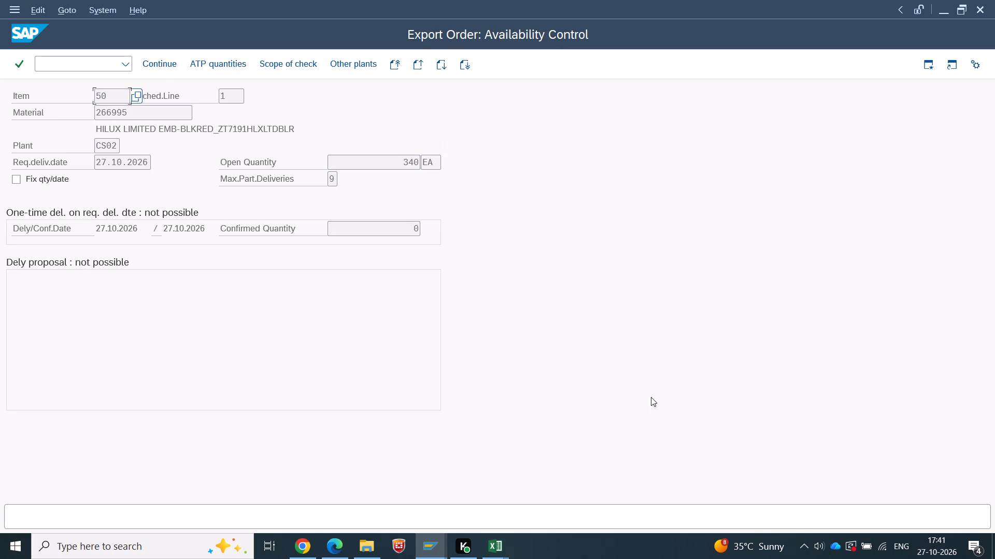
{"action": "left_click", "coordinate": [163, 62]}
{"action": "left_click", "coordinate": [163, 62]}
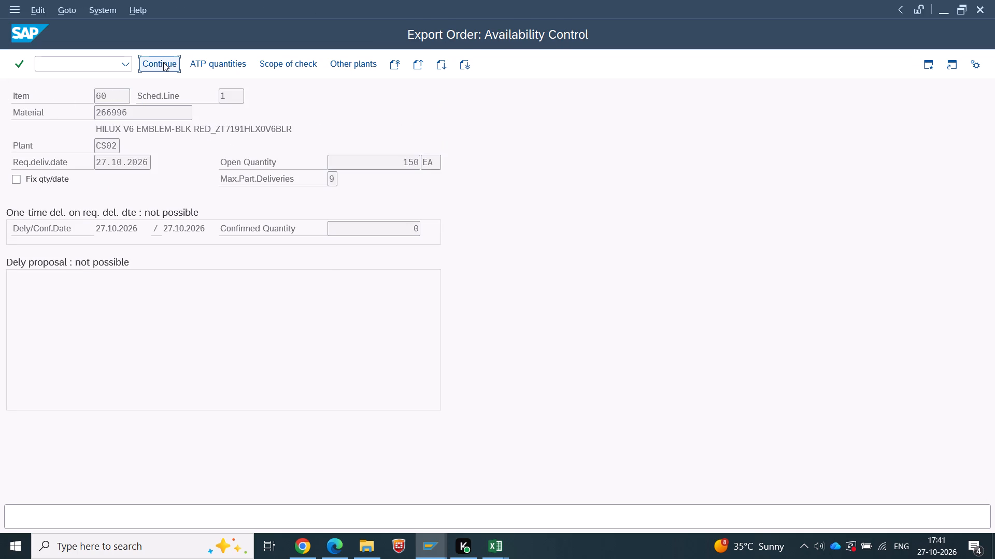
Add freight condition ZD00 to item 50's pricing with the amount 45.909 copied from Excel cell M50.
{"action": "left_click", "coordinate": [15, 349]}
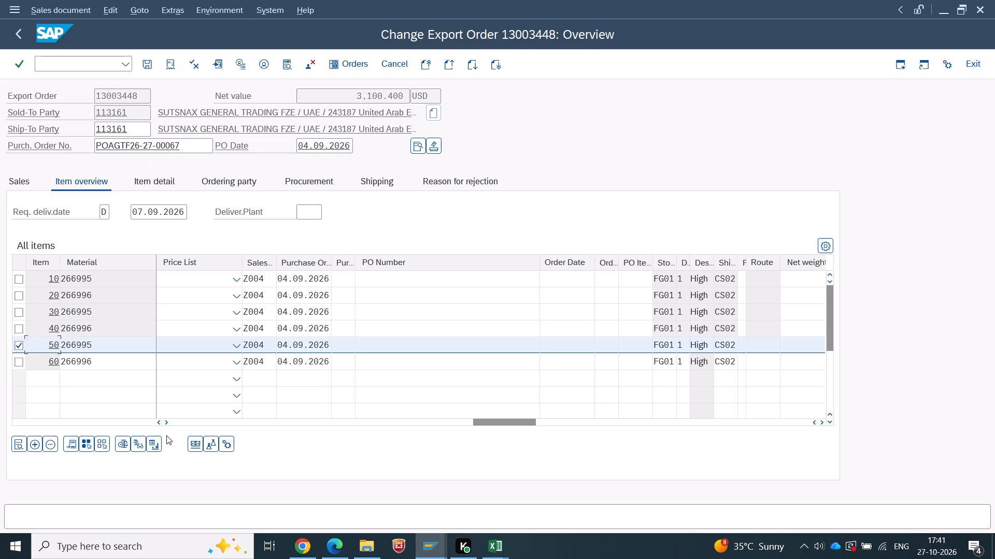
{"action": "left_click", "coordinate": [191, 446]}
{"action": "key", "text": "space"}
{"action": "left_click", "coordinate": [69, 395]}
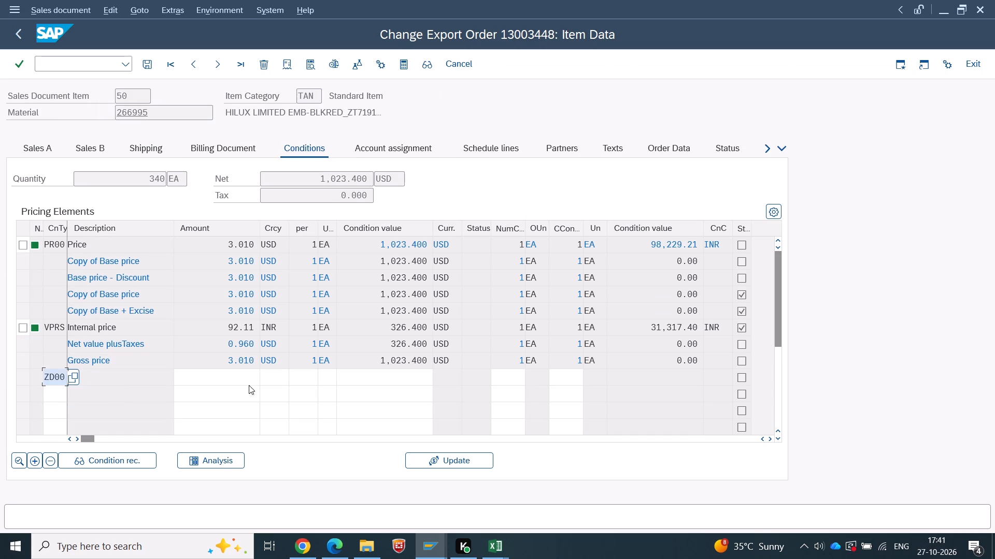
{"action": "left_click", "coordinate": [243, 373]}
{"action": "key", "text": "alt+Tab"}
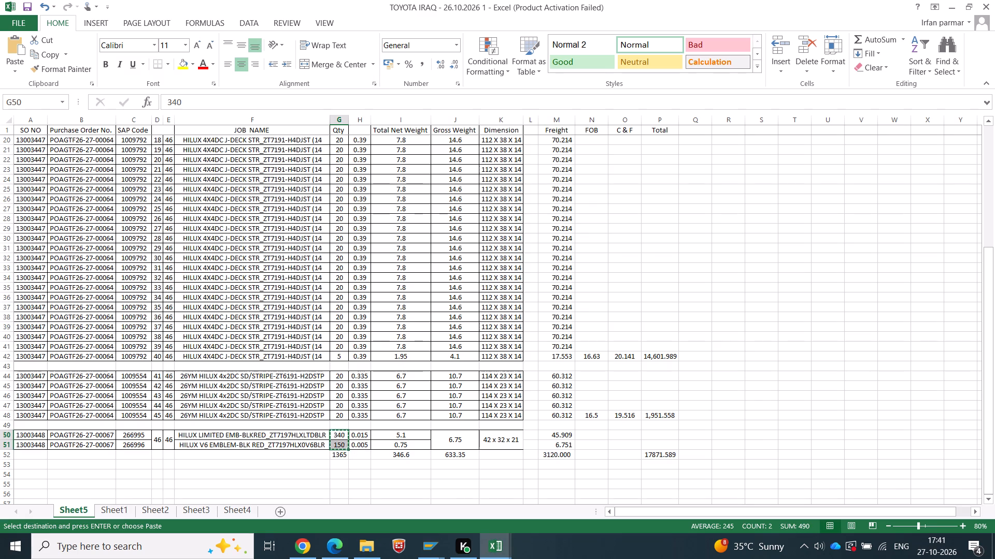
{"action": "left_click", "coordinate": [547, 442]}
{"action": "left_click", "coordinate": [555, 434]}
{"action": "key", "text": "ctrl+c"}
{"action": "key", "text": "alt+Tab"}
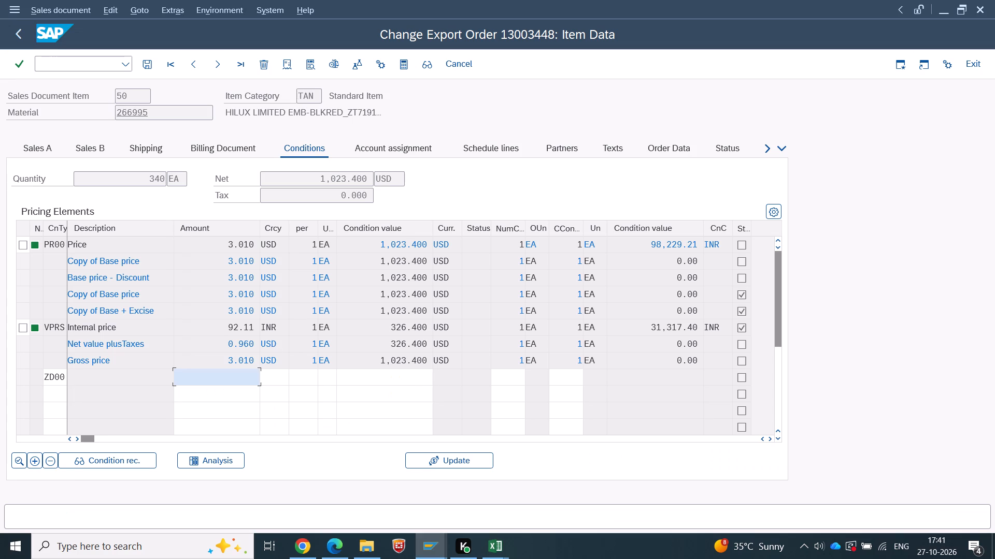
{"action": "key", "text": "ctrl+v"}
{"action": "key", "text": "Return"}
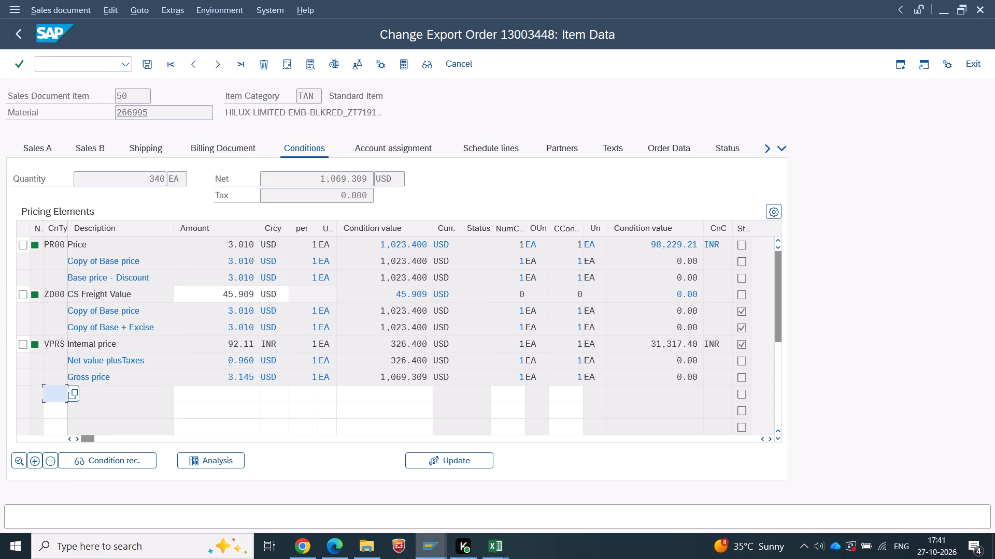
Copy item 50's PR00 price, 3.010, from SAP into FOB cell N50 in Excel.
{"action": "left_click_drag", "start_coordinate": [206, 245], "coordinate": [357, 259]}
{"action": "key", "text": "ctrl+c"}
{"action": "key", "text": "alt+Tab"}
{"action": "left_click", "coordinate": [603, 436]}
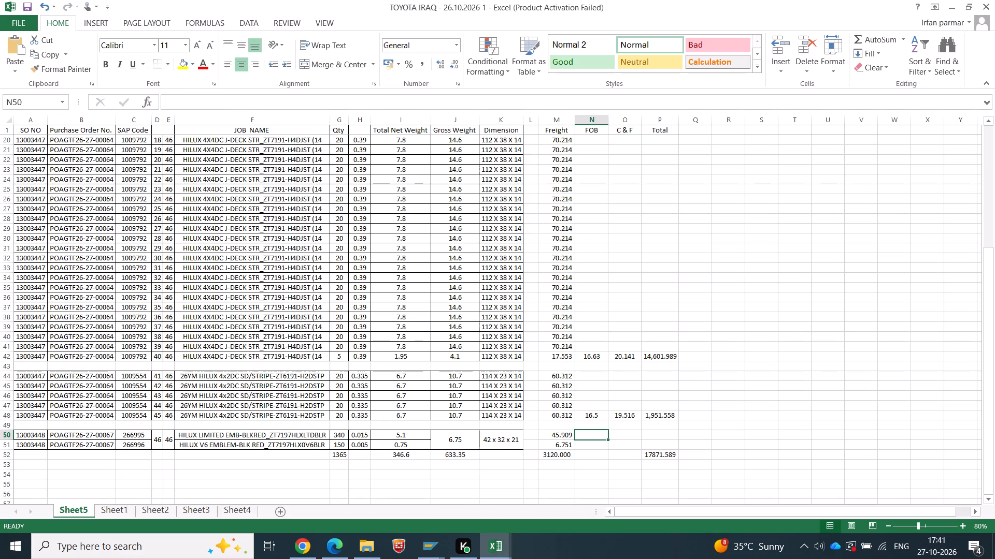
{"action": "key", "text": "ctrl+v"}
{"action": "key", "text": "Tab"}
Copy item 50's gross price, 3.145, from SAP into C & F cell O50 in Excel.
{"action": "key", "text": "alt+Tab"}
{"action": "left_click_drag", "start_coordinate": [211, 385], "coordinate": [274, 389]}
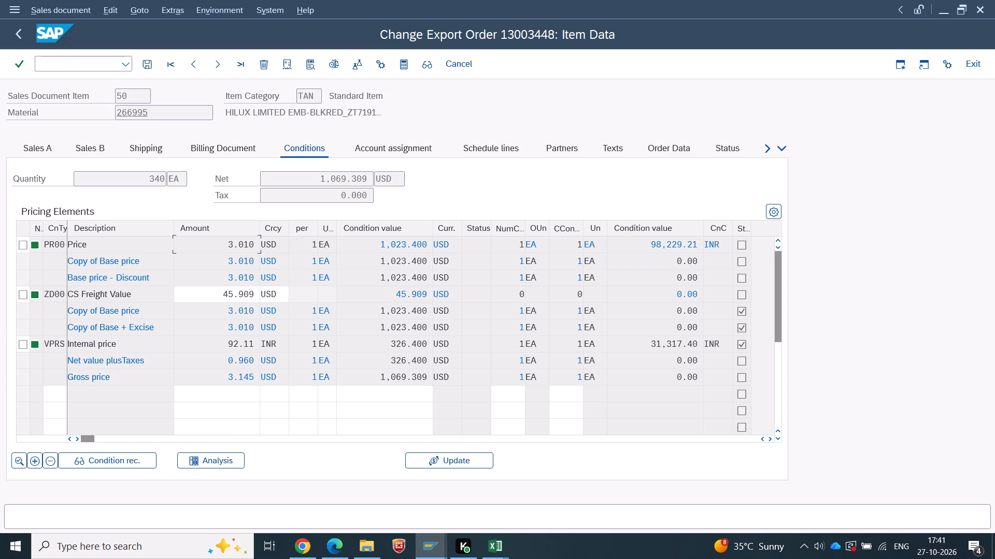
{"action": "left_click_drag", "start_coordinate": [199, 385], "coordinate": [328, 385]}
{"action": "key", "text": "ctrl+c"}
{"action": "key", "text": "alt+Tab"}
{"action": "key", "text": "ctrl+v"}
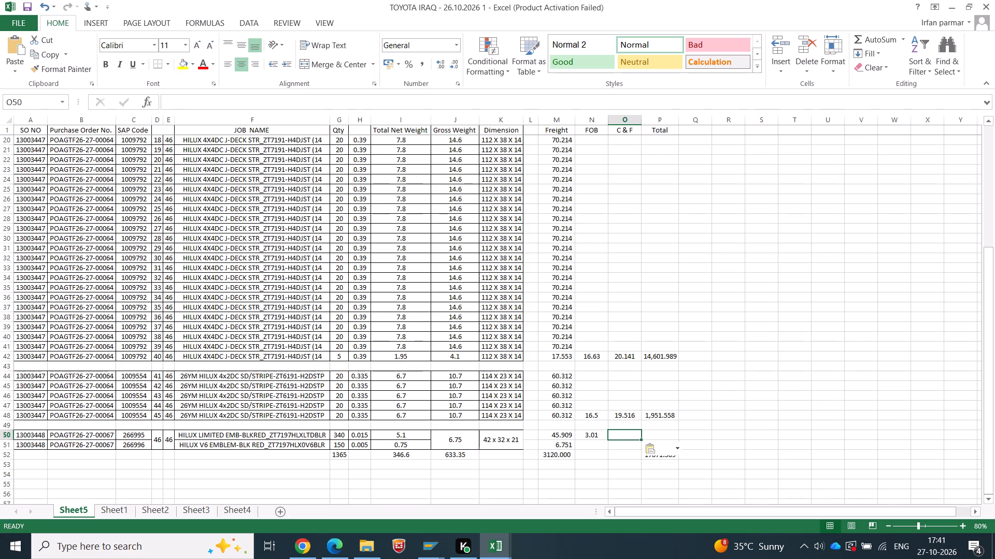
{"action": "key", "text": "Tab"}
Copy item 50's net value, 1,069.309, from SAP into Total cell P50 in Excel.
{"action": "key", "text": "alt+Tab"}
{"action": "left_click_drag", "start_coordinate": [314, 176], "coordinate": [453, 180]}
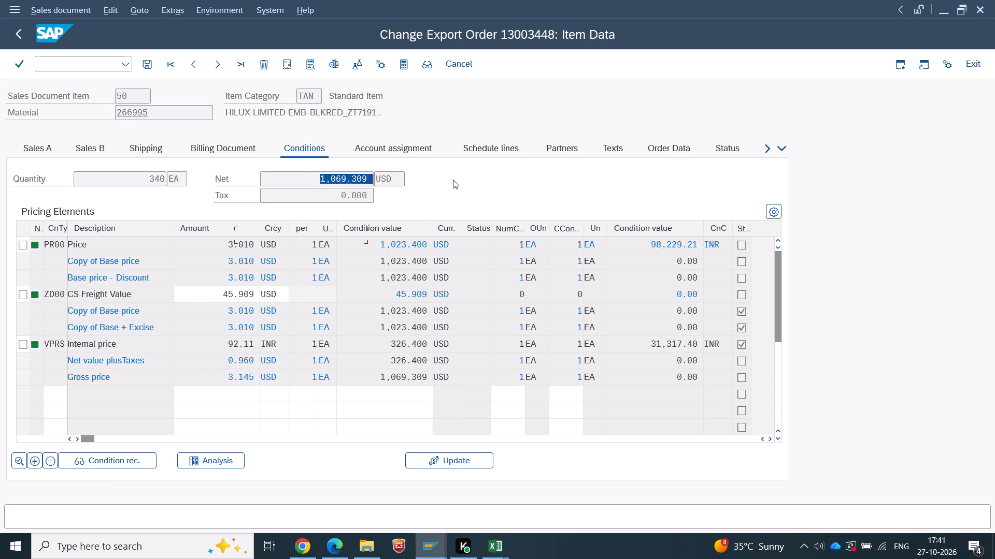
{"action": "key", "text": "ctrl+c"}
{"action": "key", "text": "alt+Tab"}
{"action": "key", "text": "ctrl+v"}
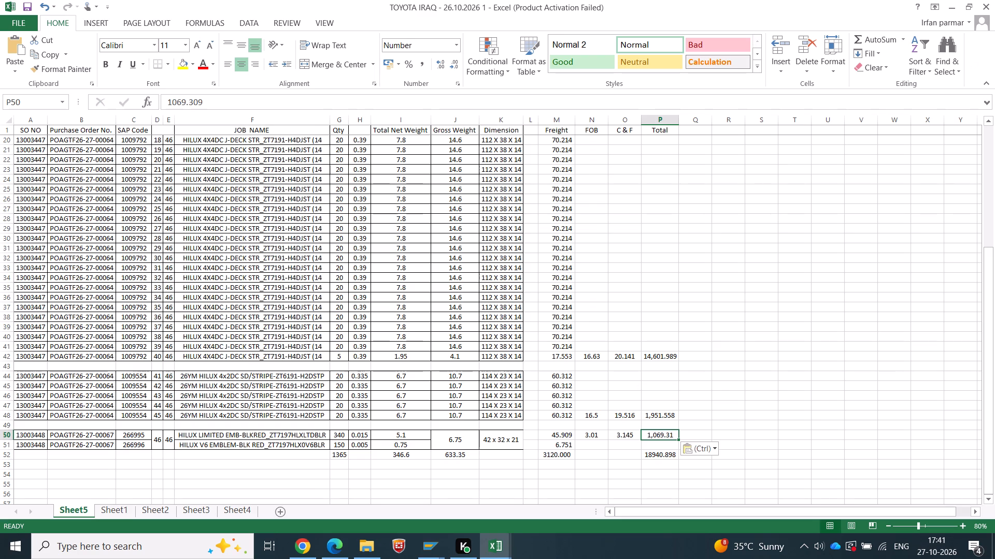
Show item 50's total in Excel cell P50 with three decimal places.
{"action": "key", "text": "Escape"}
{"action": "left_click", "coordinate": [540, 458]}
{"action": "left_click", "coordinate": [660, 434]}
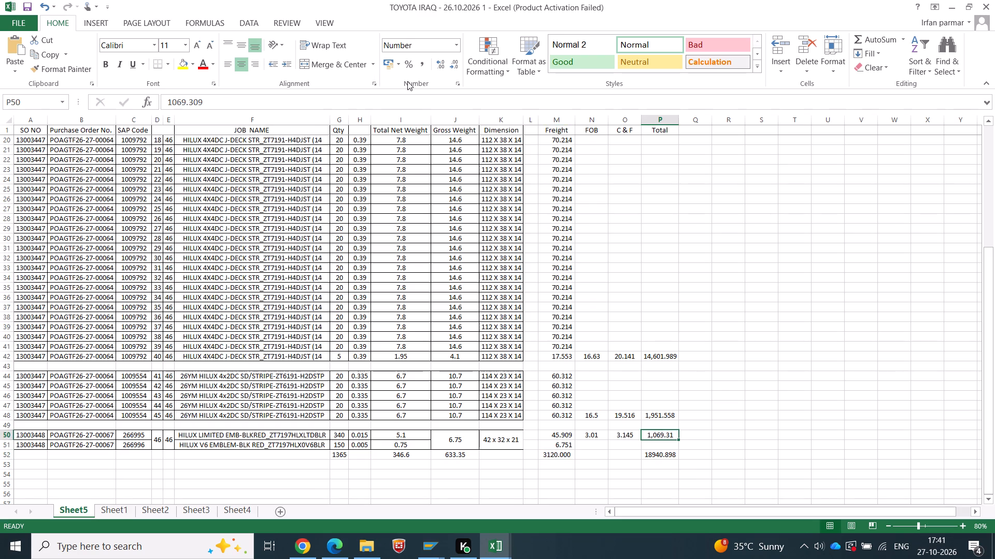
{"action": "left_click", "coordinate": [435, 66]}
{"action": "left_click", "coordinate": [478, 422]}
Add freight condition ZD00 to item 60's pricing in SAP with the amount 6.751 copied from Excel cell M51.
{"action": "key", "text": "alt+Tab"}
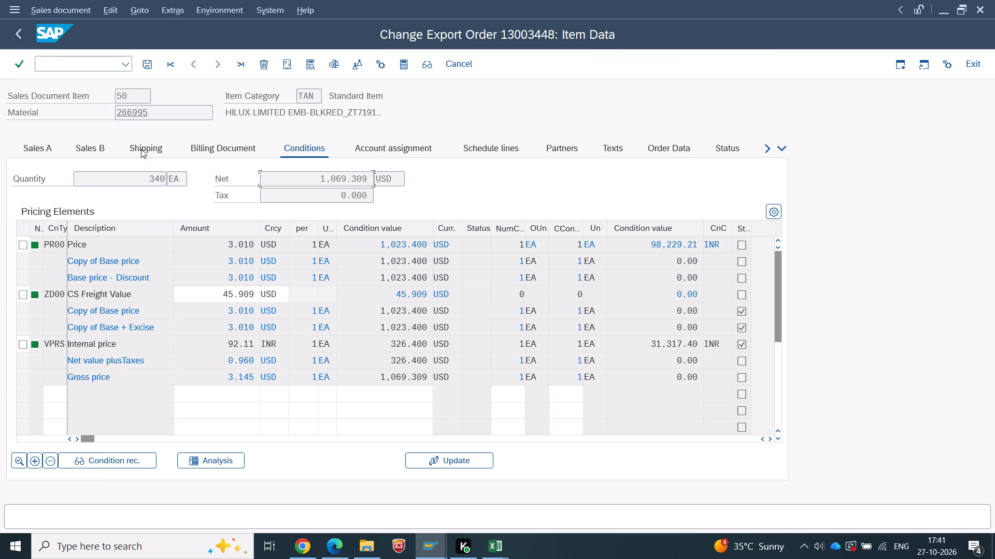
{"action": "left_click", "coordinate": [219, 67]}
{"action": "key", "text": "space"}
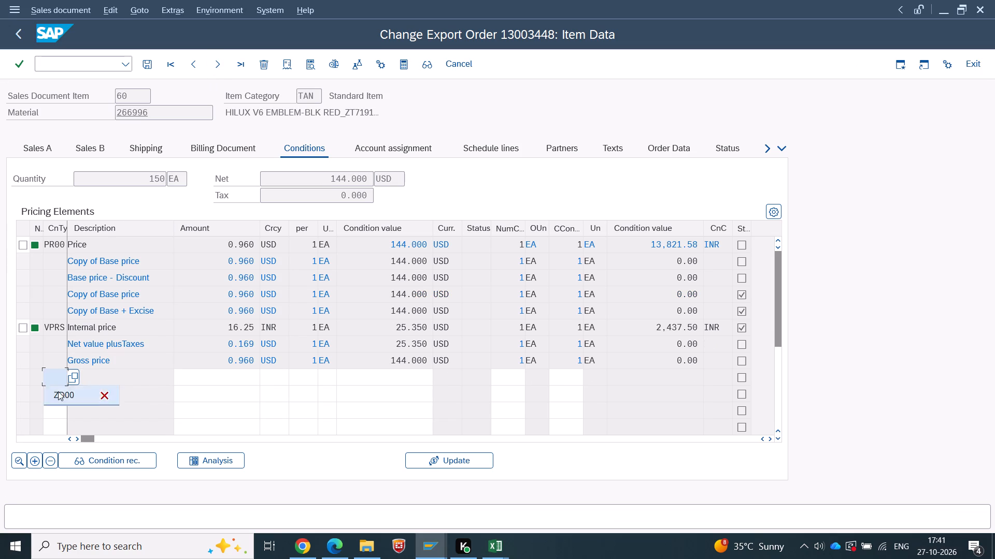
{"action": "left_click", "coordinate": [58, 391]}
{"action": "key", "text": "Tab"}
{"action": "key", "text": "alt+Tab"}
{"action": "left_click", "coordinate": [568, 435]}
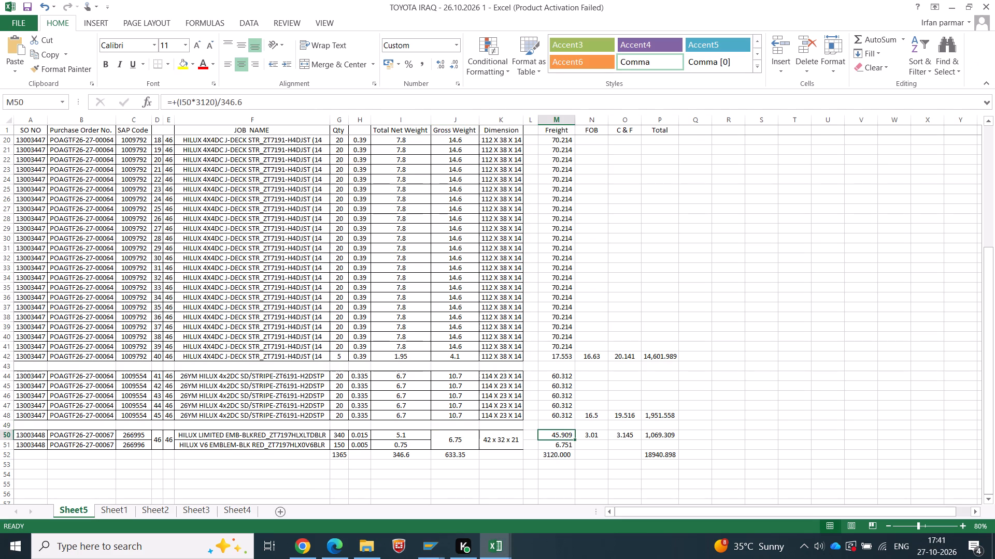
{"action": "left_click", "coordinate": [563, 446]}
{"action": "key", "text": "ctrl+c"}
{"action": "key", "text": "alt+Tab"}
{"action": "key", "text": "ctrl+v"}
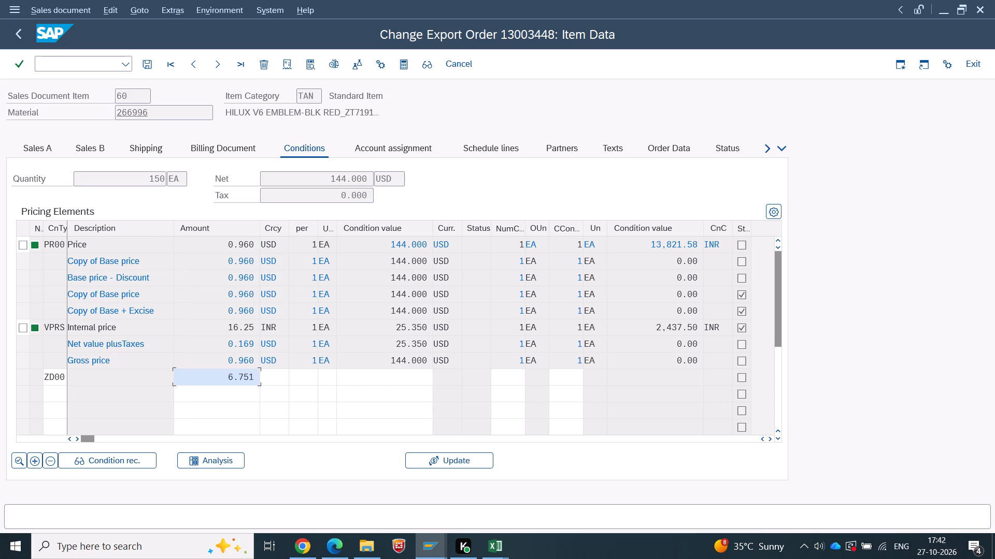
{"action": "key", "text": "Return"}
Copy item 60's PR00 price, 0.960, from SAP into FOB cell N51 in Excel.
{"action": "left_click_drag", "start_coordinate": [222, 244], "coordinate": [344, 248]}
{"action": "key", "text": "ctrl+c"}
{"action": "key", "text": "alt+Tab"}
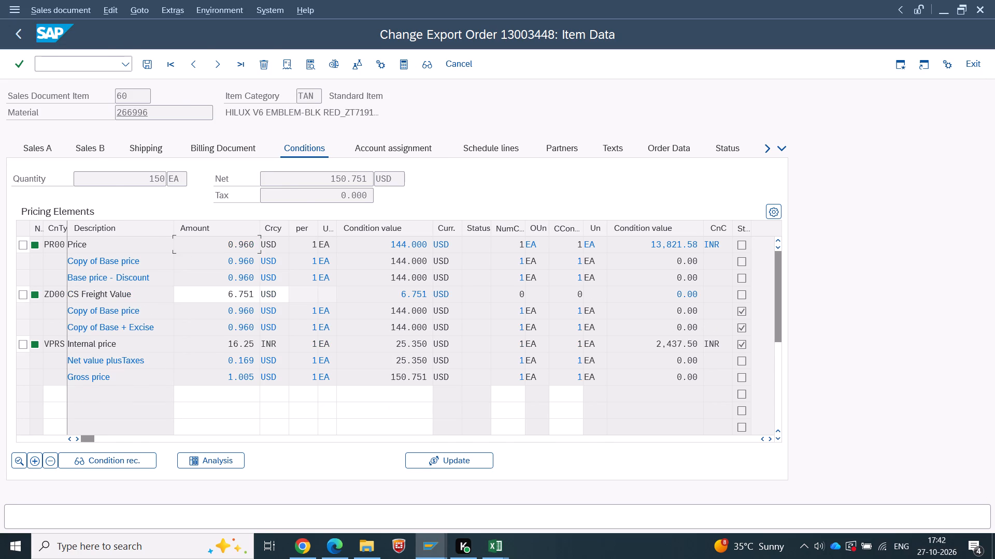
{"action": "key", "text": "Tab"}
{"action": "key", "text": "ctrl+v"}
{"action": "key", "text": "Tab"}
Copy item 60's gross price, 1.005, from SAP into C & F cell O51 in Excel.
{"action": "key", "text": "alt+Tab"}
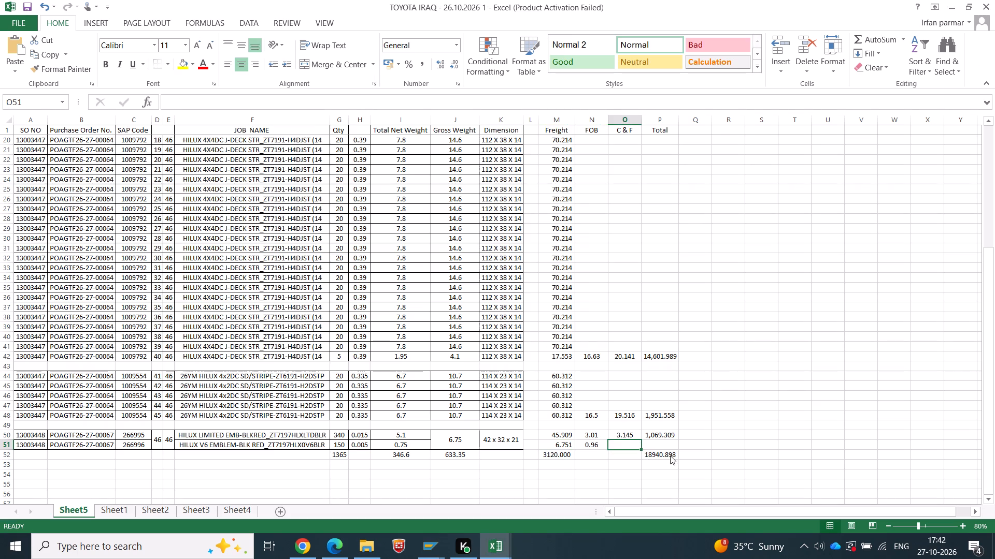
{"action": "left_click_drag", "start_coordinate": [194, 375], "coordinate": [415, 385]}
{"action": "key", "text": "ctrl+c"}
{"action": "key", "text": "alt+Tab"}
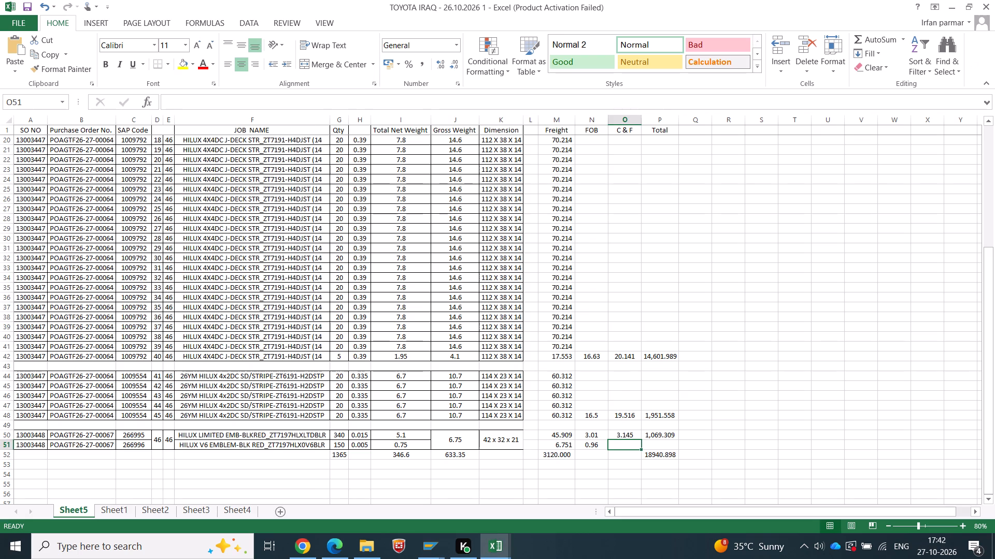
{"action": "key", "text": "ctrl+v"}
Copy item 60's net value, 150.751, from SAP into Total cell P51 in Excel and show it with four decimals.
{"action": "key", "text": "alt+Tab"}
{"action": "left_click_drag", "start_coordinate": [328, 175], "coordinate": [382, 183]}
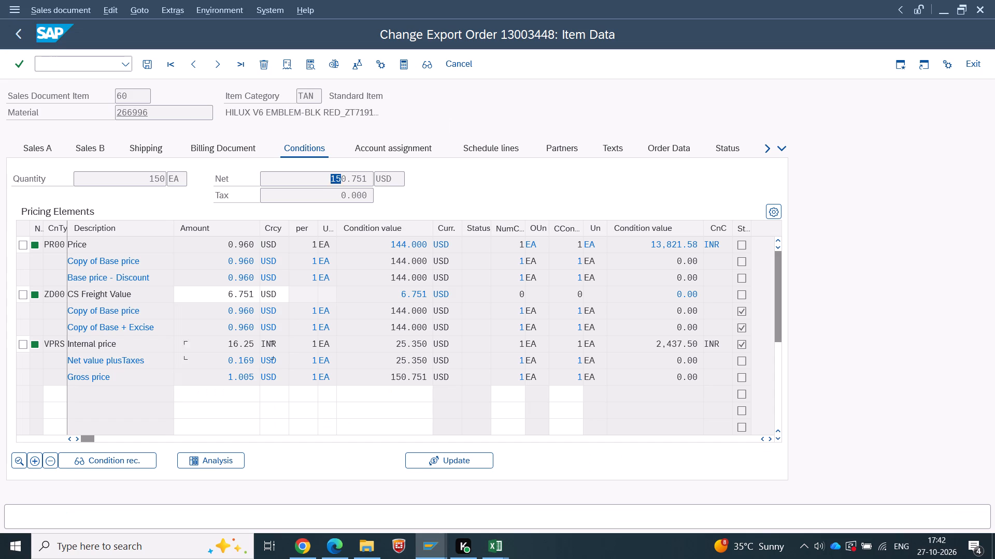
{"action": "left_click_drag", "start_coordinate": [382, 183], "coordinate": [434, 185]}
{"action": "key", "text": "ctrl+c"}
{"action": "key", "text": "alt+Tab"}
{"action": "key", "text": "Tab"}
{"action": "key", "text": "ctrl+v"}
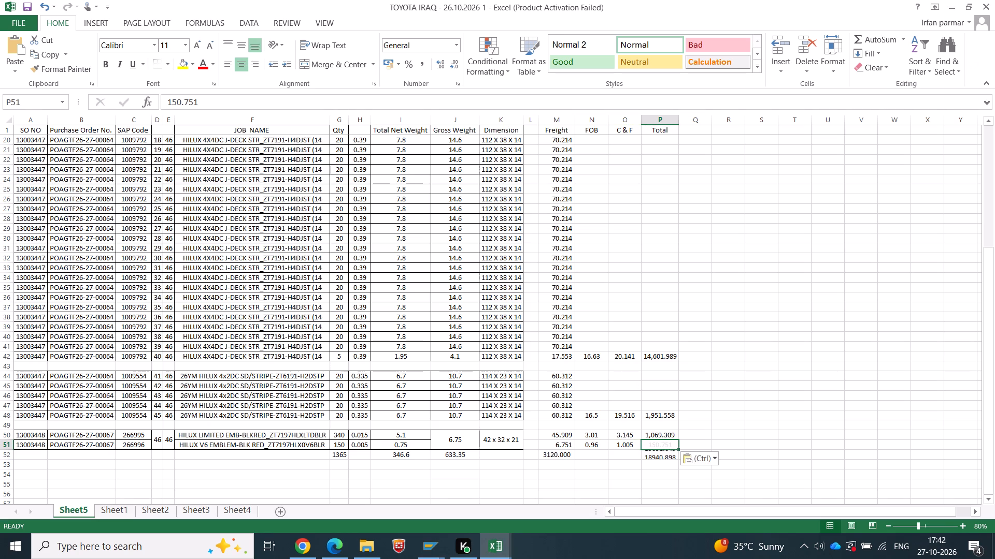
{"action": "left_click", "coordinate": [442, 61]}
{"action": "left_click", "coordinate": [788, 343]}
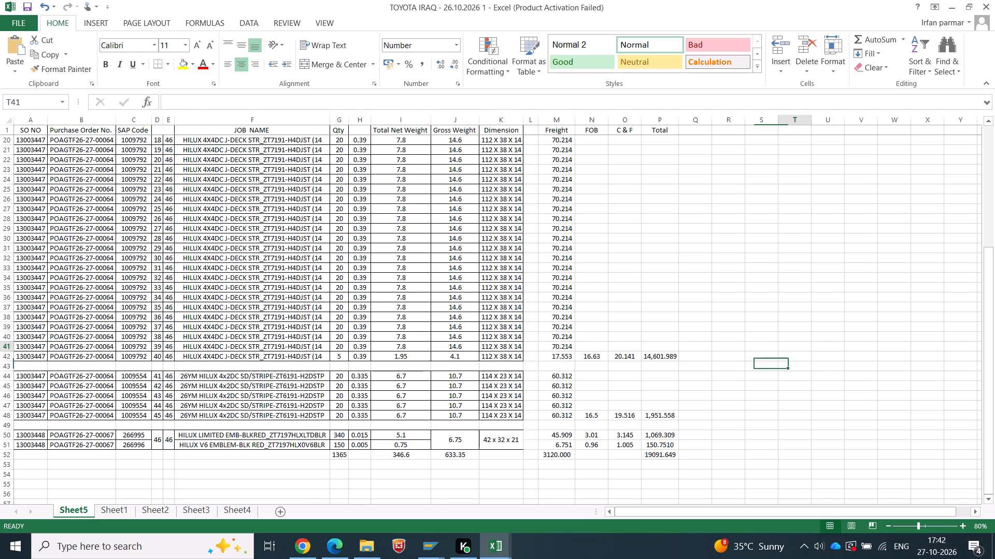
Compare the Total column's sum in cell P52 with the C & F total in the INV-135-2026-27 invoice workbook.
{"action": "left_click", "coordinate": [672, 453]}
{"action": "key", "text": "alt+Tab"}
{"action": "key", "text": "alt+Tab"}
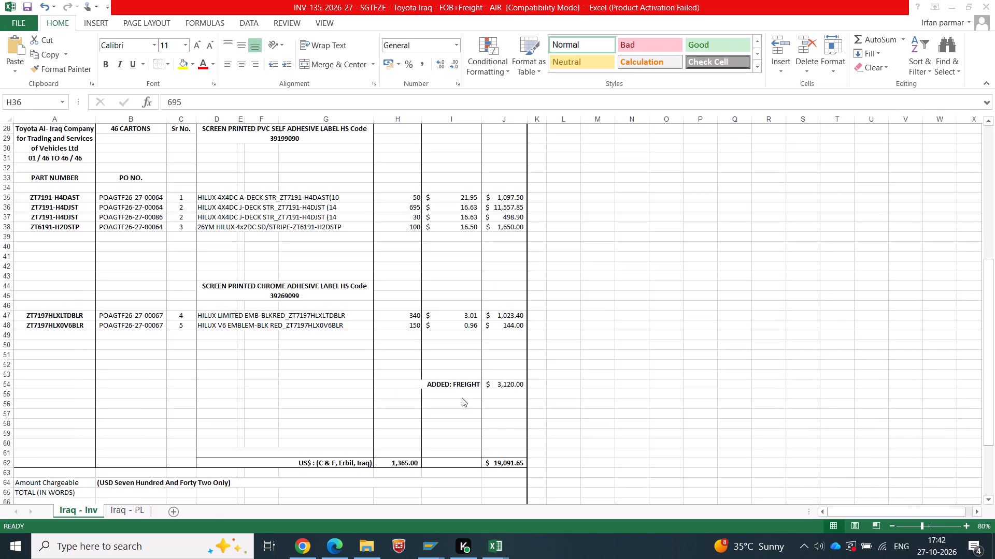
{"action": "scroll", "coordinate": [411, 384], "scroll_direction": "down", "scroll_amount": 1}
{"action": "key", "text": "alt+Tab"}
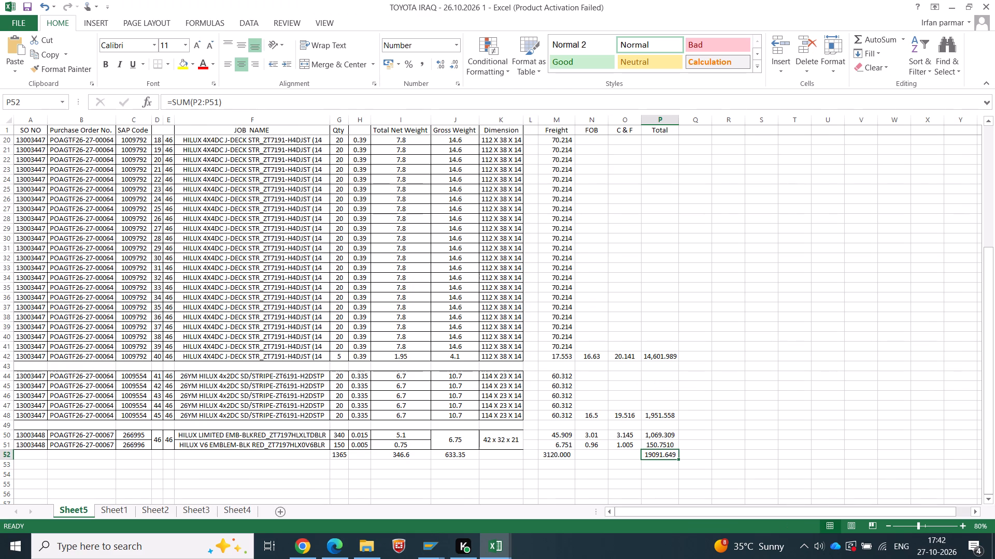
{"action": "key", "text": "alt+Tab"}
{"action": "key", "text": "alt+Tab"}
Set item 60's ZD00 freight amount in SAP order 13003448 to 6.752.
{"action": "key", "text": "alt+Tab"}
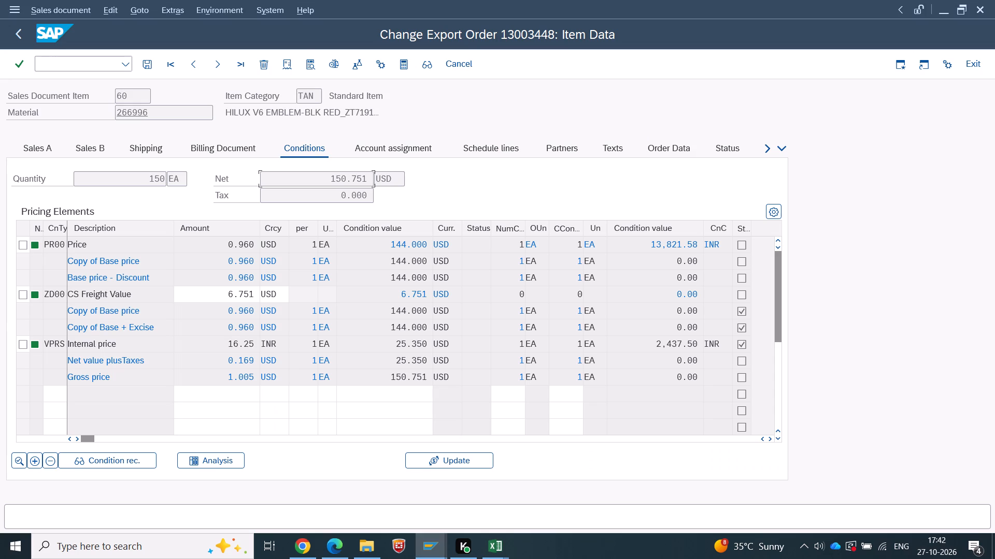
{"action": "left_click", "coordinate": [247, 293]}
{"action": "key", "text": "2"}
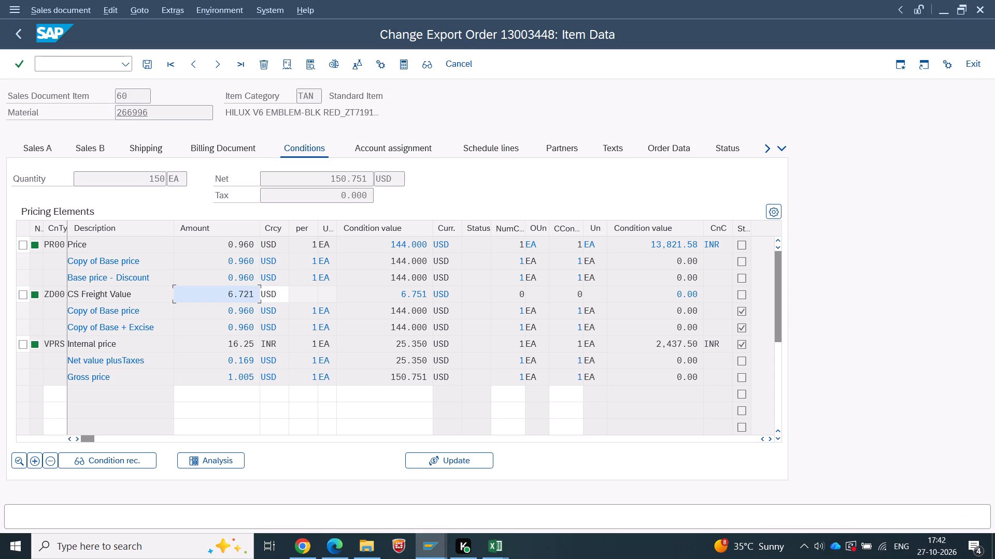
{"action": "key", "text": "Return"}
{"action": "scroll", "coordinate": [354, 313], "scroll_direction": "up", "scroll_amount": 1}
{"action": "left_click", "coordinate": [243, 298]}
{"action": "key", "text": "Right"}
{"action": "type", "text": "52"}
{"action": "key", "text": "Return"}
Replace Total cell P51 in Excel with item 60's net value, 150.752, copied from SAP.
{"action": "left_click_drag", "start_coordinate": [314, 176], "coordinate": [397, 175]}
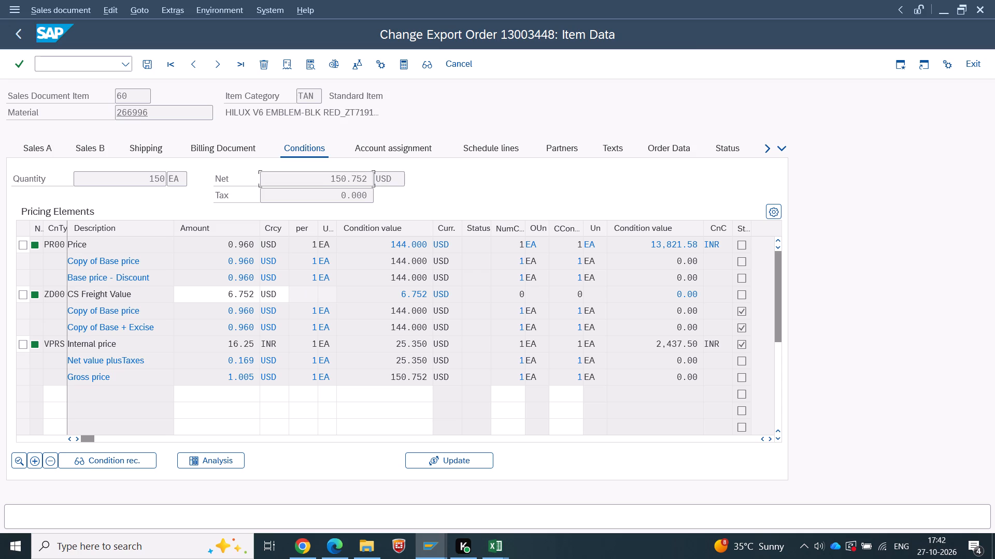
{"action": "left_click_drag", "start_coordinate": [397, 175], "coordinate": [466, 176]}
{"action": "key", "text": "ctrl+c"}
{"action": "key", "text": "alt+Tab"}
{"action": "key", "text": "alt+Tab"}
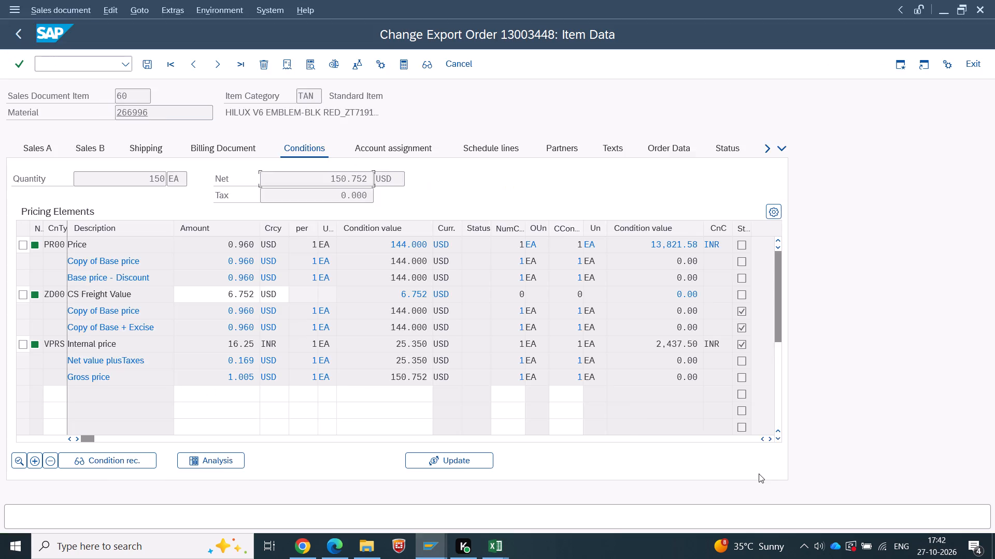
{"action": "key", "text": "alt+Tab"}
{"action": "key", "text": "alt+Tab"}
{"action": "left_click", "coordinate": [653, 442]}
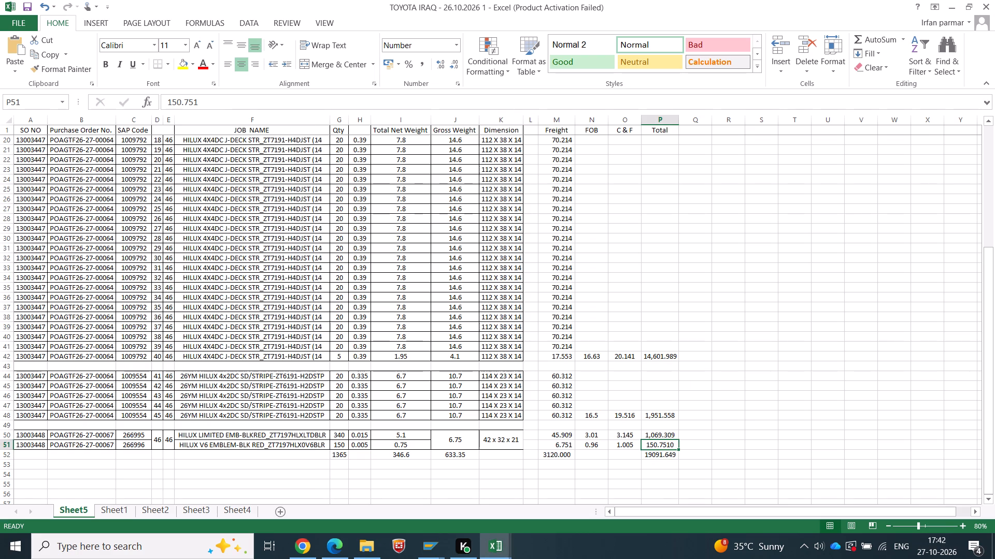
{"action": "key", "text": "ctrl+v"}
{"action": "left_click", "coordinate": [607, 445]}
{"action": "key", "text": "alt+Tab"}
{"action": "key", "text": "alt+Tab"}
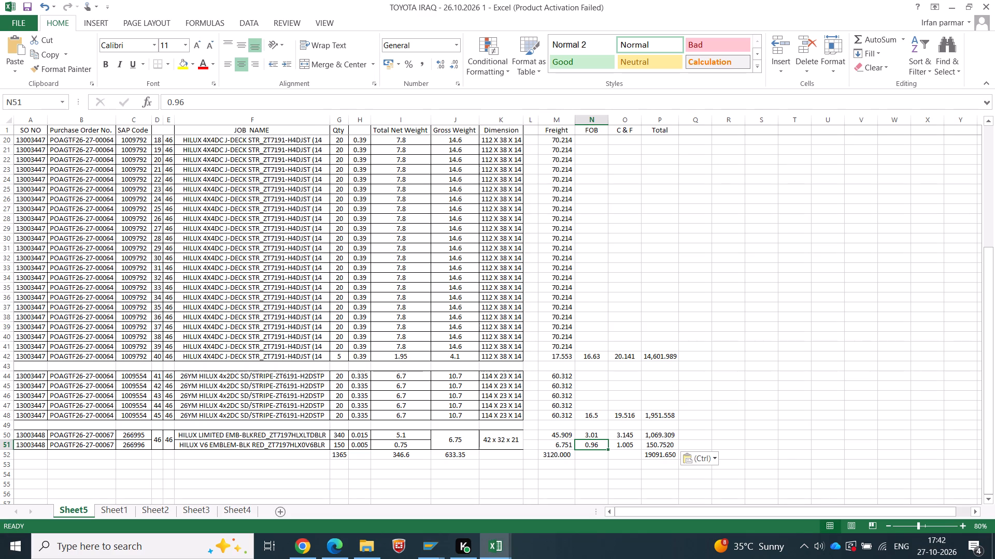
Check item 60's texts and the header data of export order 13003448 in SAP.
{"action": "key", "text": "alt+Tab"}
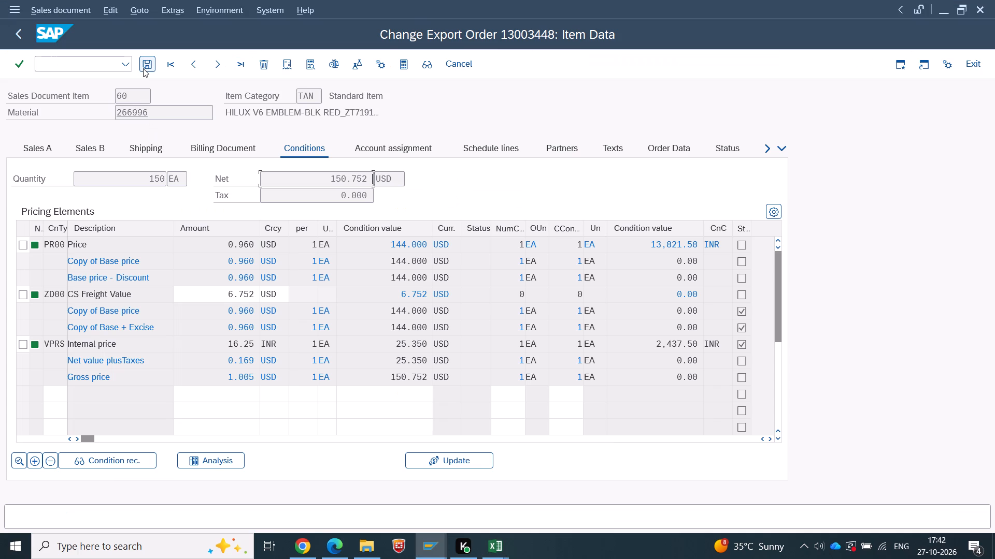
{"action": "left_click", "coordinate": [615, 147]}
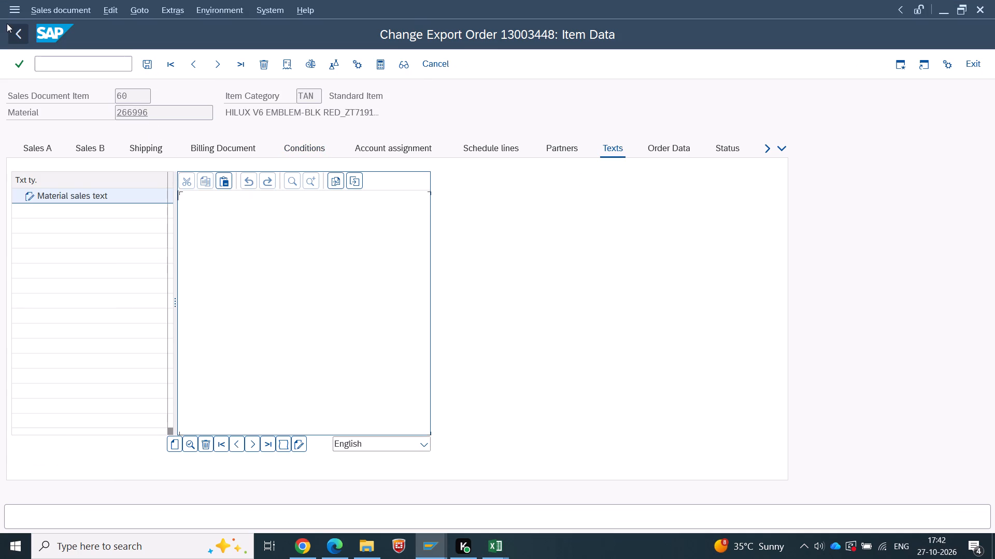
{"action": "left_click", "coordinate": [11, 30]}
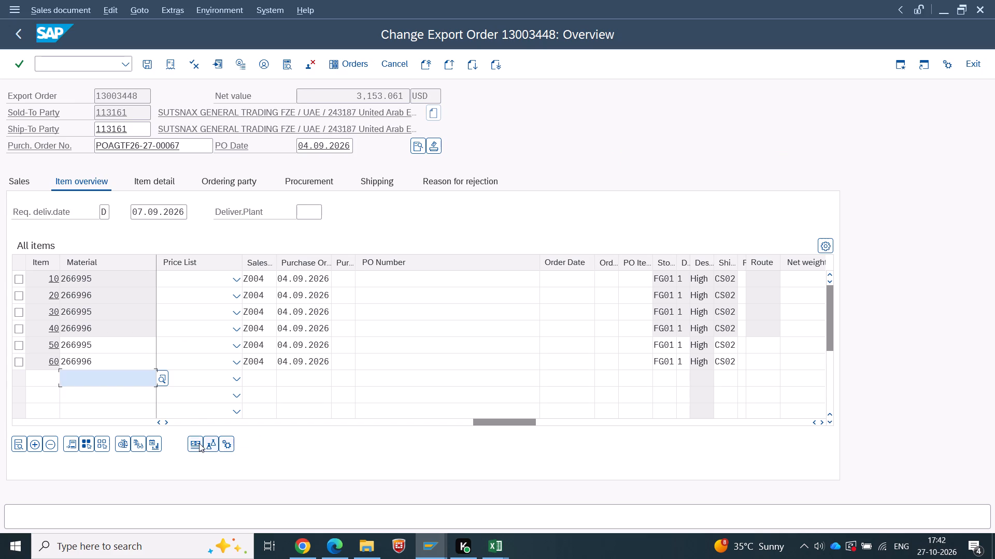
{"action": "left_click", "coordinate": [199, 443]}
{"action": "left_click", "coordinate": [411, 144]}
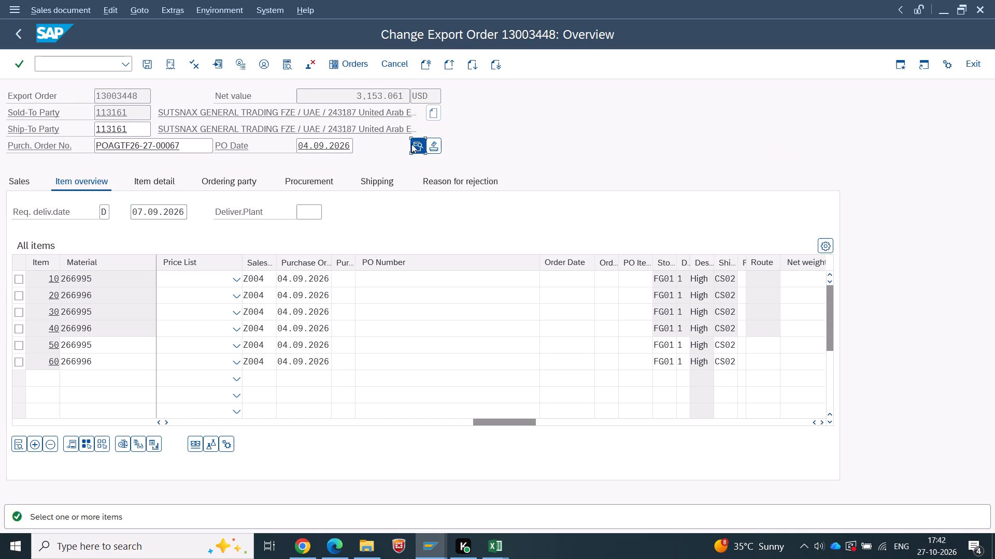
{"action": "left_click", "coordinate": [616, 150]}
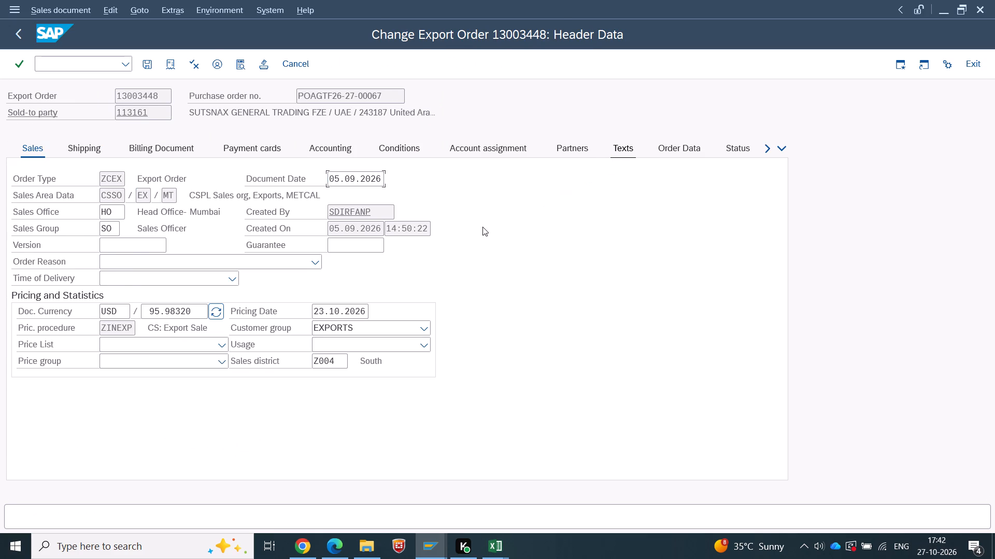
Save export order 13003448.
{"action": "left_click", "coordinate": [148, 63]}
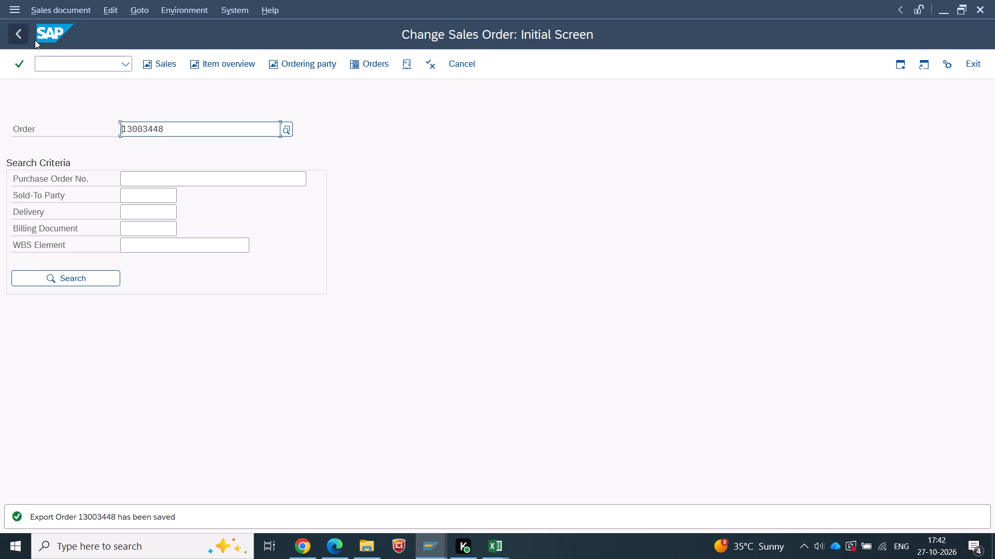
Run transaction VKM1 to list the blocked SD documents with the credit account filter cleared.
{"action": "left_click", "coordinate": [12, 30]}
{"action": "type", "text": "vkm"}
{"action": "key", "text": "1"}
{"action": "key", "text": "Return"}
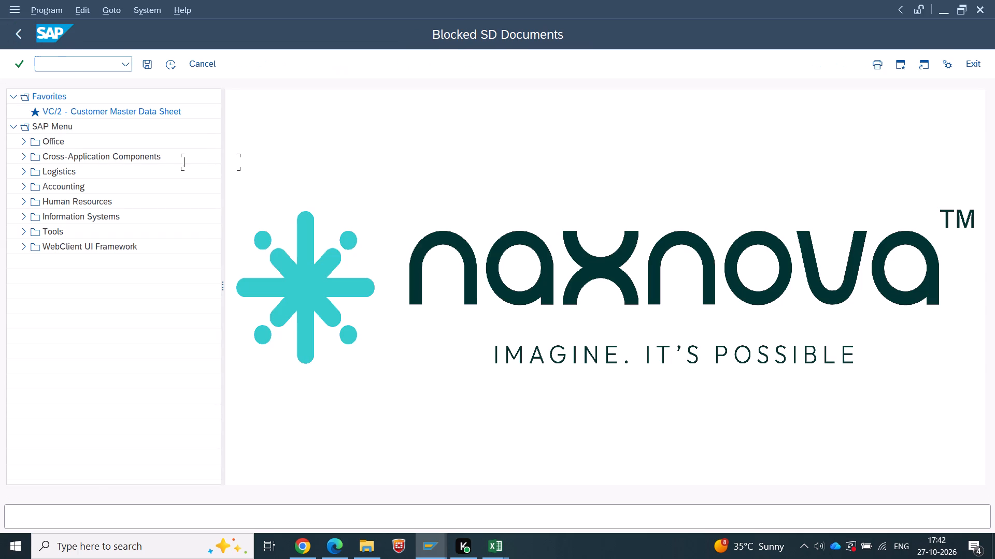
{"action": "left_click_drag", "start_coordinate": [216, 175], "coordinate": [121, 176]}
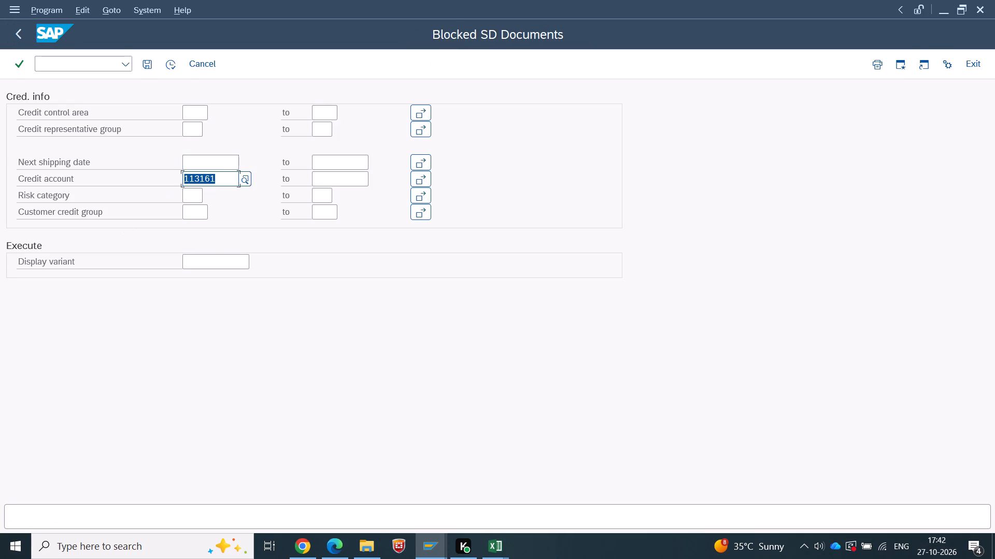
{"action": "key", "text": "BackSpace"}
{"action": "left_click", "coordinate": [172, 68]}
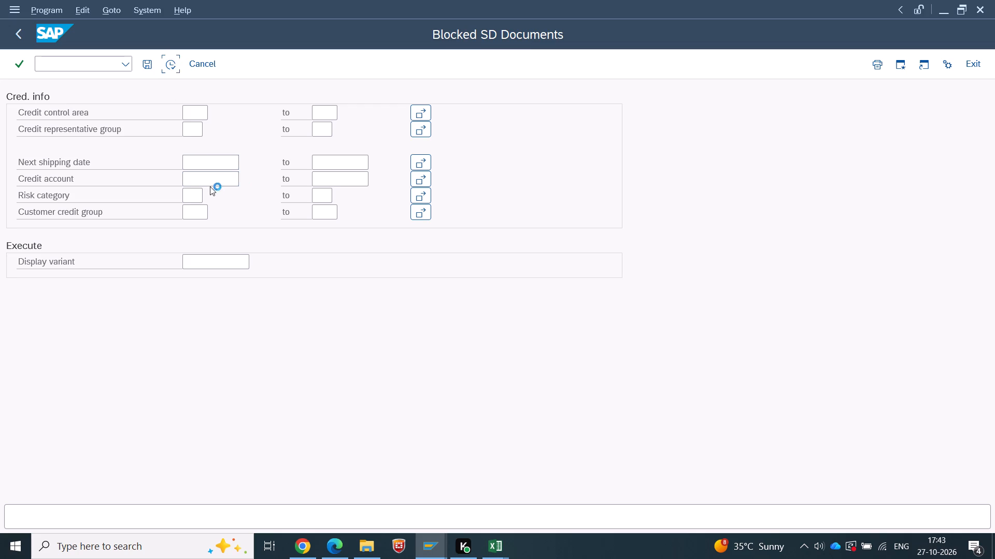
Release blocked documents 13003447 and 13003475 from the credit block and save.
{"action": "left_click", "coordinate": [13, 156]}
{"action": "left_click", "coordinate": [13, 135]}
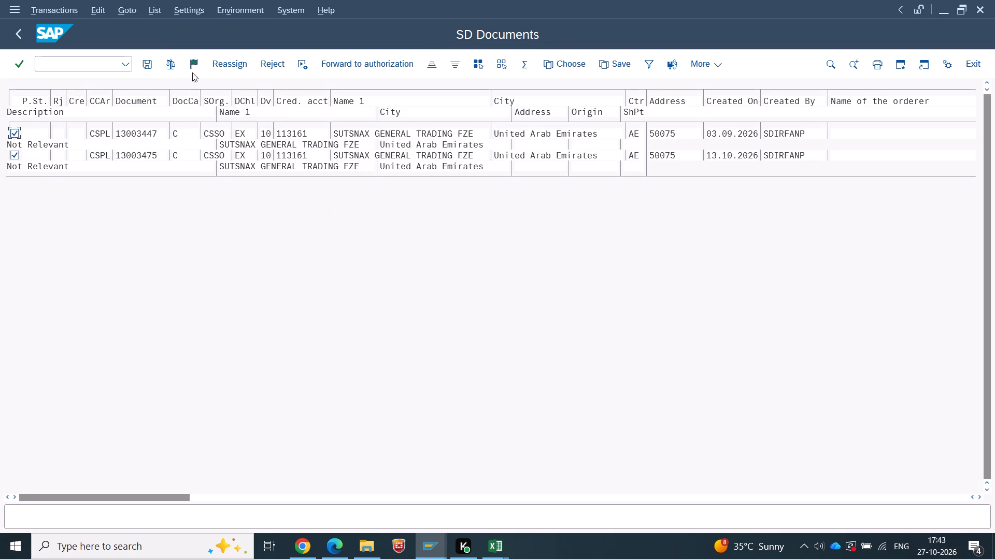
{"action": "left_click", "coordinate": [197, 56]}
{"action": "left_click", "coordinate": [144, 69]}
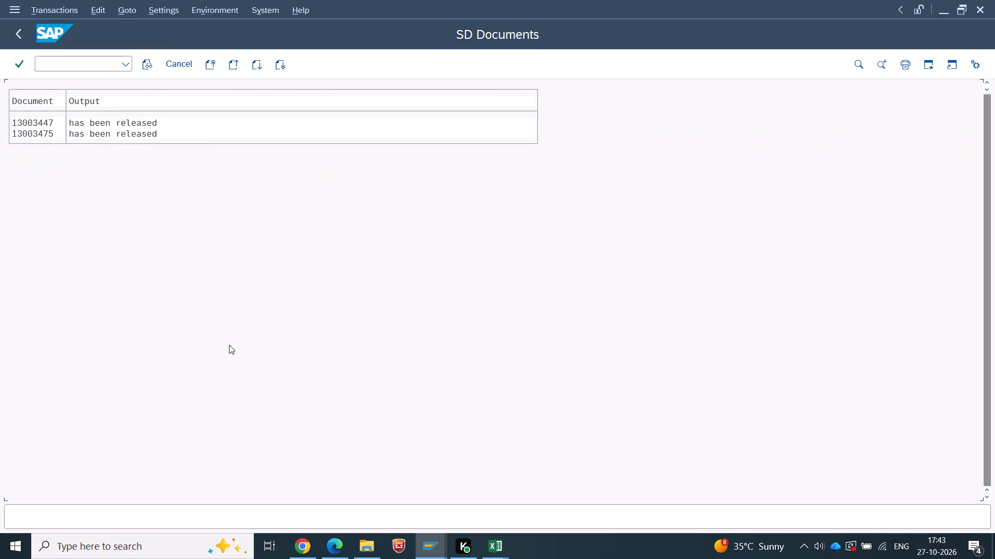
Log off from the SAP session showing the released SD documents.
{"action": "left_click", "coordinate": [984, 6]}
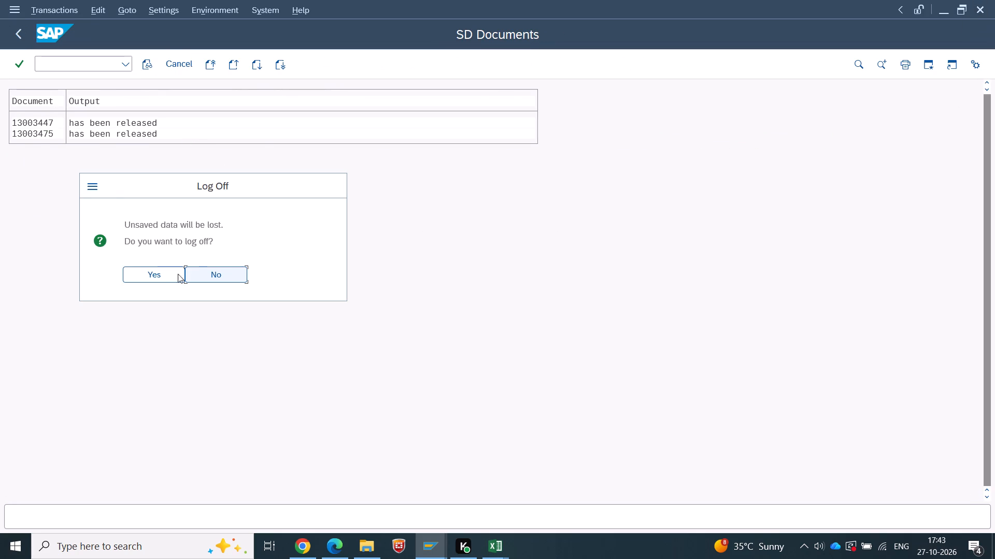
{"action": "left_click", "coordinate": [160, 275]}
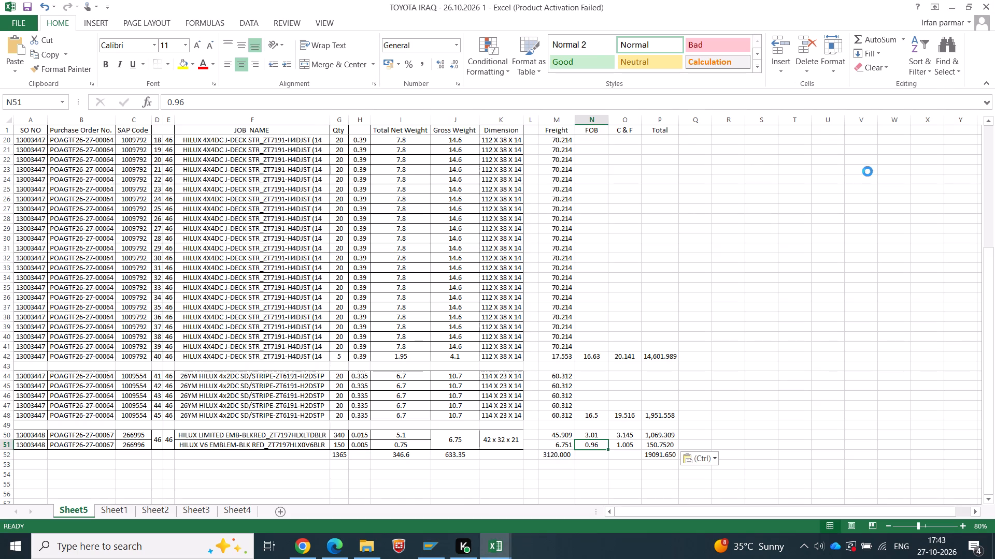
Save the TOYOTA IRAQ - 26.10.2026 1 workbook in Excel and close it.
{"action": "key", "text": "ctrl+s"}
{"action": "left_click", "coordinate": [850, 249]}
{"action": "left_click", "coordinate": [983, 11]}
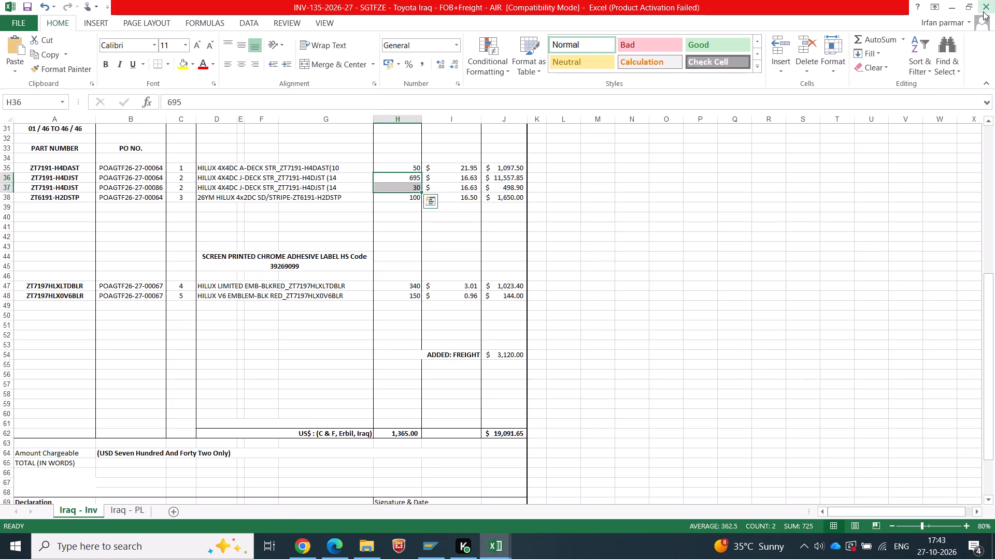
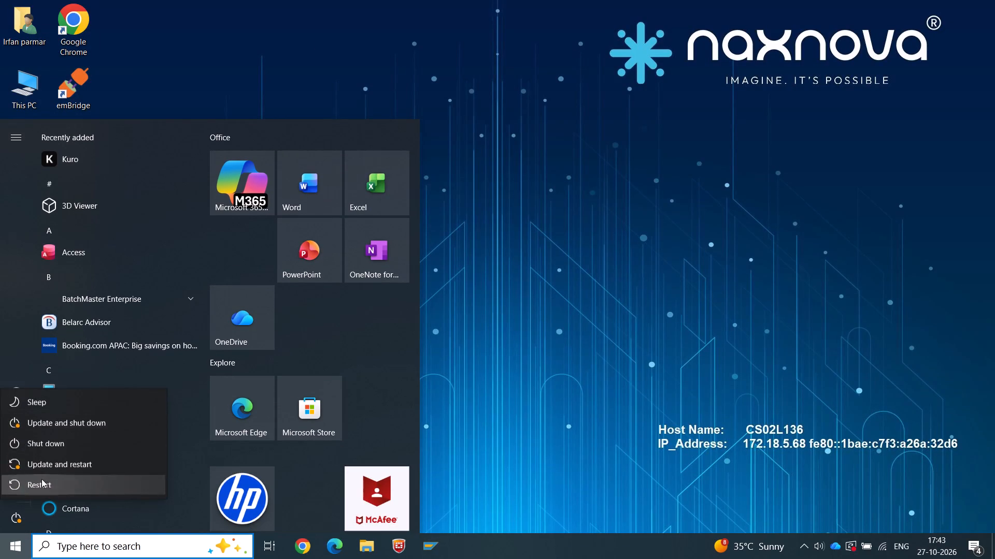
Shut down the computer without installing the pending updates.
{"action": "left_click", "coordinate": [36, 448]}
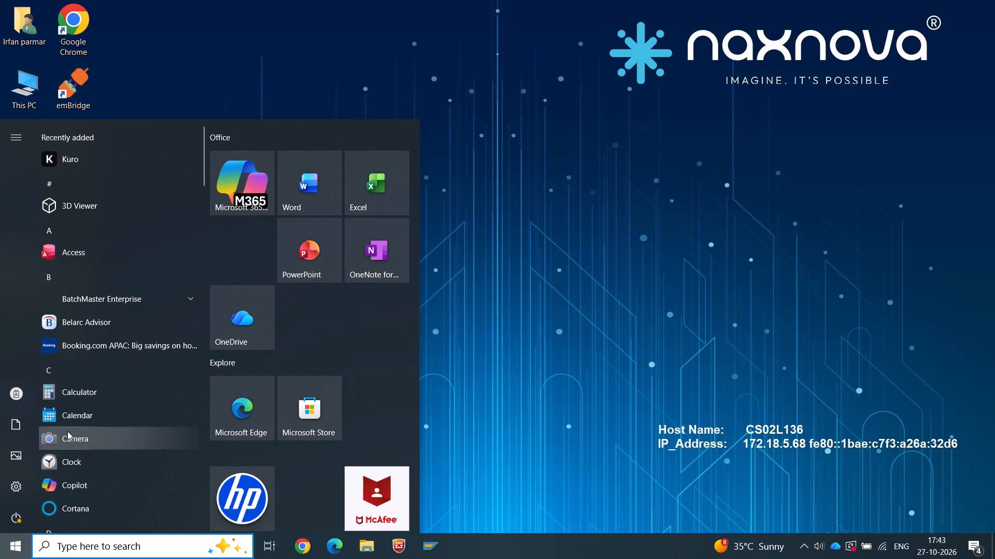